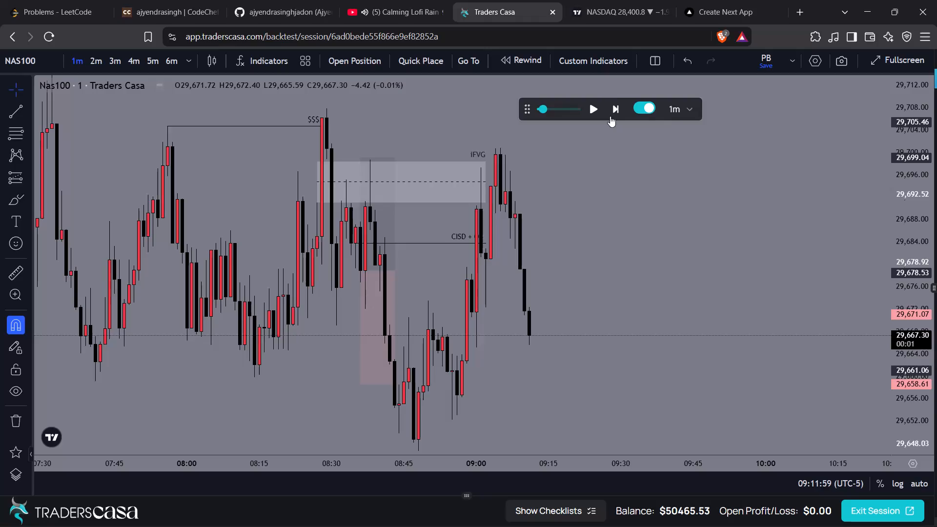
Advance the NAS100 one-minute replay candle by candle to 09:19.
left_click(618, 105)
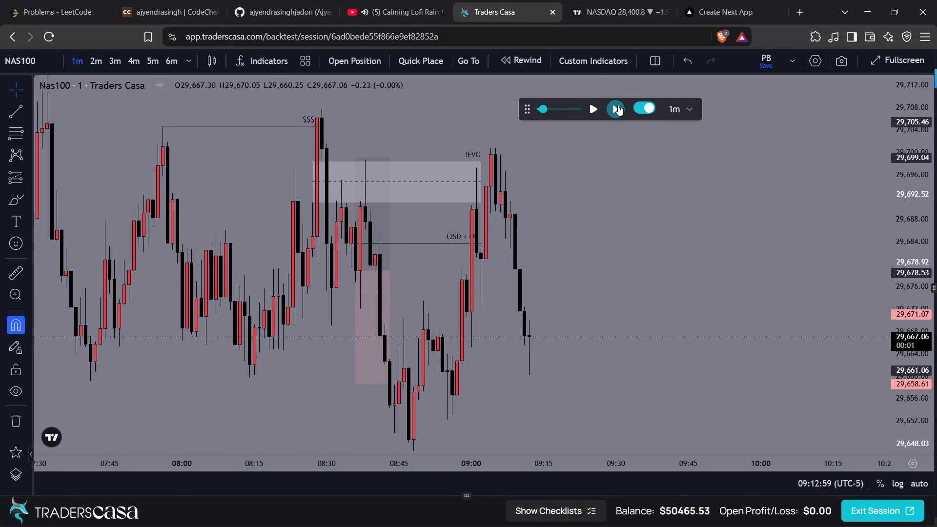
left_click(618, 105)
left_click(618, 105)
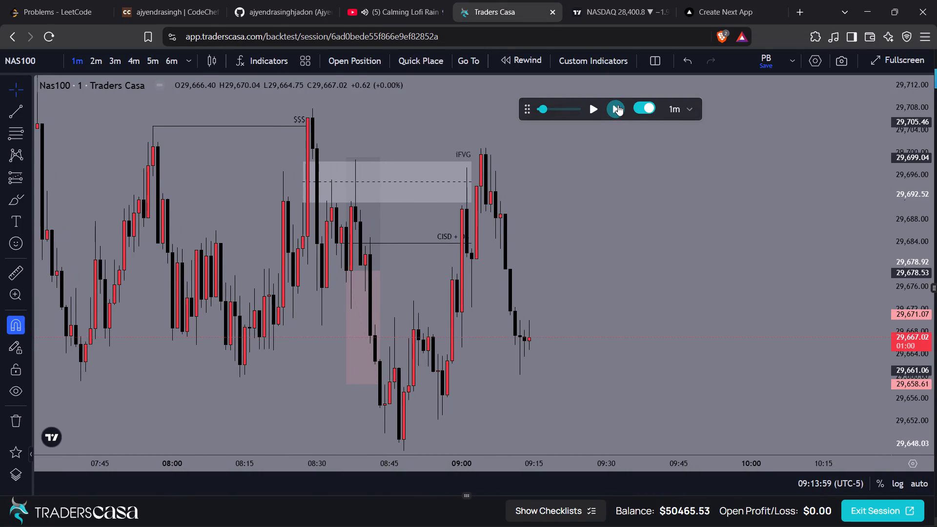
left_click(618, 105)
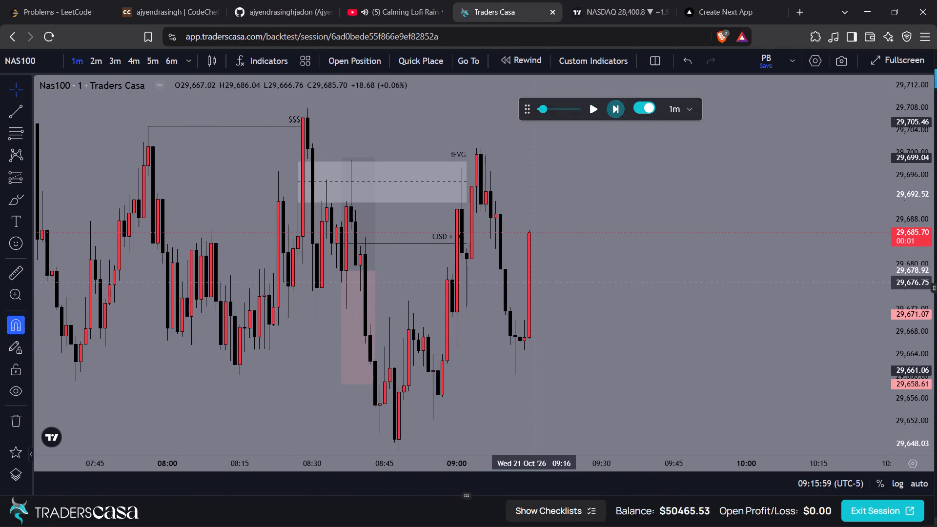
left_click(618, 111)
left_click(618, 111)
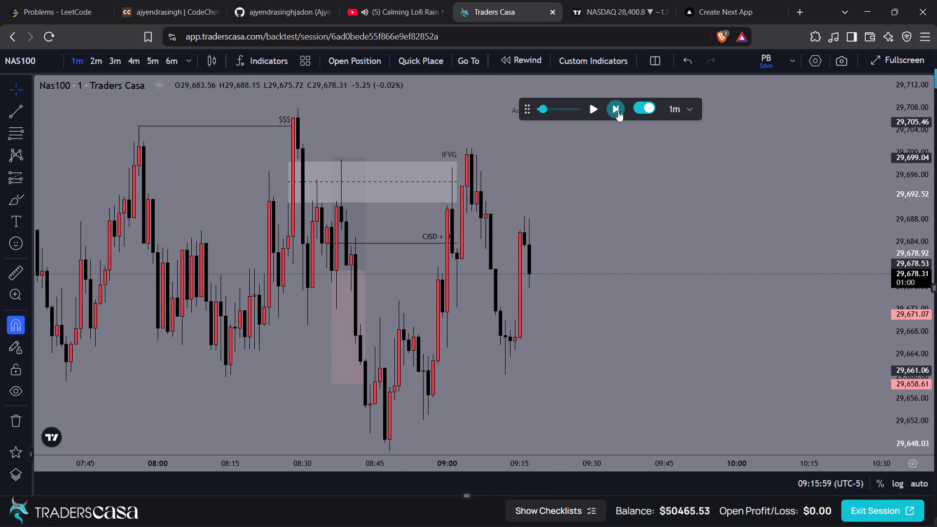
left_click(618, 111)
left_click(618, 111)
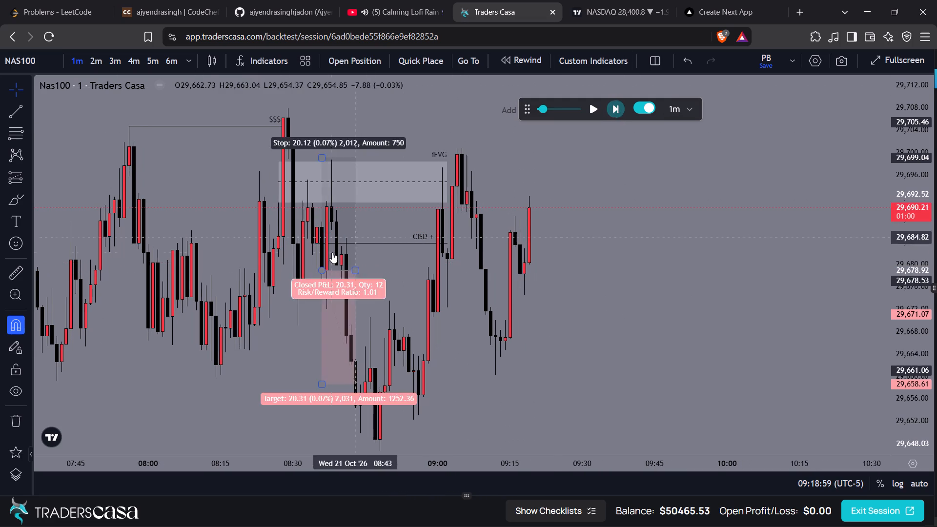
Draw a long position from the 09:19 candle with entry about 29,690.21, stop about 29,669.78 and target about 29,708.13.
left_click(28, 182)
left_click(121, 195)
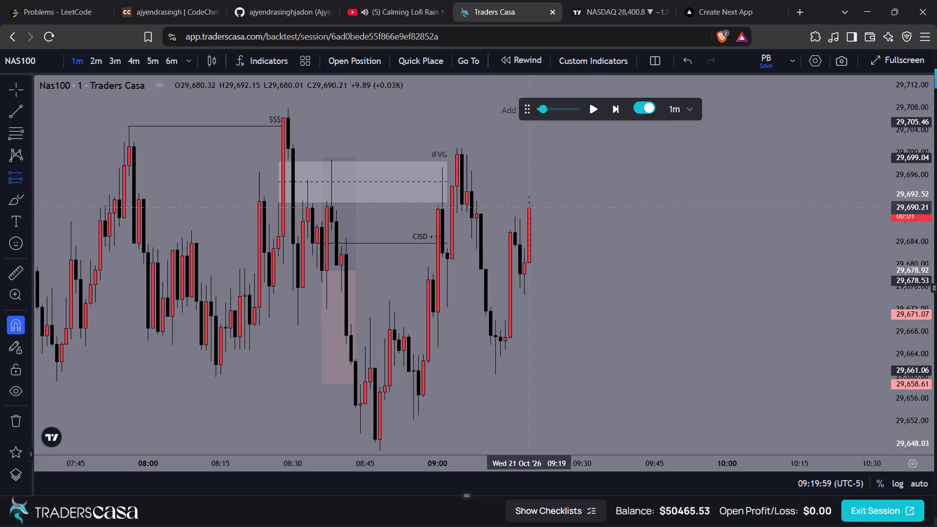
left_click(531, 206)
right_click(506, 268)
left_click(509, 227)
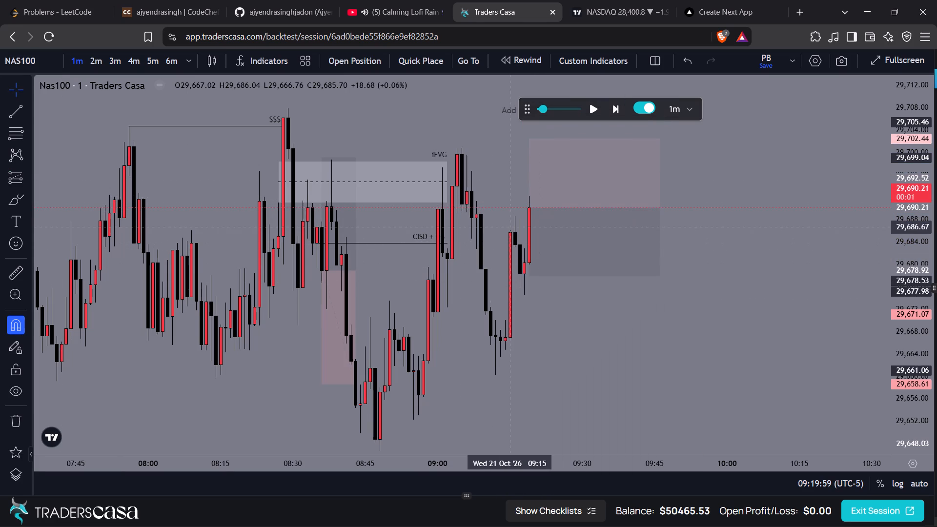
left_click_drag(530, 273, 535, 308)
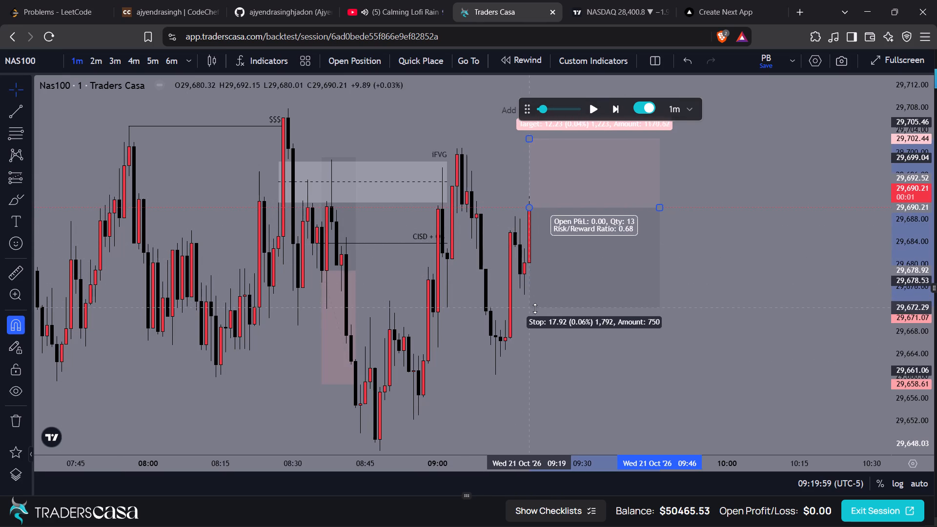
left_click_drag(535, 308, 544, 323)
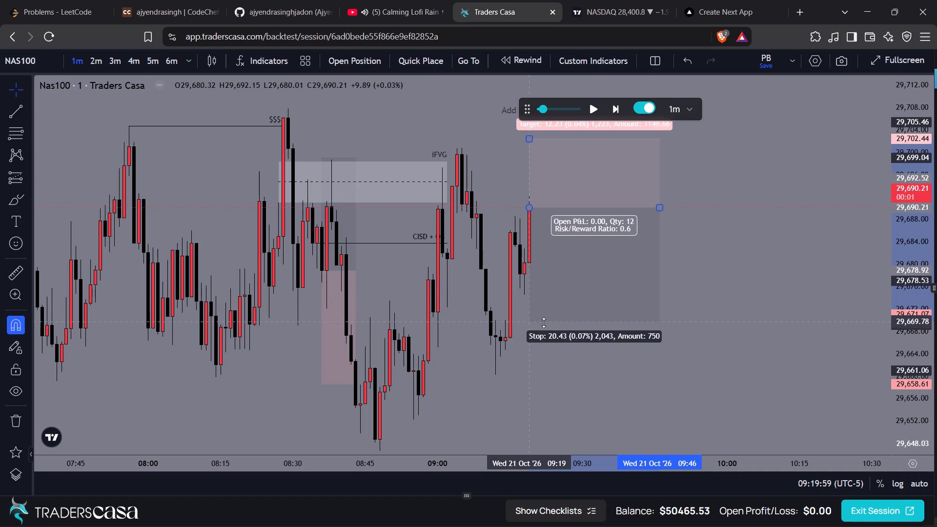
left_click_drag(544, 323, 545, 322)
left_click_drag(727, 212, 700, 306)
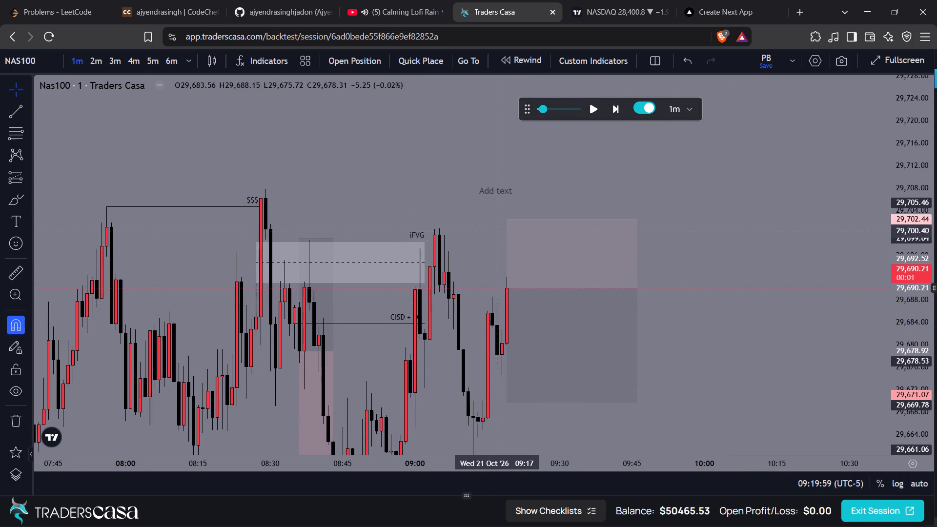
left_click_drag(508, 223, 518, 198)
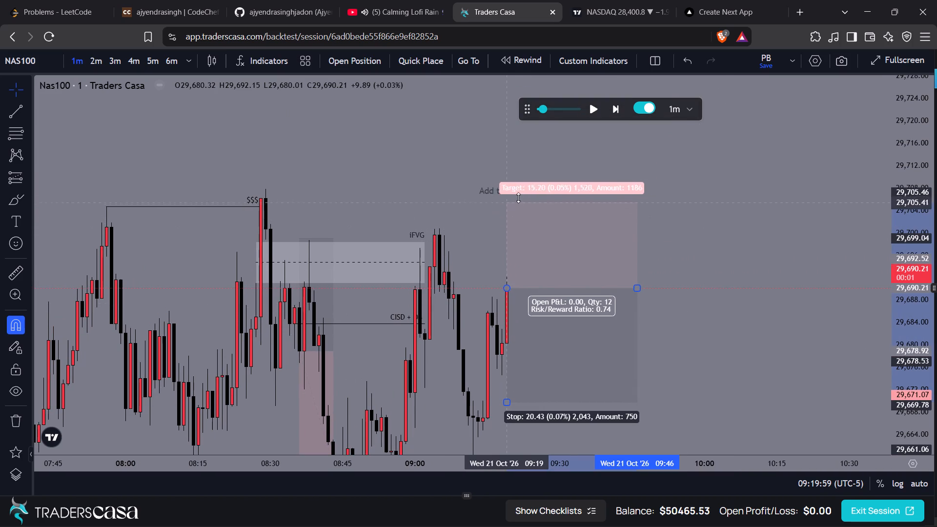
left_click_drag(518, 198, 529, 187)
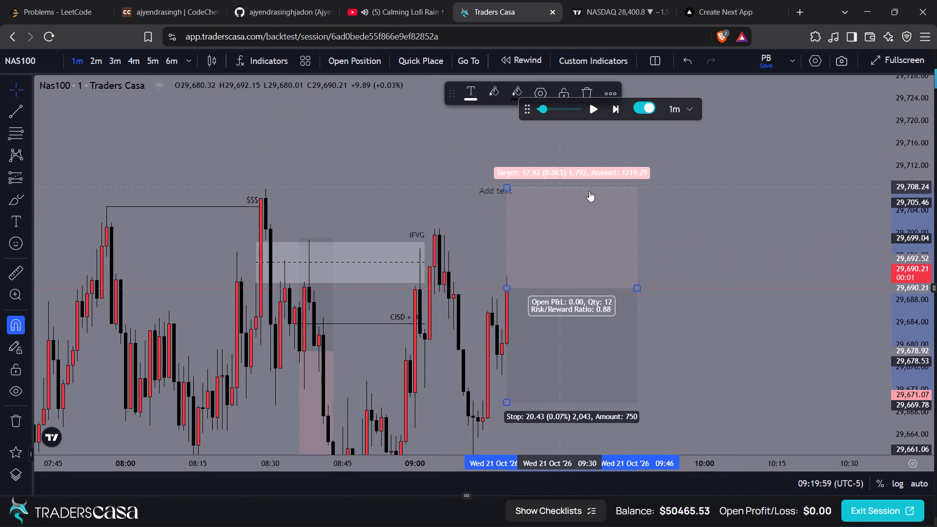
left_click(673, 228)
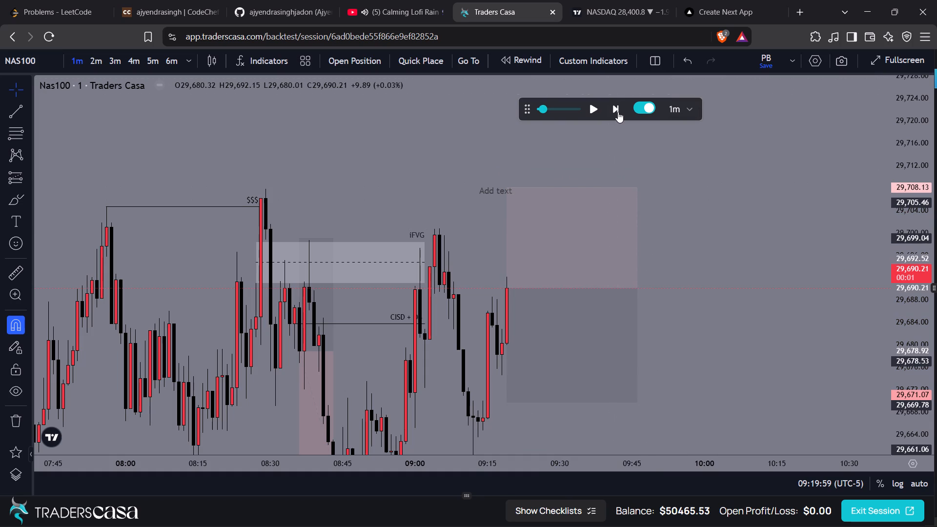
Advance the replay by one candle to 09:20.
left_click(617, 112)
Delete the empty "Add text" label beside the long position drawing.
left_click(492, 193)
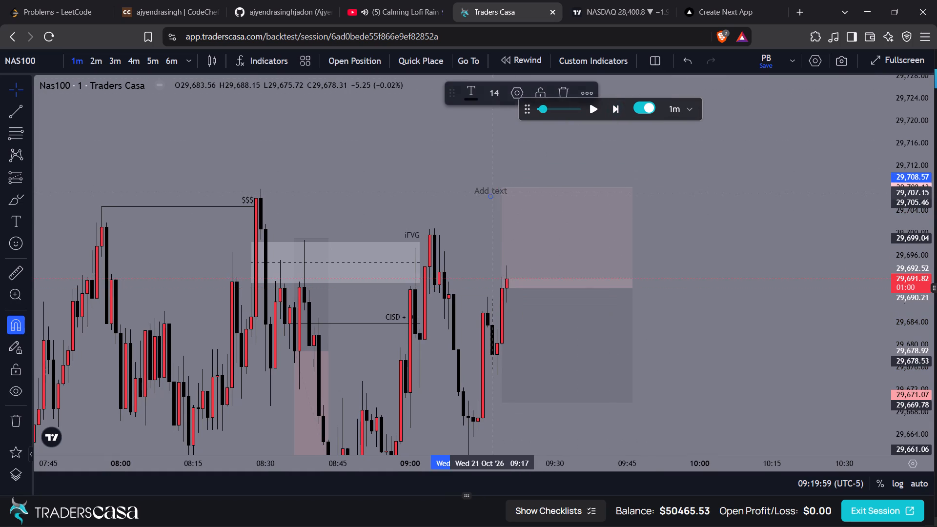
left_click_drag(481, 188, 483, 193)
key("Delete")
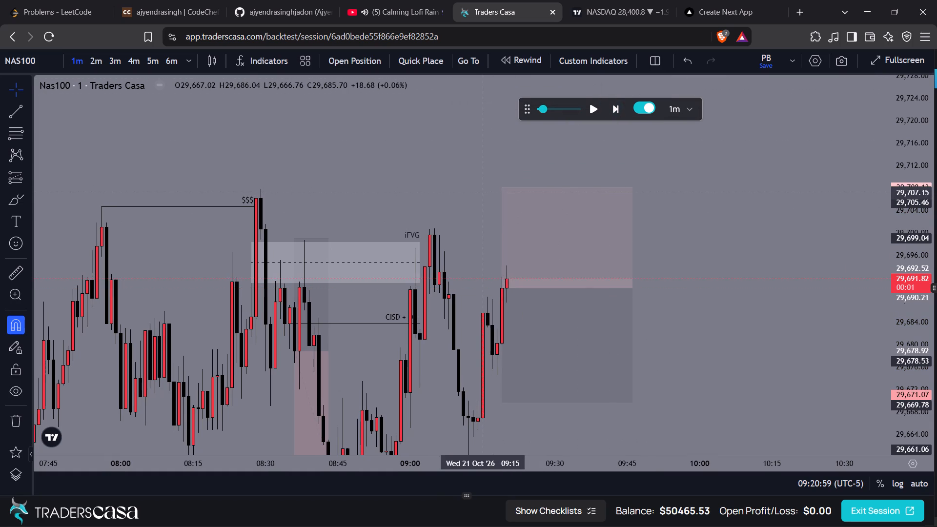
Advance the replay by eight one-minute candles to 09:28.
left_click_drag(739, 263, 621, 236)
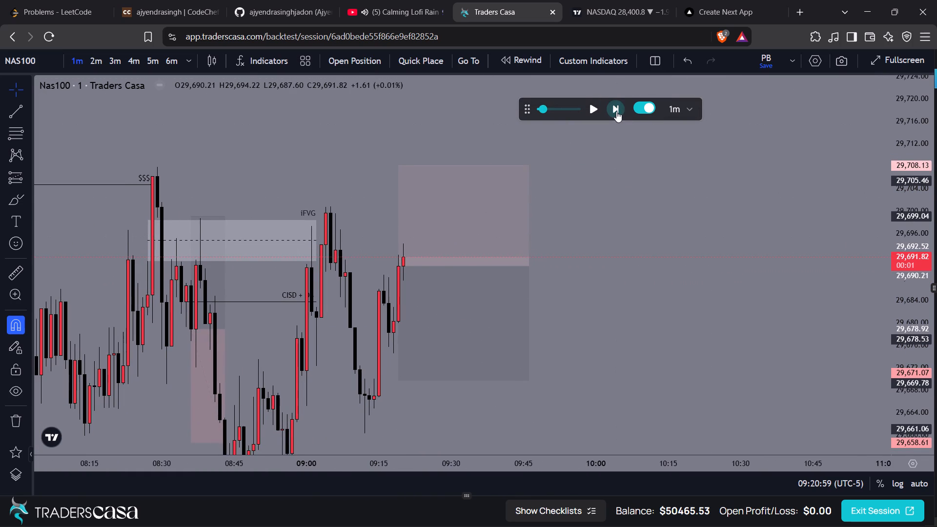
left_click(616, 111)
left_click(616, 111)
left_click(616, 111)
triple_click(616, 111)
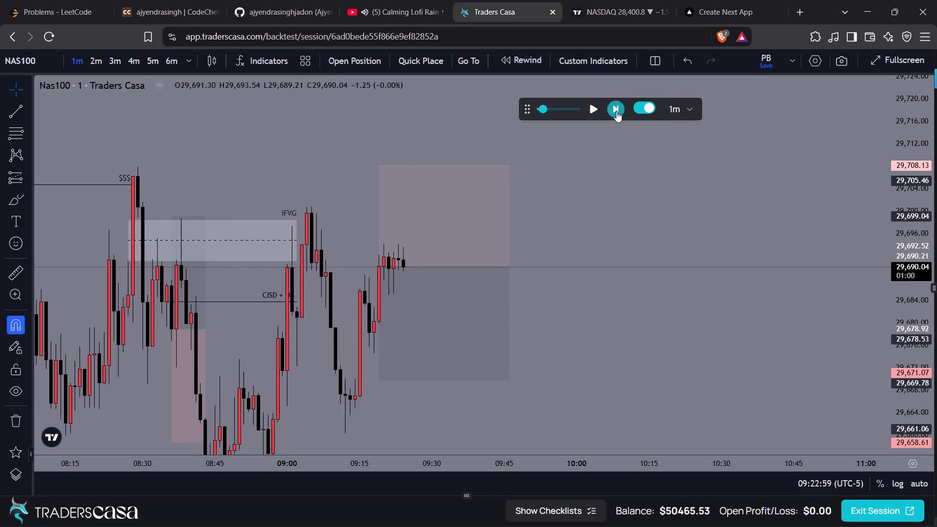
double_click(616, 111)
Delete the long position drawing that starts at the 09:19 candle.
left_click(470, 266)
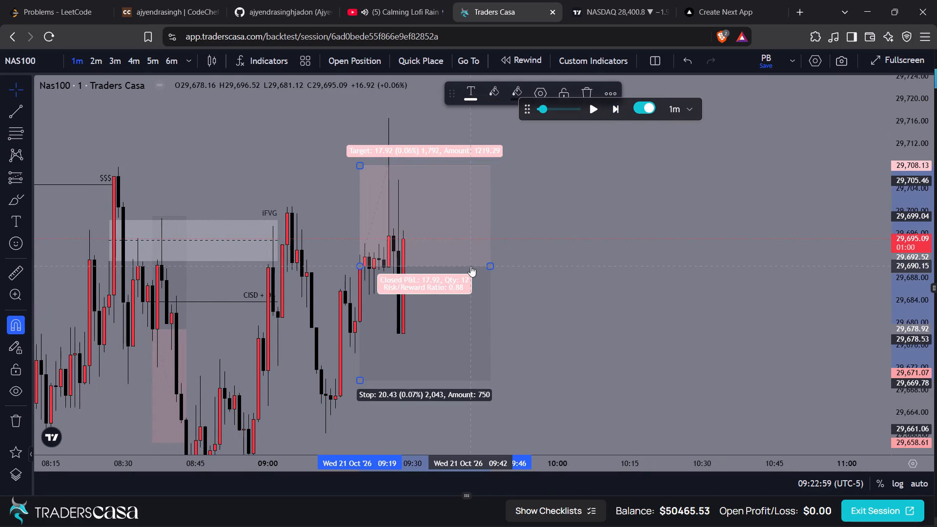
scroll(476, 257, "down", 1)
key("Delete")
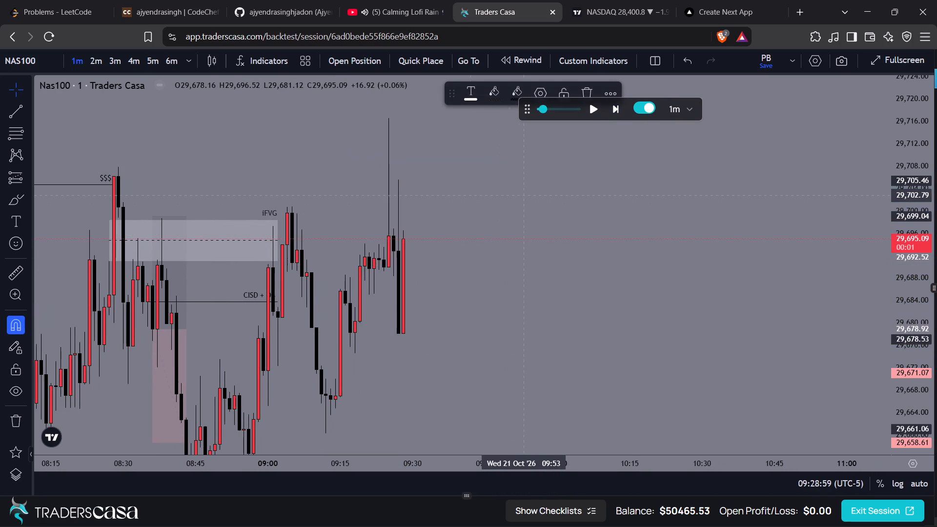
Advance the replay candle by candle through the 09:30 open to 09:40, keeping the newest candles in view.
left_click(616, 105)
left_click(616, 105)
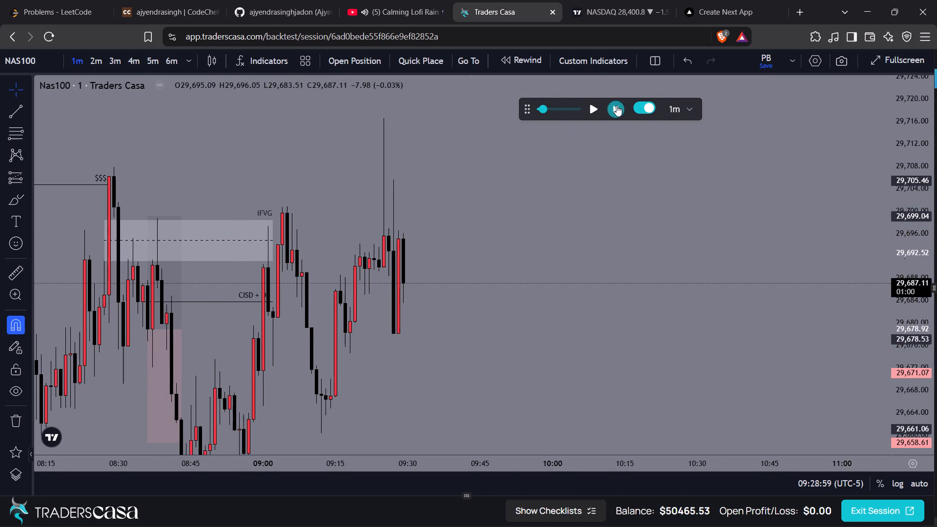
left_click(616, 105)
left_click(616, 105)
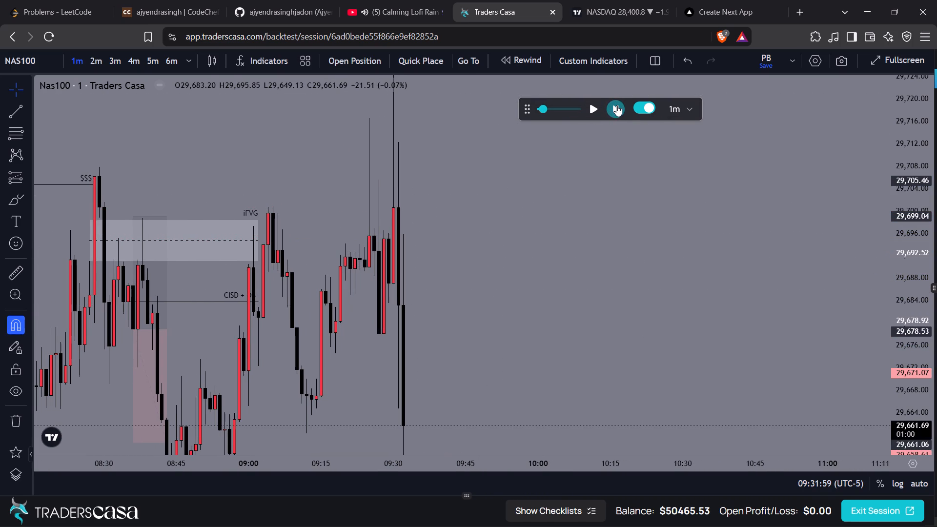
left_click(616, 105)
left_click_drag(559, 266, 622, 135)
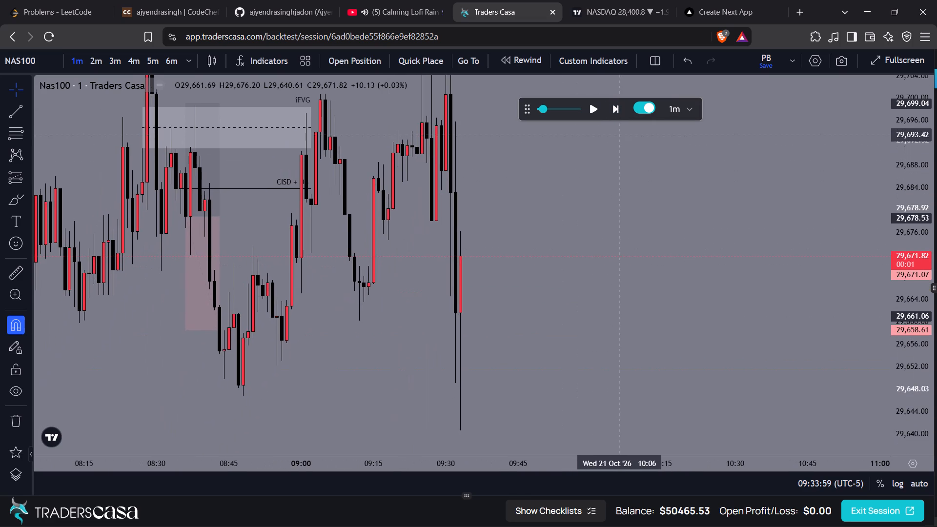
left_click(620, 104)
left_click(620, 104)
left_click(620, 104)
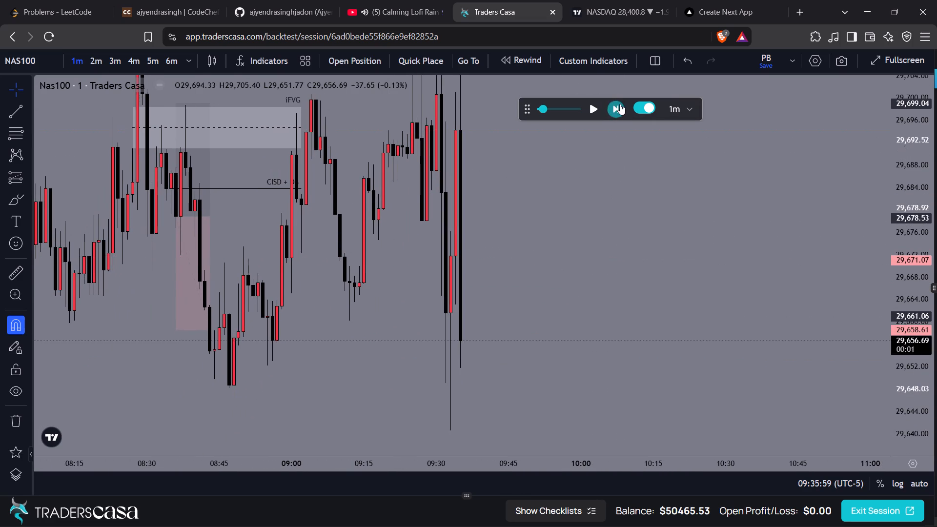
left_click(620, 104)
left_click(620, 104)
left_click_drag(582, 256, 613, 176)
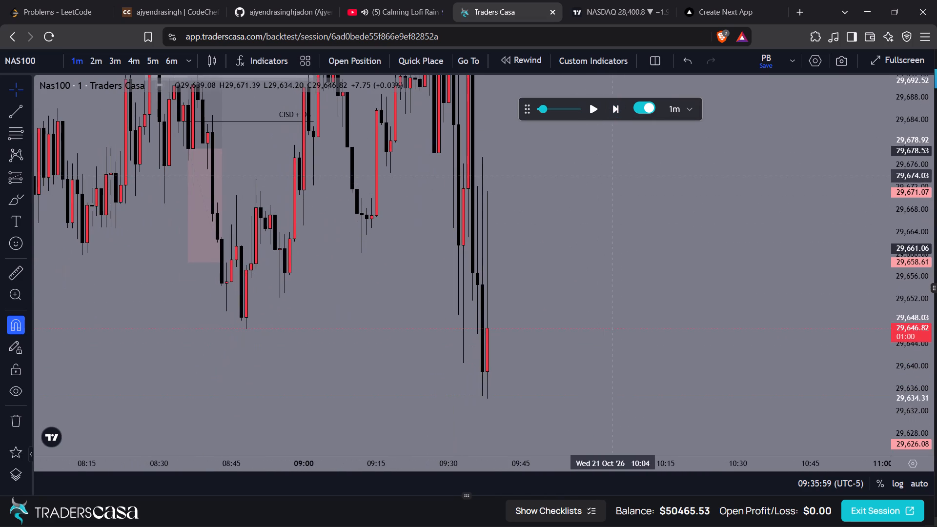
left_click(612, 108)
left_click(612, 108)
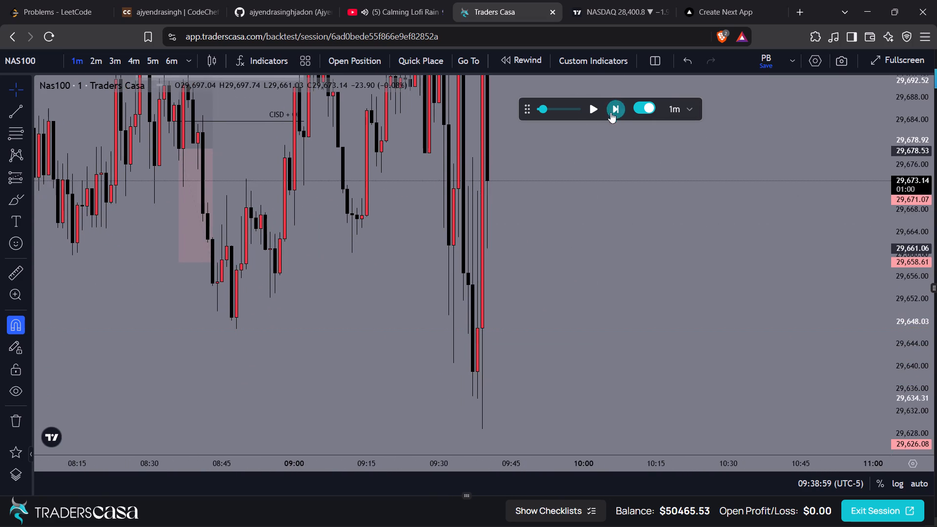
Compress the price scale and advance the replay candle by candle to 09:46.
left_click_drag(606, 149, 613, 267)
left_click_drag(909, 144, 893, 317)
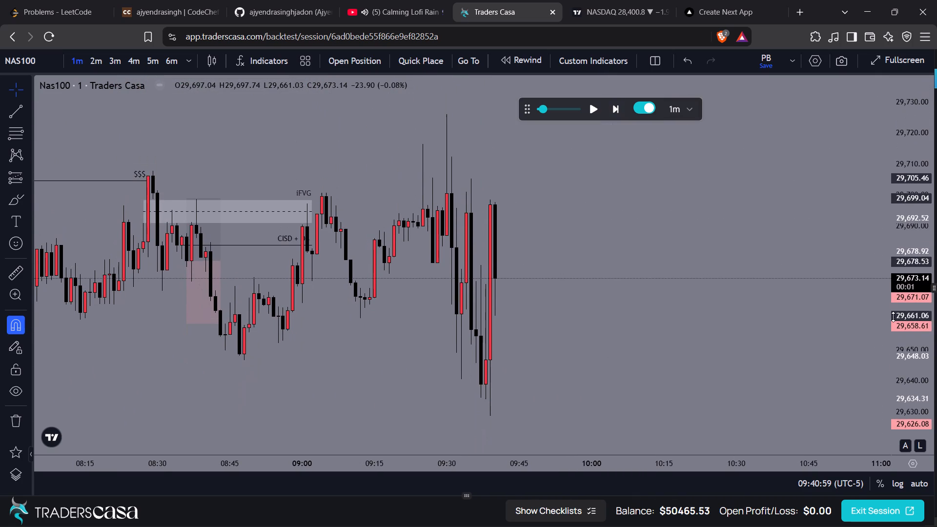
left_click(615, 106)
left_click(615, 106)
left_click(615, 106)
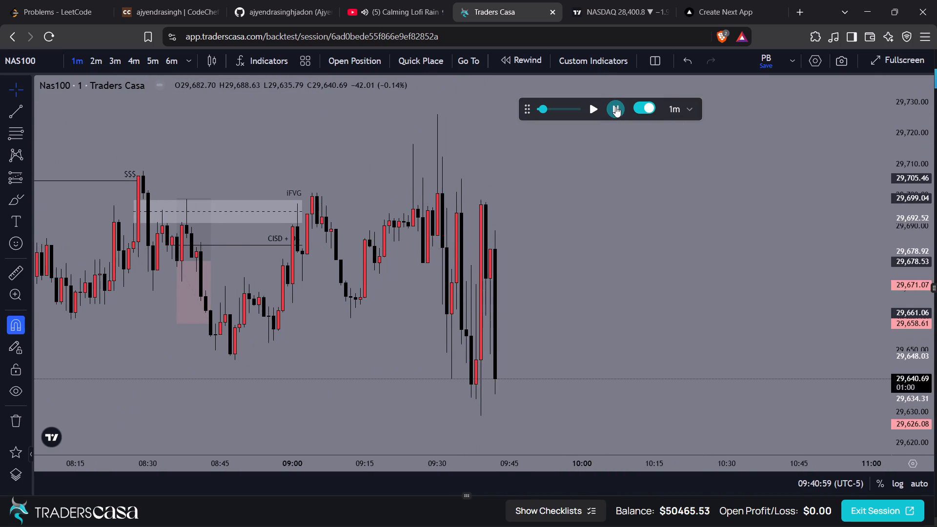
left_click(615, 106)
left_click_drag(615, 275, 663, 123)
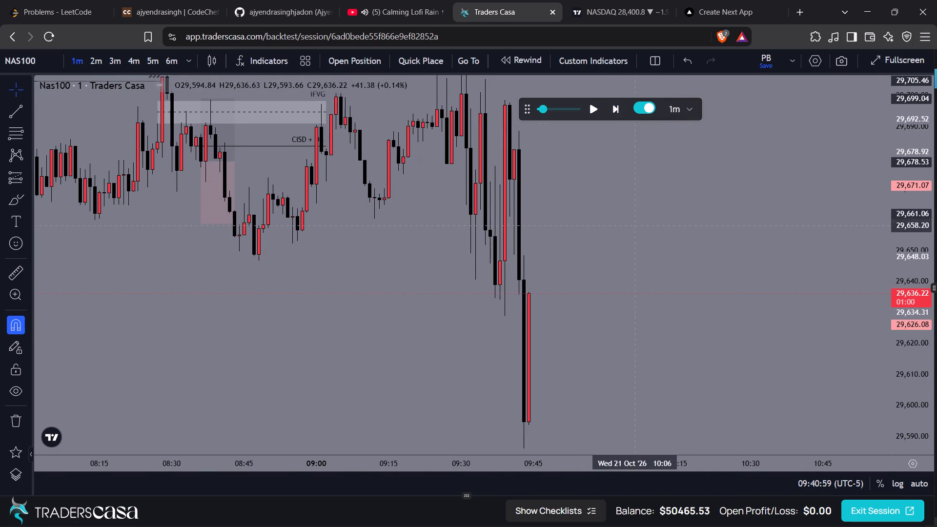
left_click_drag(630, 243, 640, 210)
left_click_drag(641, 247, 661, 204)
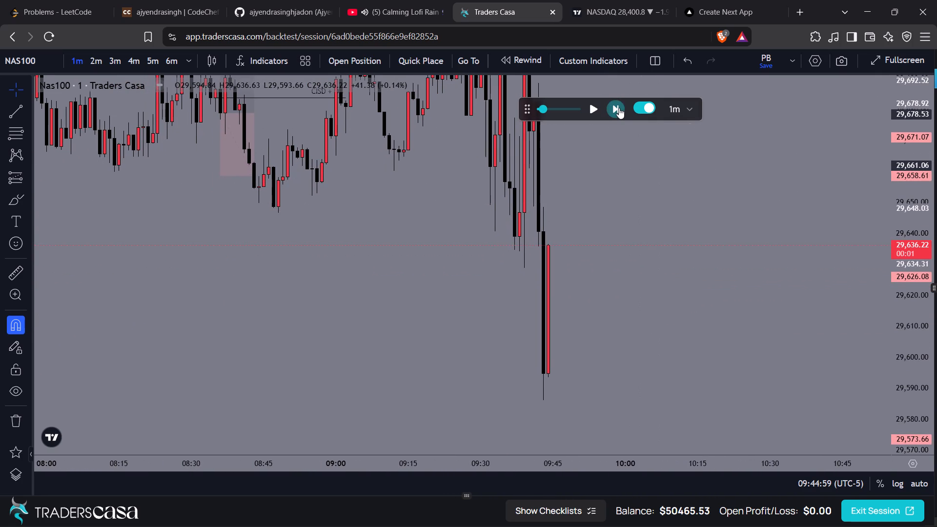
left_click(619, 108)
left_click(619, 108)
Advance the replay candle by candle to about 09:52, fitting the wider price range in the chart.
left_click_drag(640, 167, 614, 210)
left_click_drag(615, 222, 609, 309)
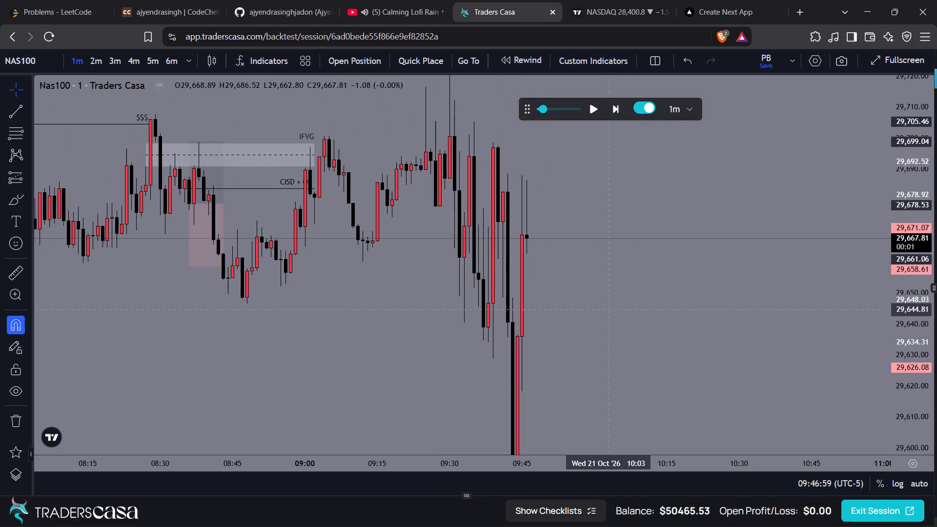
left_click(615, 110)
left_click(615, 110)
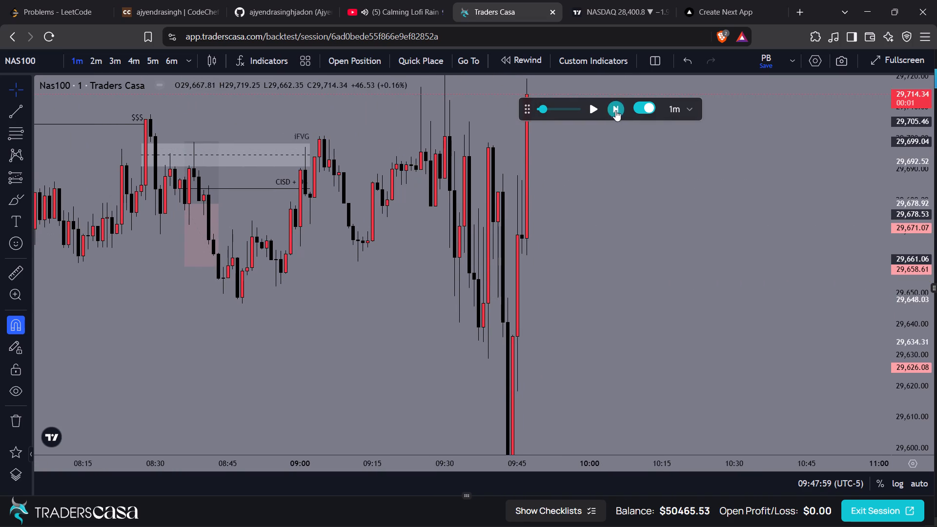
left_click_drag(906, 139, 890, 270)
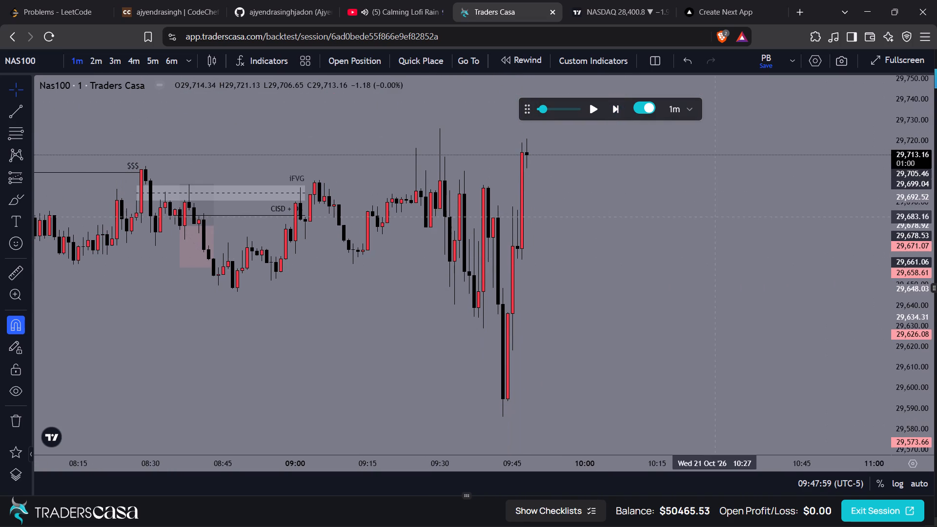
left_click_drag(684, 208, 677, 219)
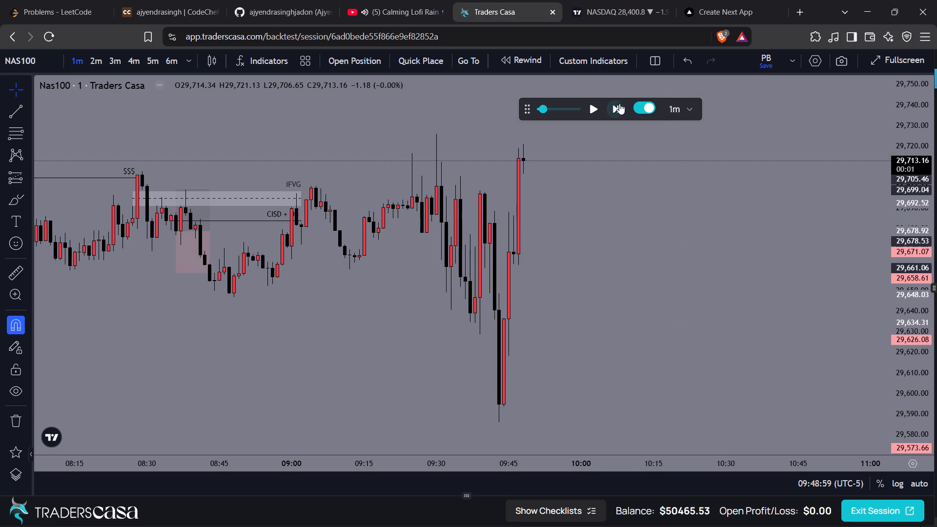
left_click(618, 107)
left_click(618, 107)
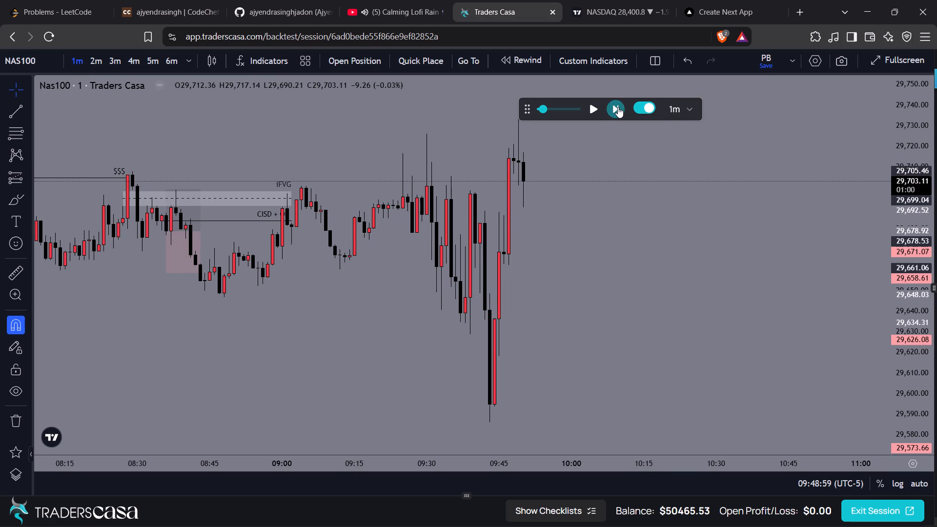
left_click(618, 107)
left_click(618, 107)
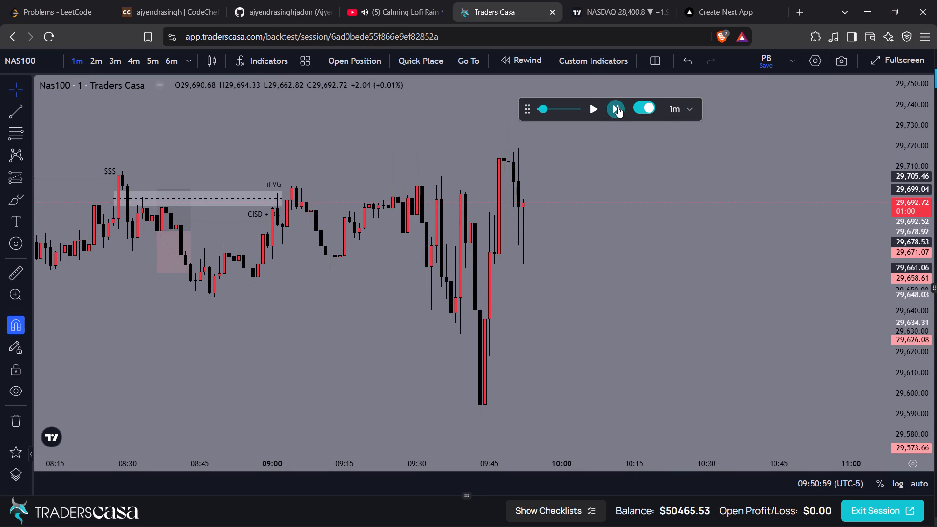
Advance the replay candle by candle to 10:01, keeping the newest candles in view.
left_click(618, 107)
left_click(618, 107)
left_click(618, 107)
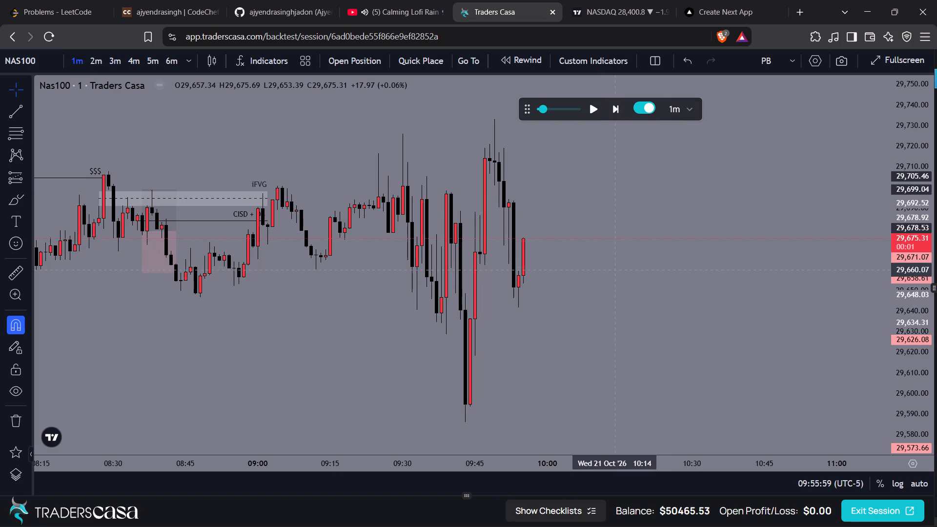
left_click(619, 110)
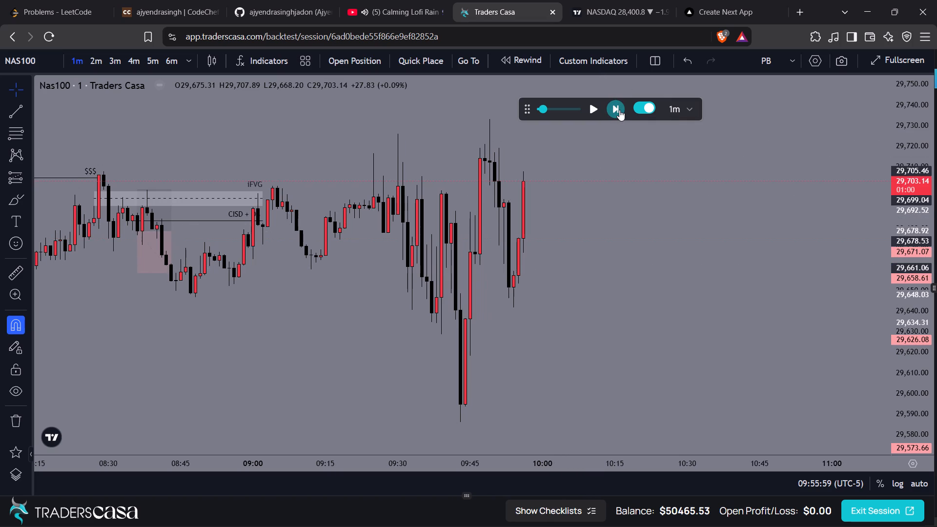
left_click(619, 110)
left_click(619, 110)
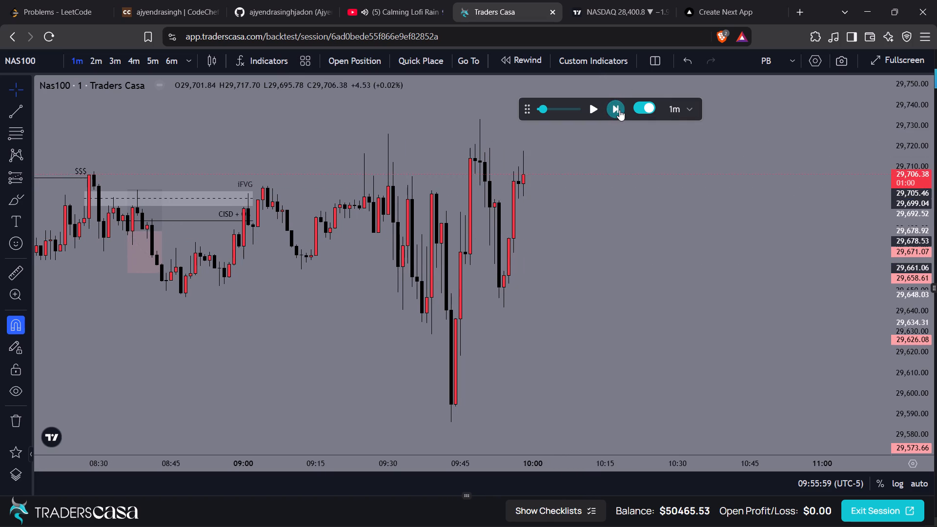
left_click(619, 110)
left_click_drag(603, 190, 607, 237)
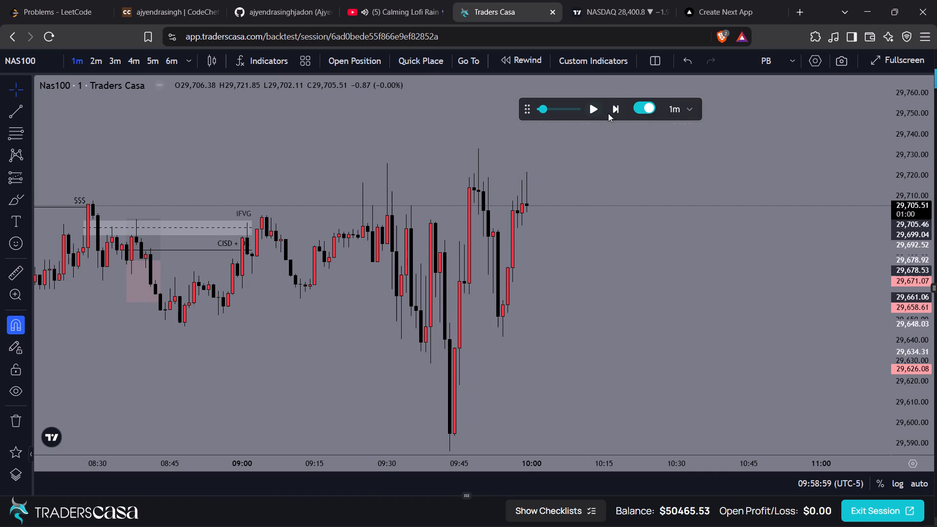
left_click(611, 113)
left_click(611, 113)
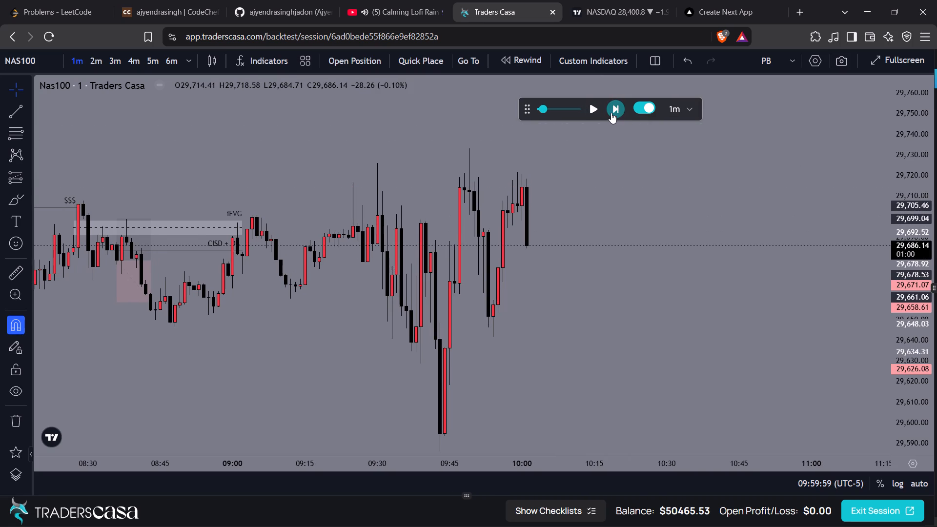
Advance the replay candle by candle to 10:04, keeping the high of the 10:02 rally in view.
left_click_drag(570, 263, 585, 245)
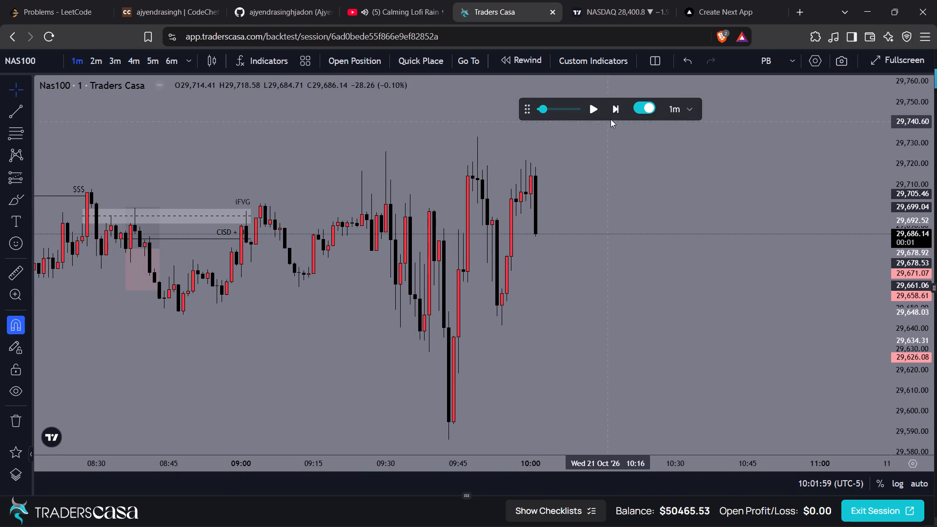
left_click(616, 108)
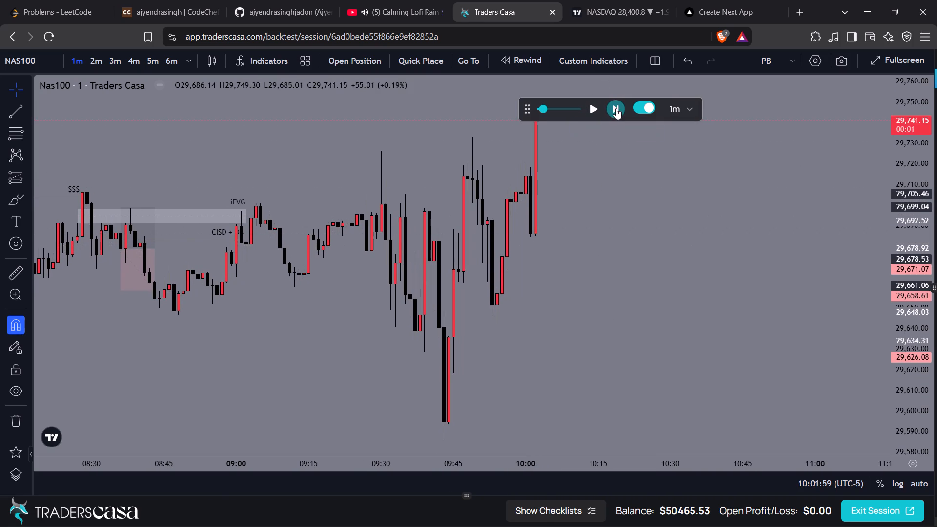
left_click_drag(605, 167, 599, 247)
left_click(618, 111)
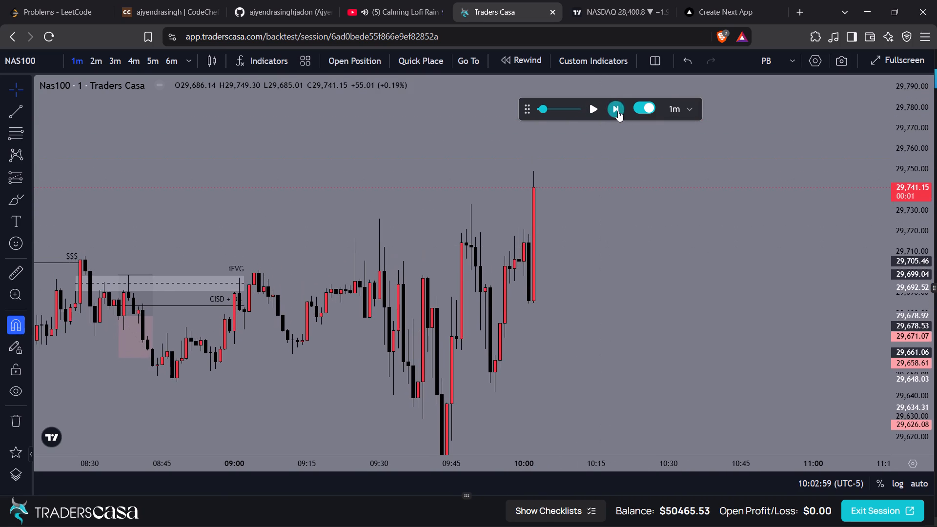
left_click(618, 111)
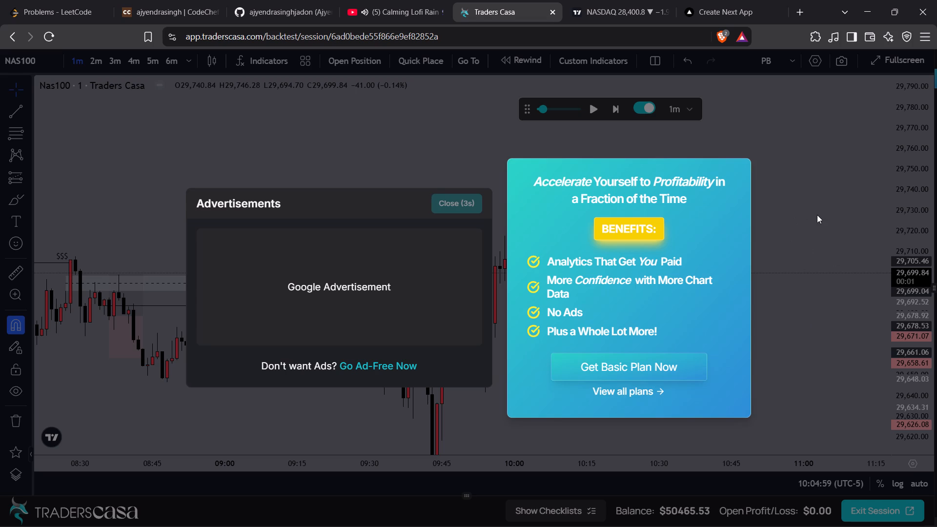
Dismiss the advertisement overlay covering the chart.
left_click(468, 204)
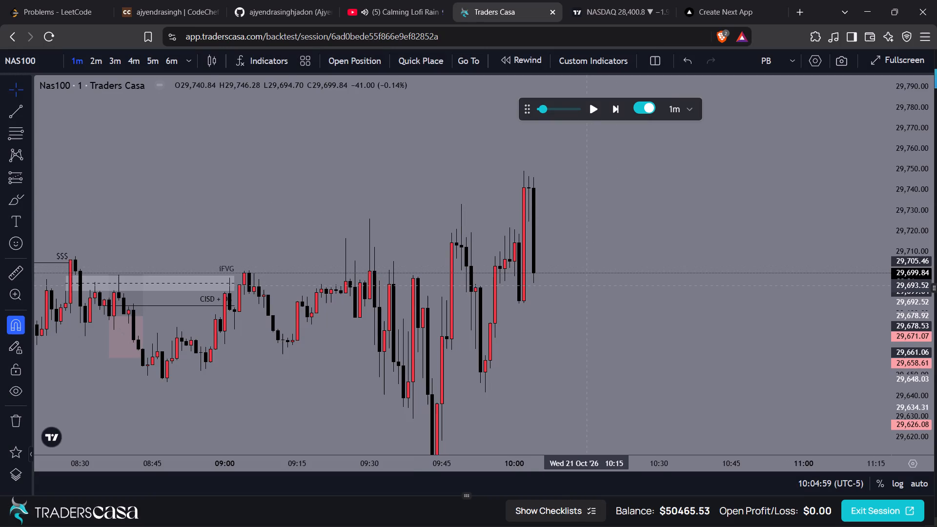
Advance the replay candle by candle to 10:09, with the candles slightly enlarged.
scroll(586, 286, "up", 2)
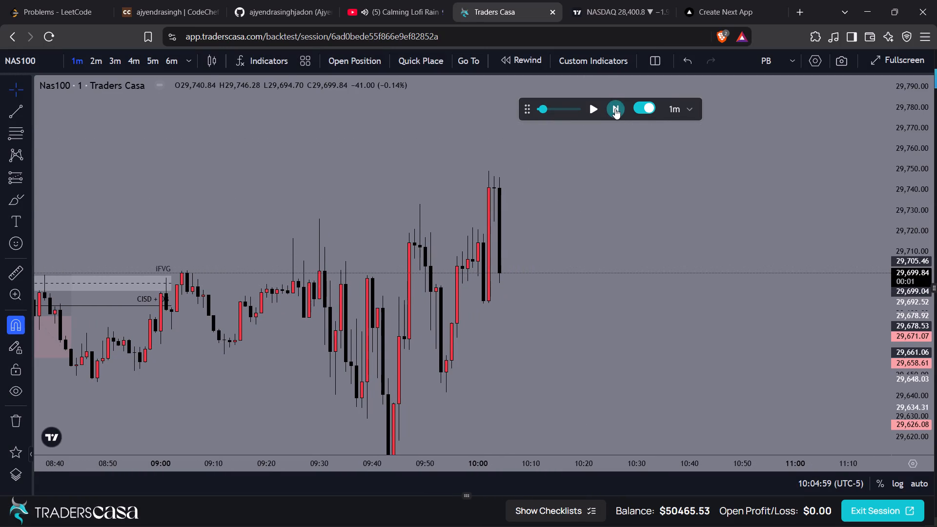
left_click(615, 108)
left_click(615, 108)
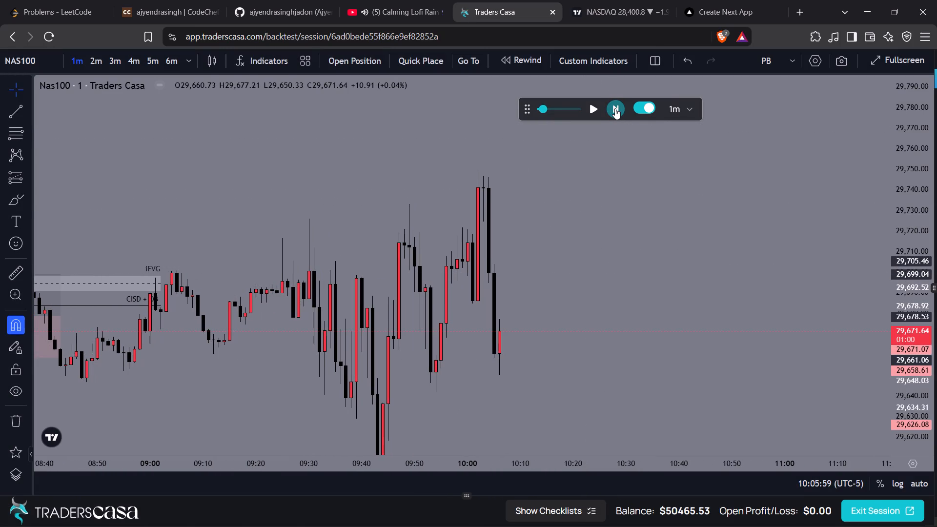
left_click(615, 108)
left_click(615, 108)
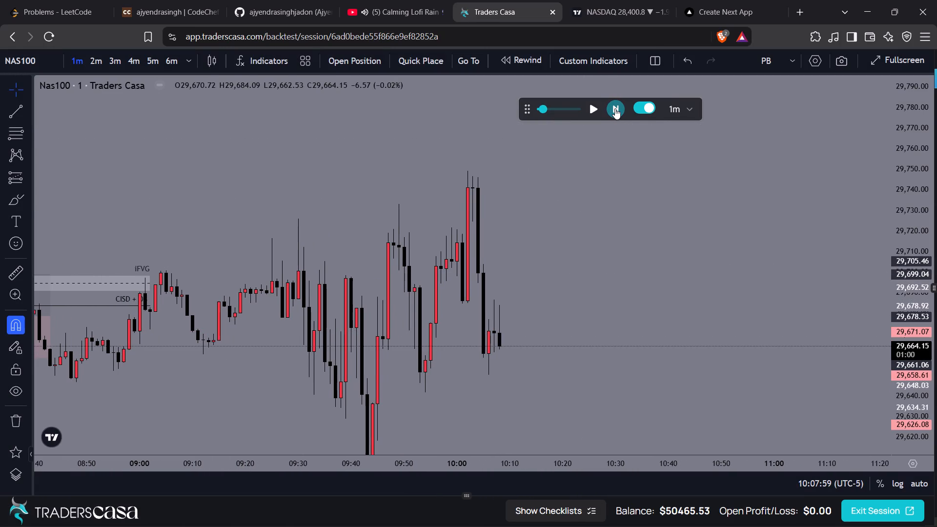
left_click(615, 108)
left_click_drag(602, 261, 584, 199)
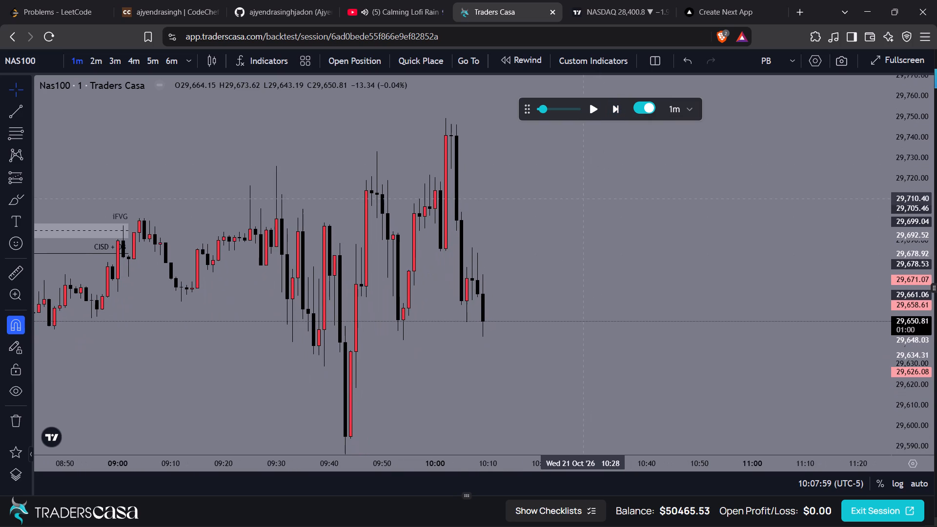
Draw a short position from the 10:09 candle with entry at 29,650.81, stop at 29,724.02 and target at 29,577.47.
left_click(26, 180)
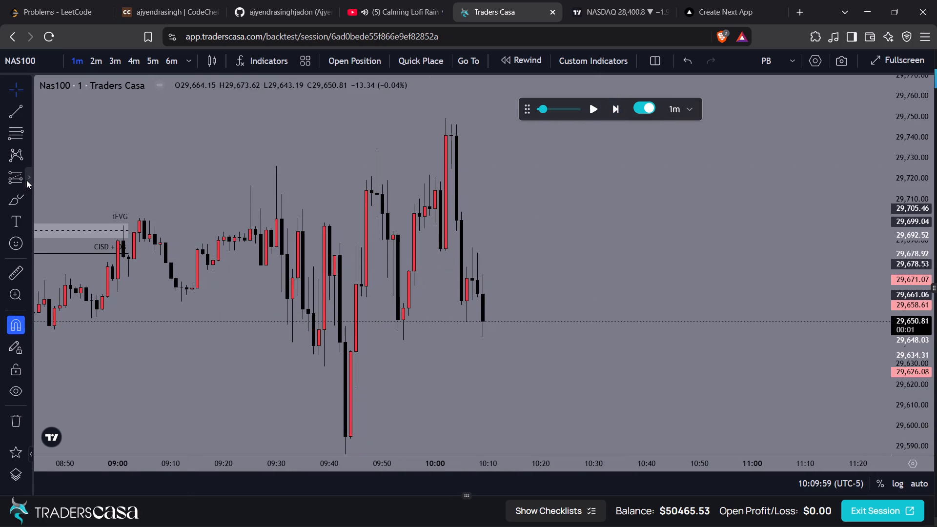
left_click(72, 222)
left_click(485, 320)
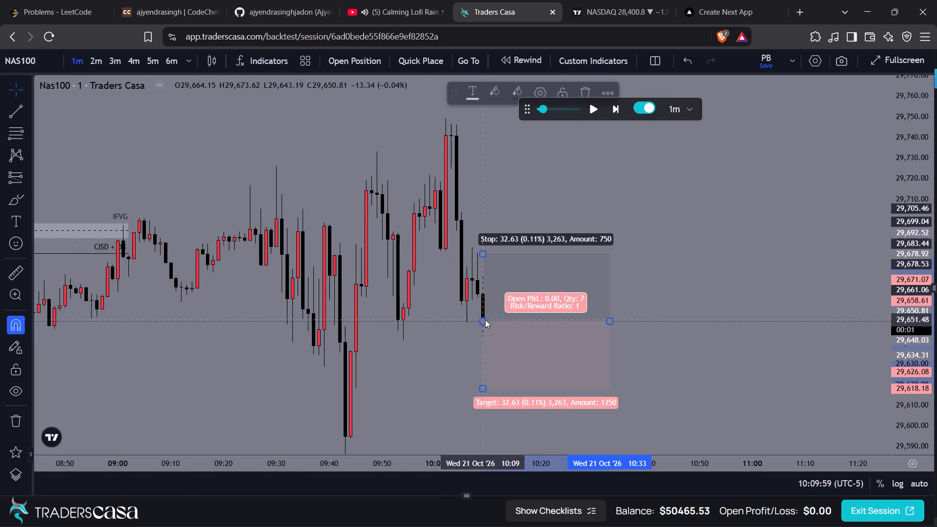
left_click_drag(485, 255, 527, 171)
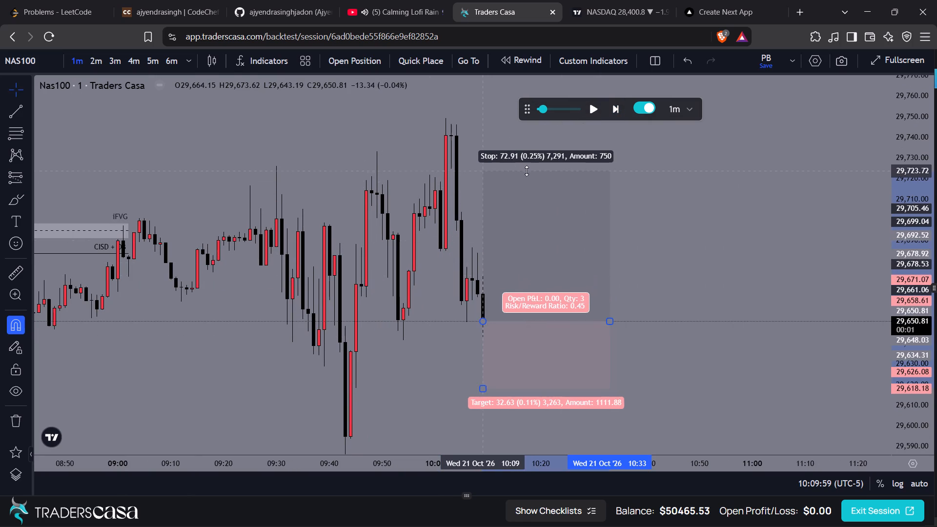
left_click_drag(527, 171, 528, 170)
left_click_drag(486, 389, 528, 456)
left_click_drag(680, 382, 665, 288)
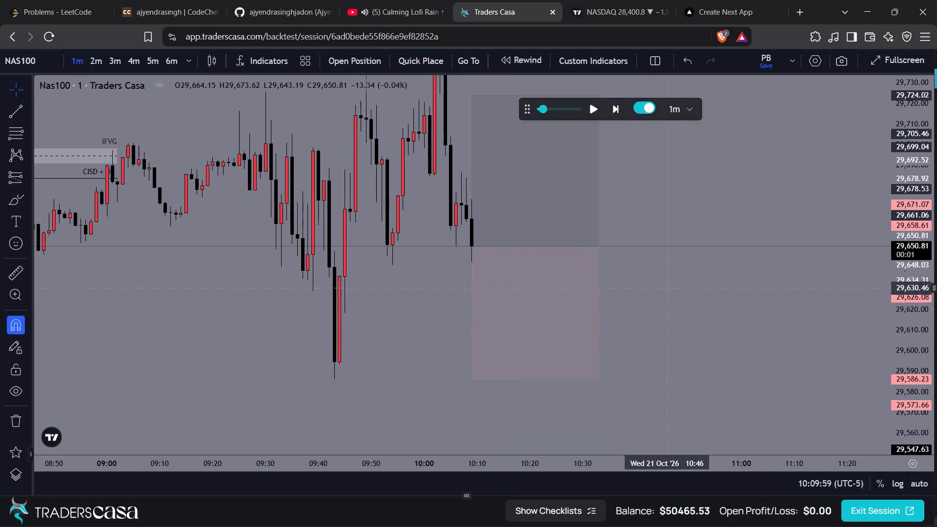
left_click_drag(472, 381, 494, 400)
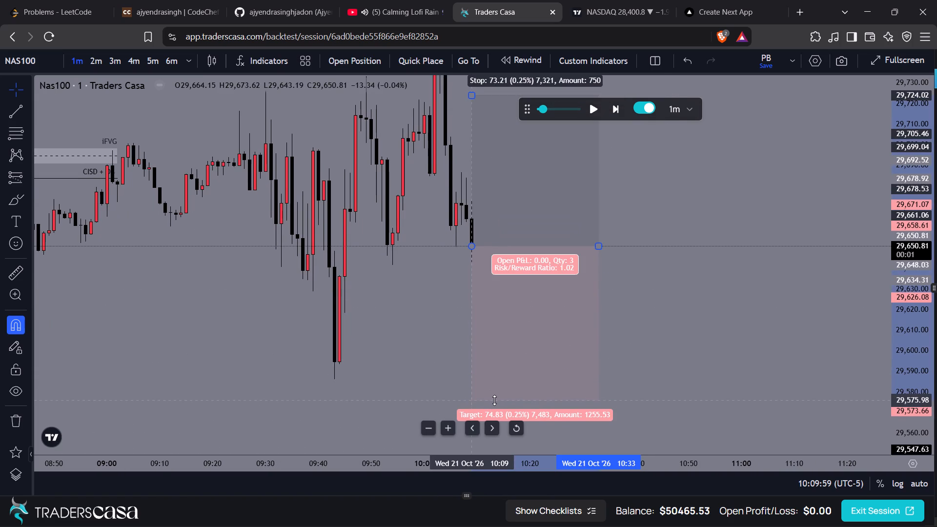
left_click_drag(494, 400, 496, 397)
Place a sell limit trade from the short position drawing: entry 29650.81, take profit 29577.47, stop loss 29724.02, risk 0.3%.
left_click_drag(674, 252, 678, 310)
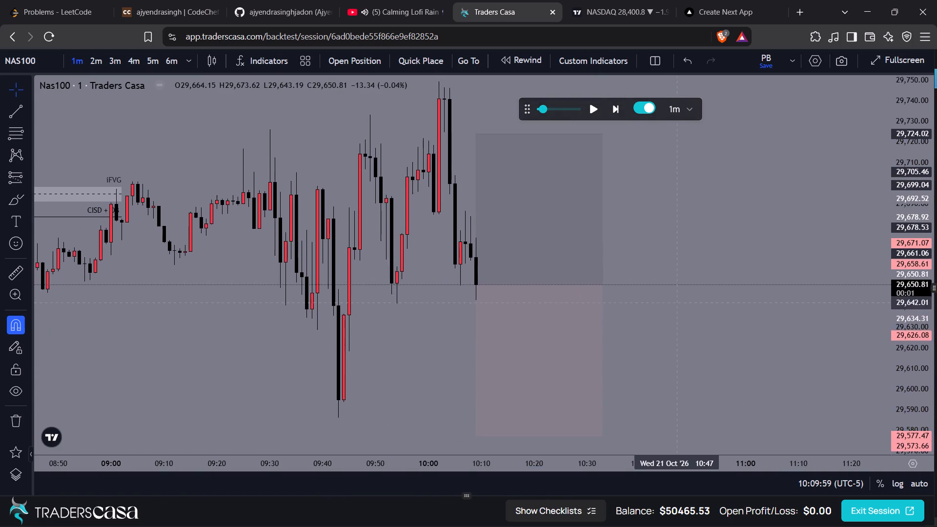
left_click_drag(678, 310, 683, 332)
left_click(559, 275)
left_click(369, 61)
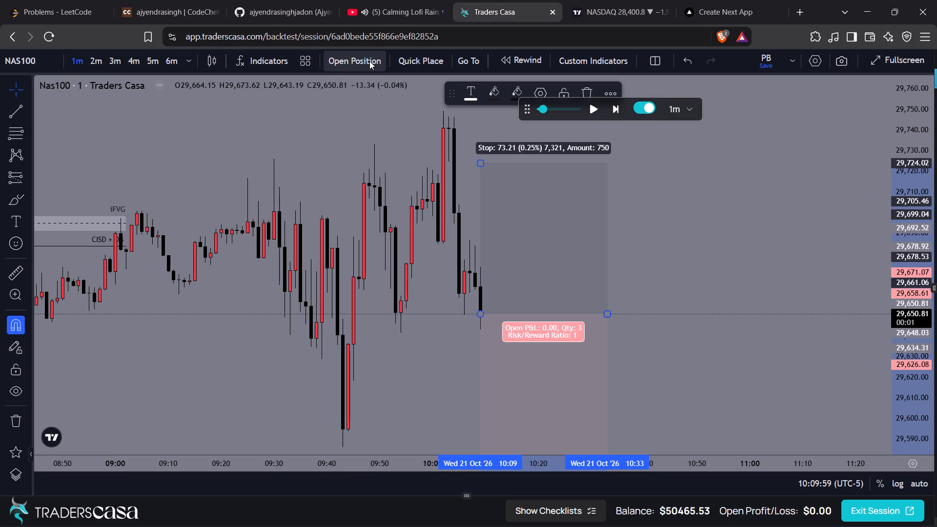
left_click(447, 460)
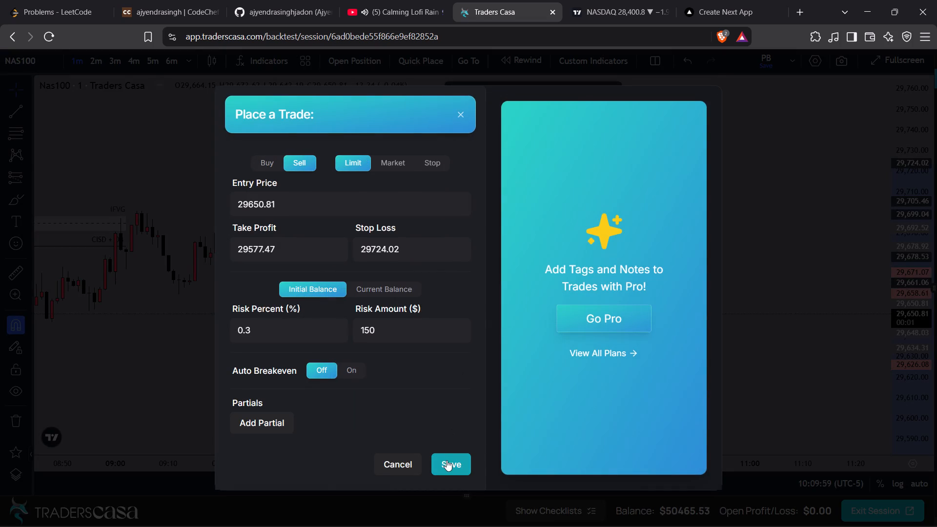
Advance the replay candle by candle to 10:16 with the trade's stop, entry and target lines in view.
left_click_drag(712, 299, 666, 240)
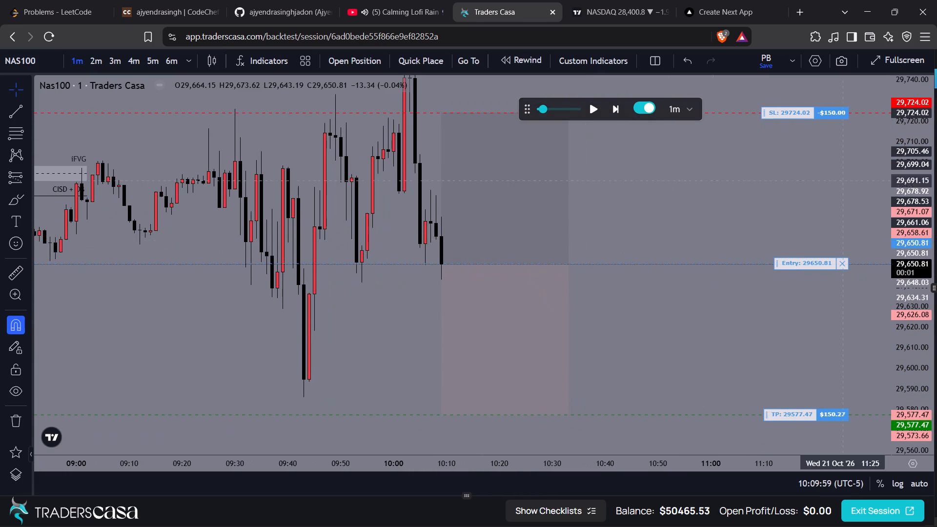
left_click(612, 111)
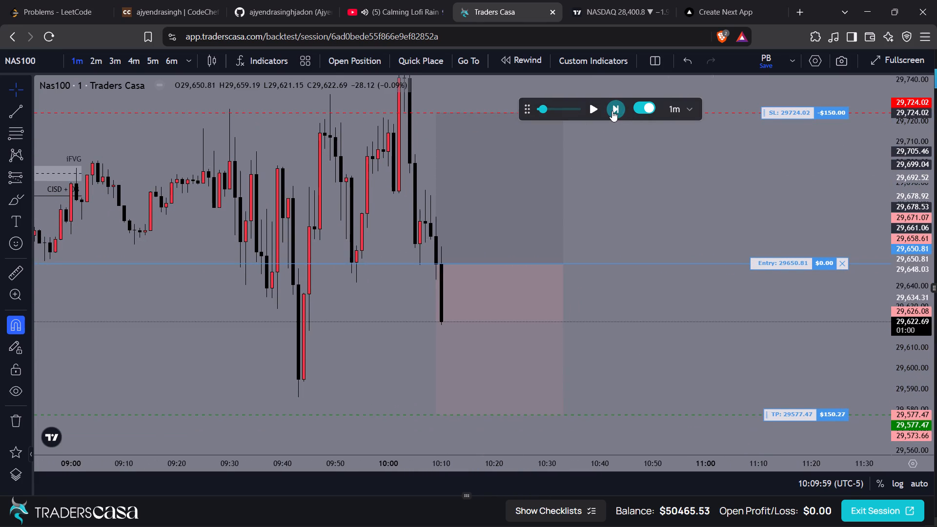
left_click(612, 111)
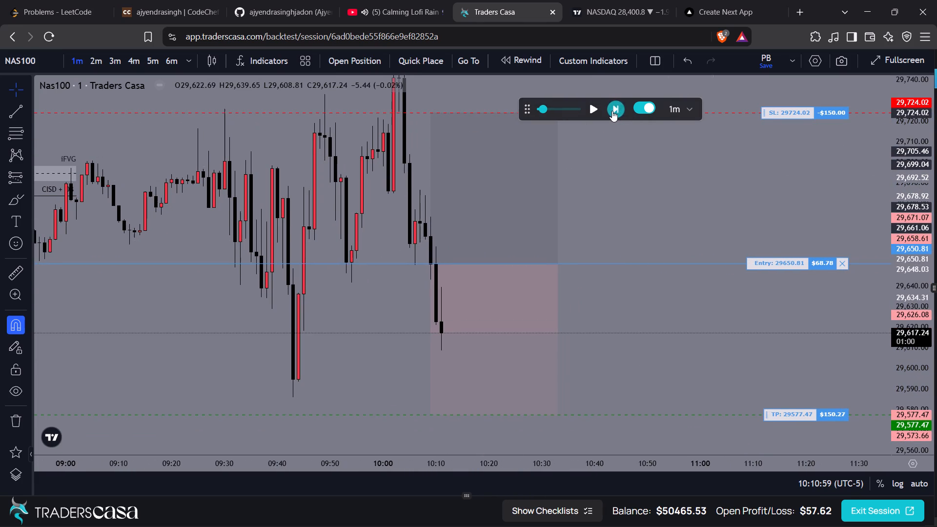
left_click(612, 111)
left_click(612, 111)
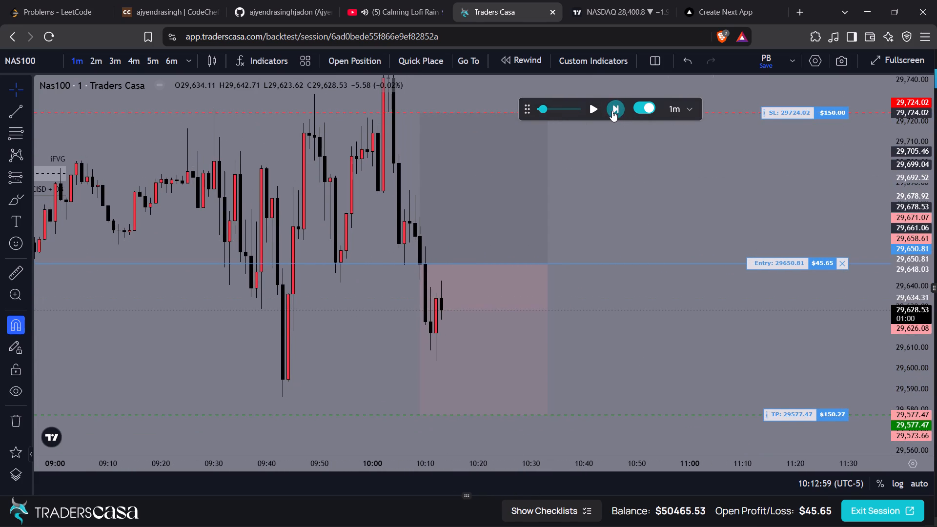
left_click(612, 111)
left_click(612, 111)
left_click(612, 111)
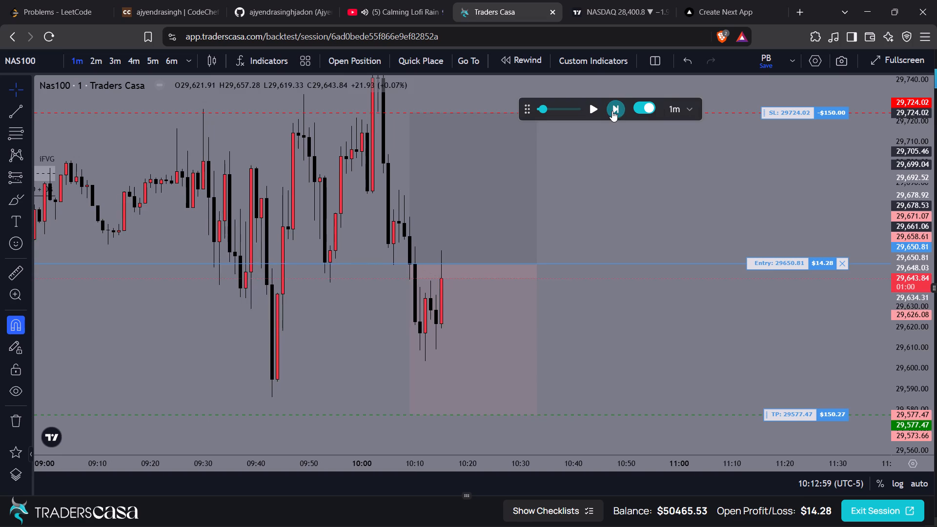
Move the short trade's stop loss to 29649.71, just below the entry price.
left_click_drag(714, 174, 709, 192)
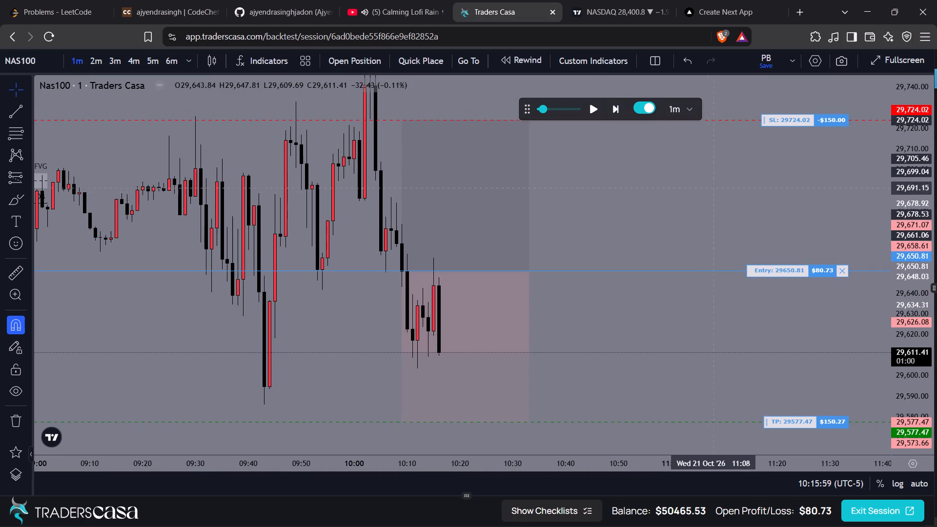
left_click_drag(779, 120, 819, 272)
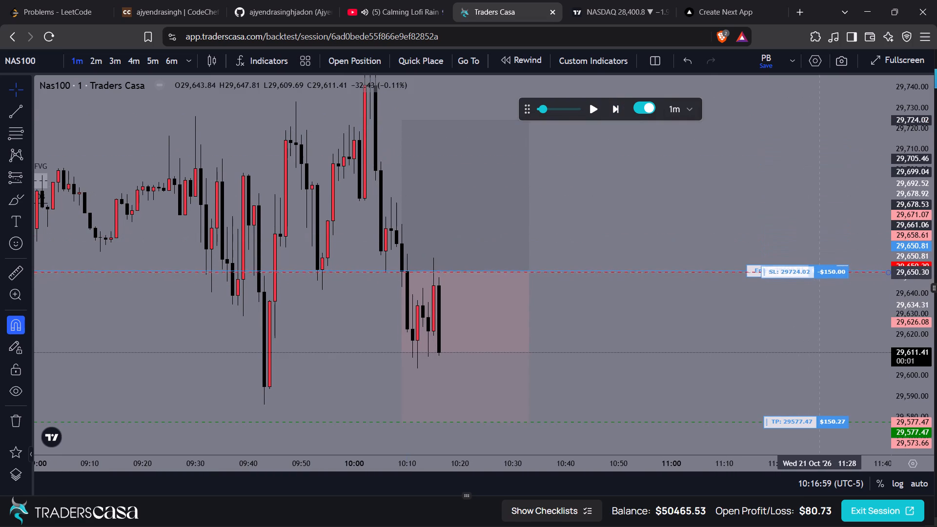
left_click_drag(819, 272, 821, 274)
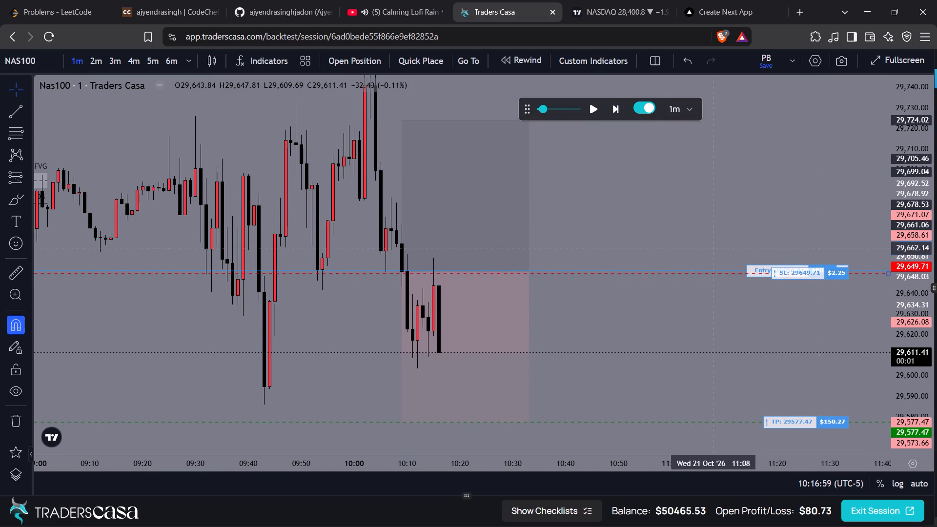
Advance the replay candle by candle to 10:20 to play out the trade with its tightened stop.
left_click_drag(694, 244, 735, 190)
left_click_drag(674, 219, 697, 180)
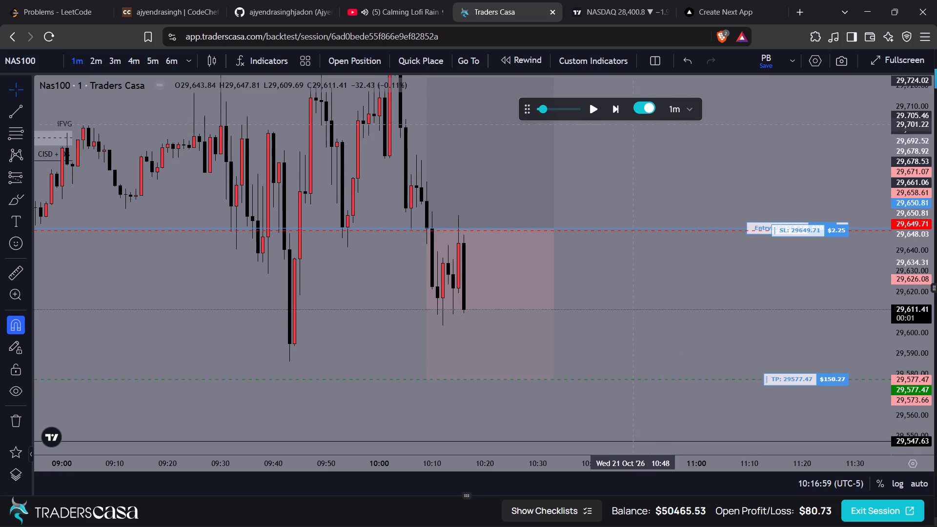
left_click(616, 110)
left_click(616, 110)
left_click(616, 110)
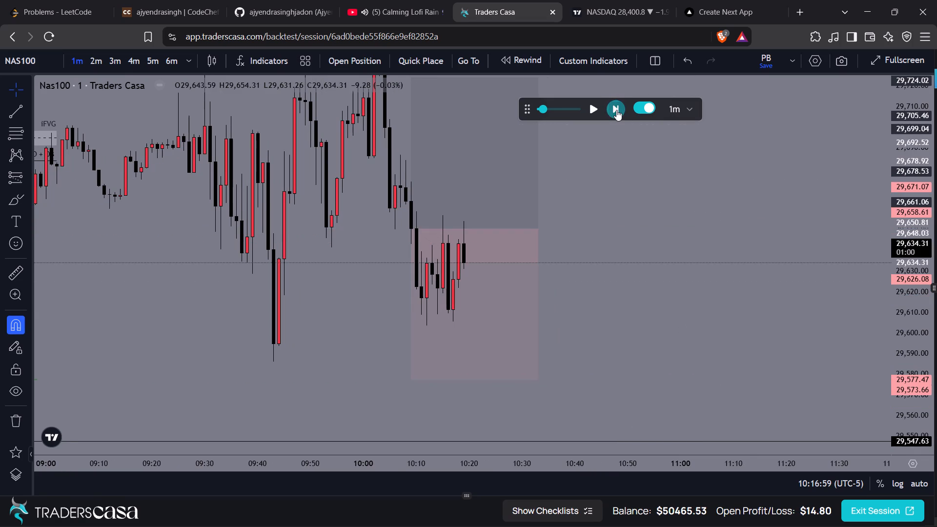
left_click(616, 110)
Delete the short position drawing that starts at the 10:09 candle.
left_click(491, 299)
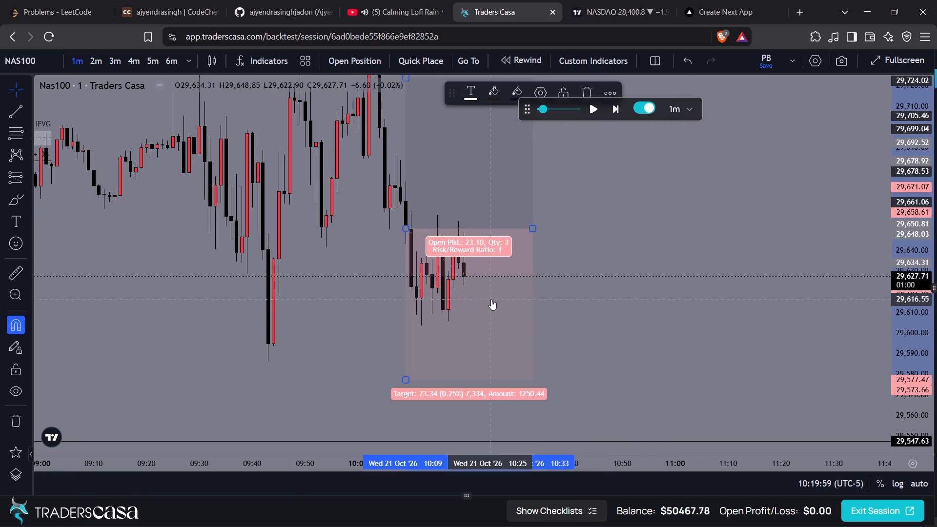
key("Delete")
Advance the replay candle by candle to 10:23.
left_click(612, 110)
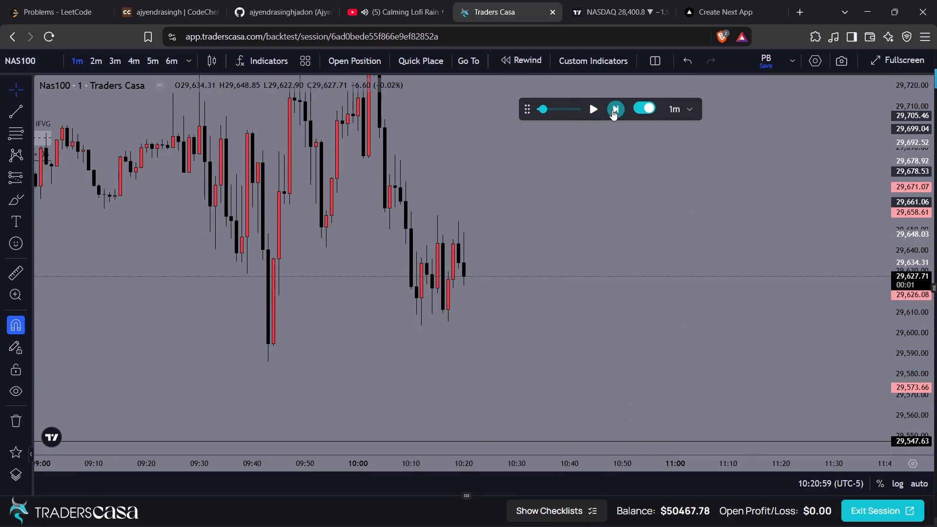
left_click(612, 110)
left_click(612, 110)
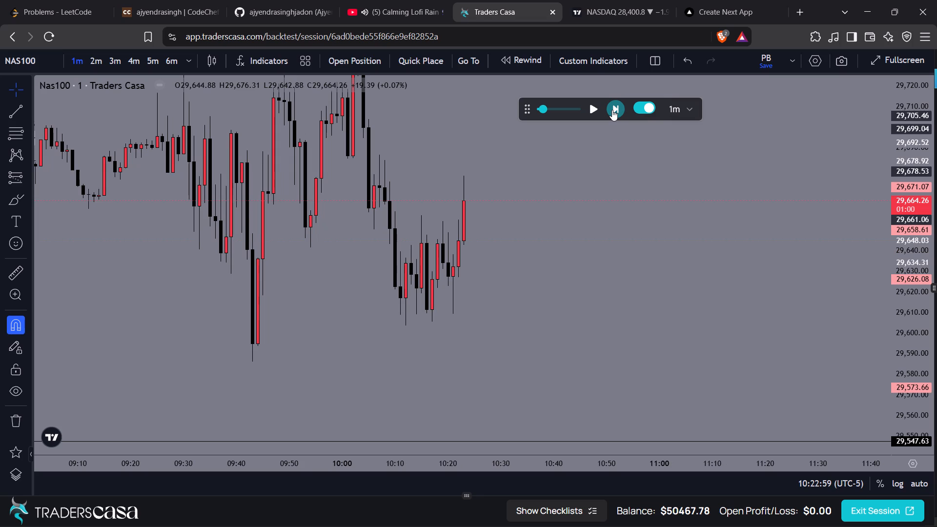
Advance the replay candle by candle to 10:34.
left_click_drag(570, 194, 574, 218)
left_click(615, 106)
left_click(615, 106)
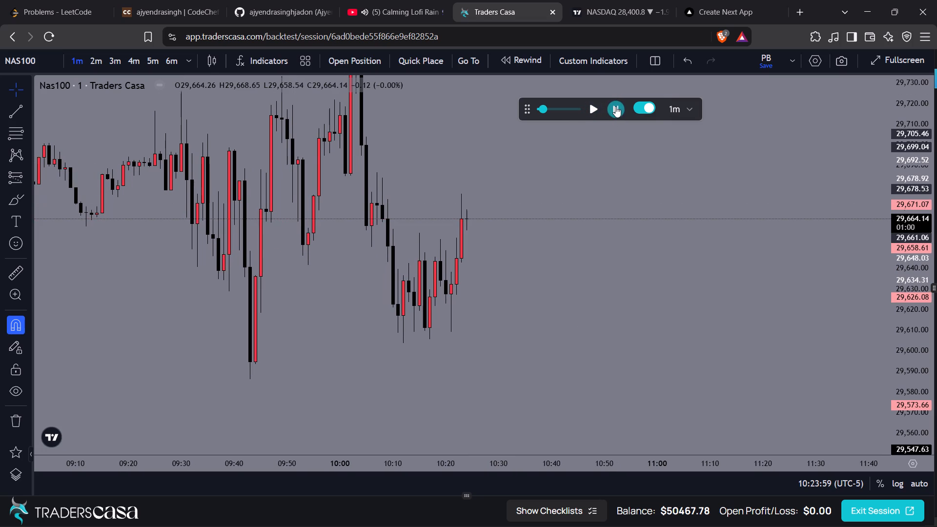
left_click(617, 107)
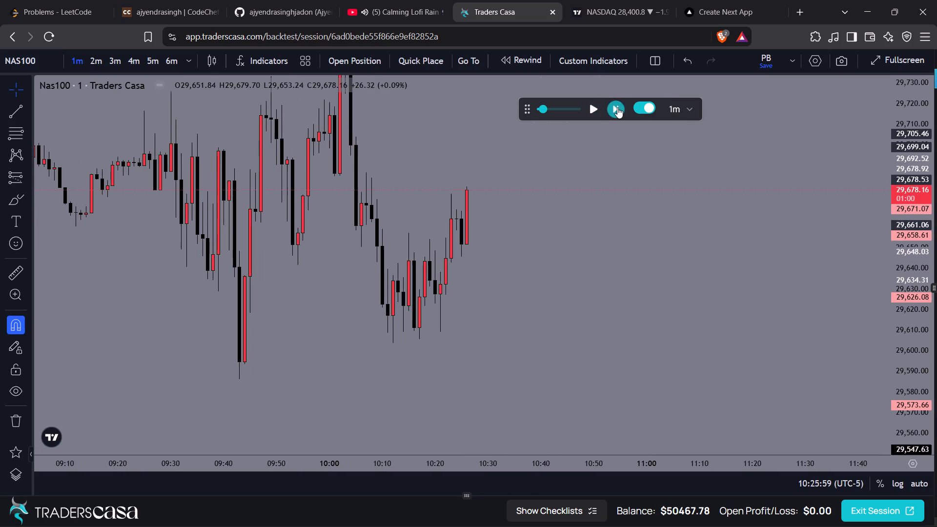
left_click(617, 107)
left_click(617, 107)
left_click_drag(573, 200, 582, 271)
left_click(620, 104)
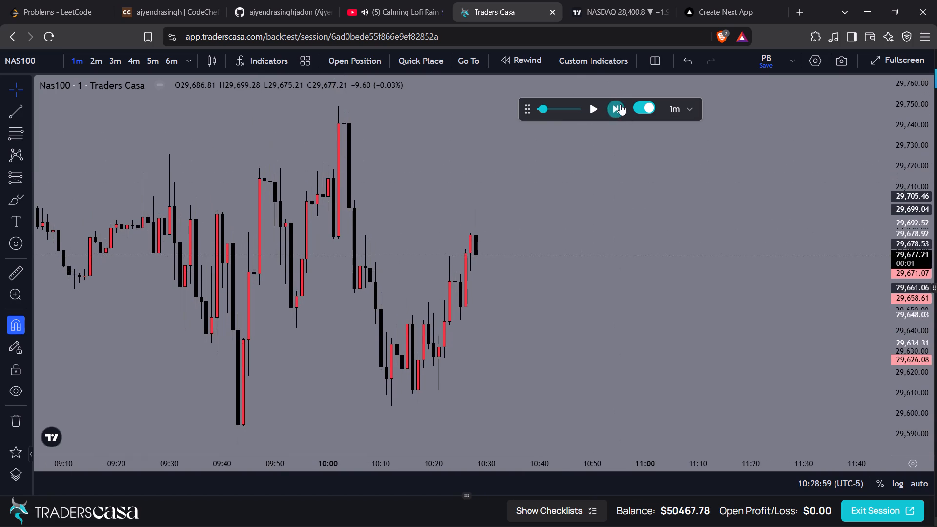
left_click(616, 110)
left_click(616, 110)
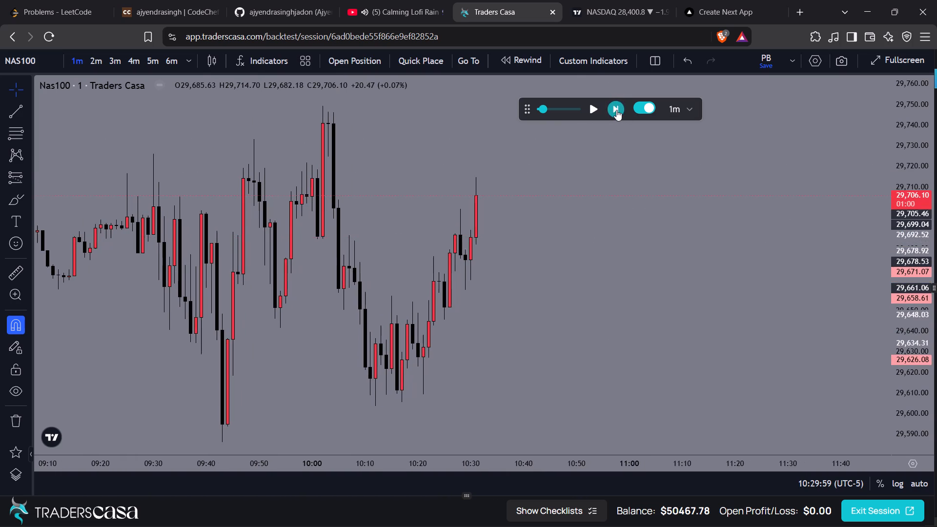
left_click(616, 110)
left_click(616, 110)
left_click(616, 110)
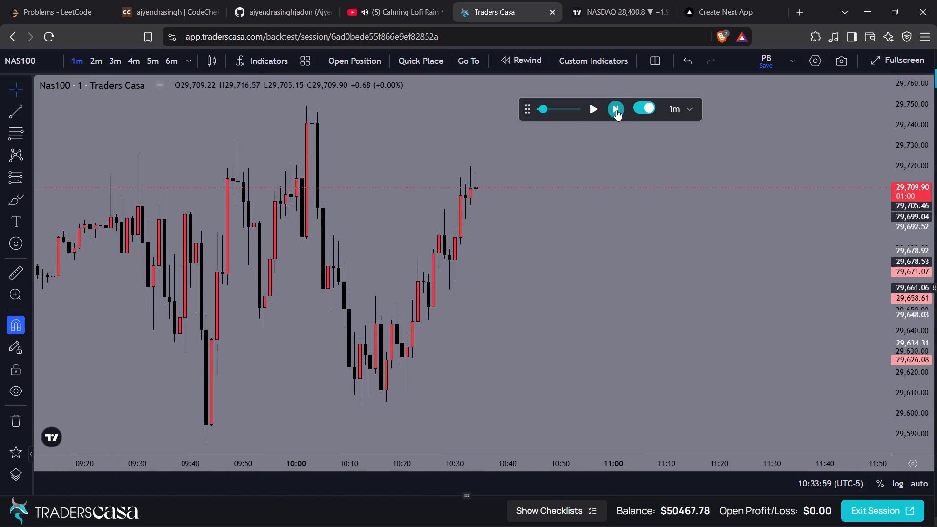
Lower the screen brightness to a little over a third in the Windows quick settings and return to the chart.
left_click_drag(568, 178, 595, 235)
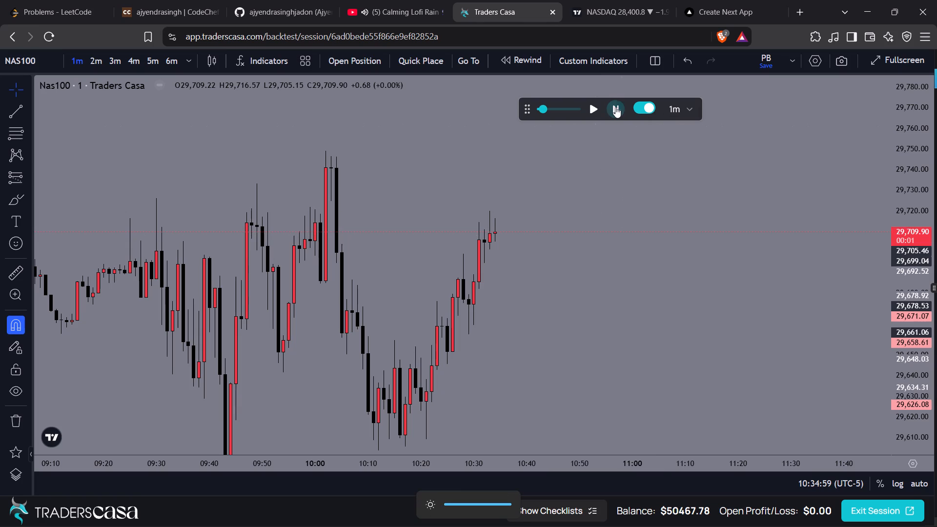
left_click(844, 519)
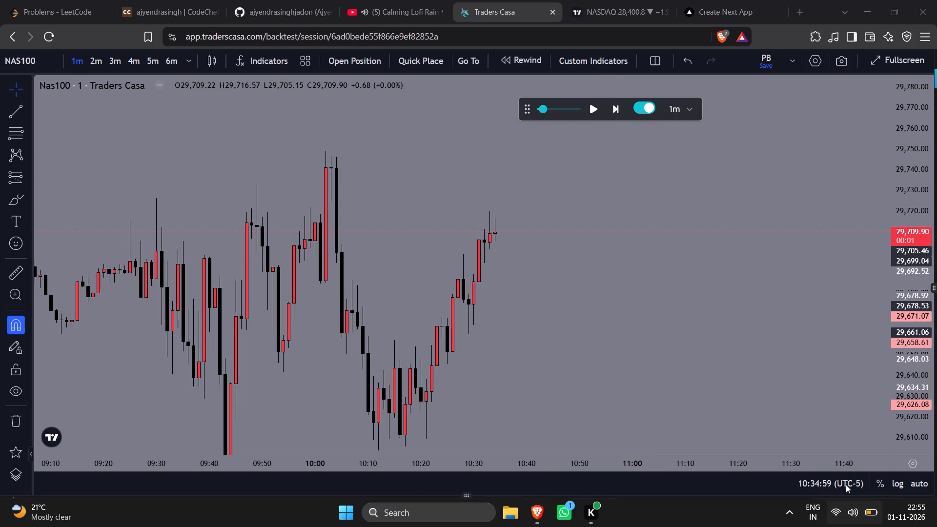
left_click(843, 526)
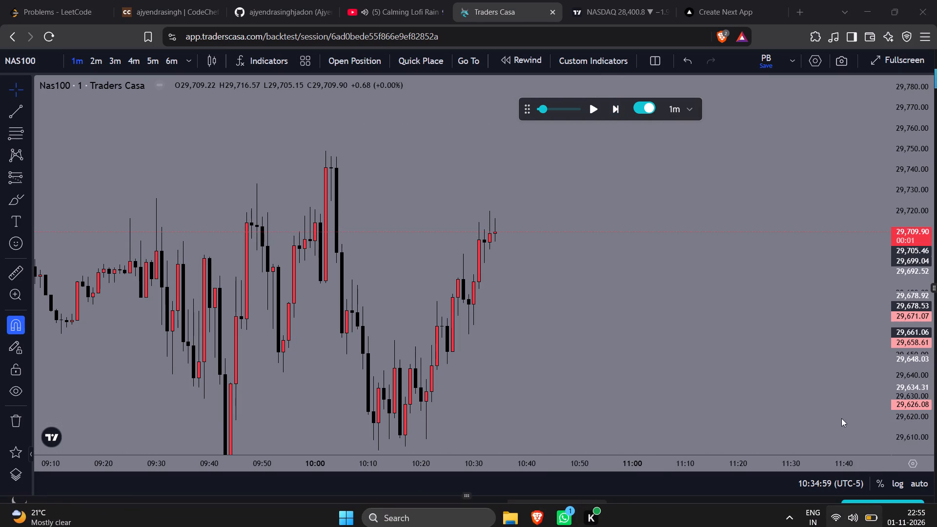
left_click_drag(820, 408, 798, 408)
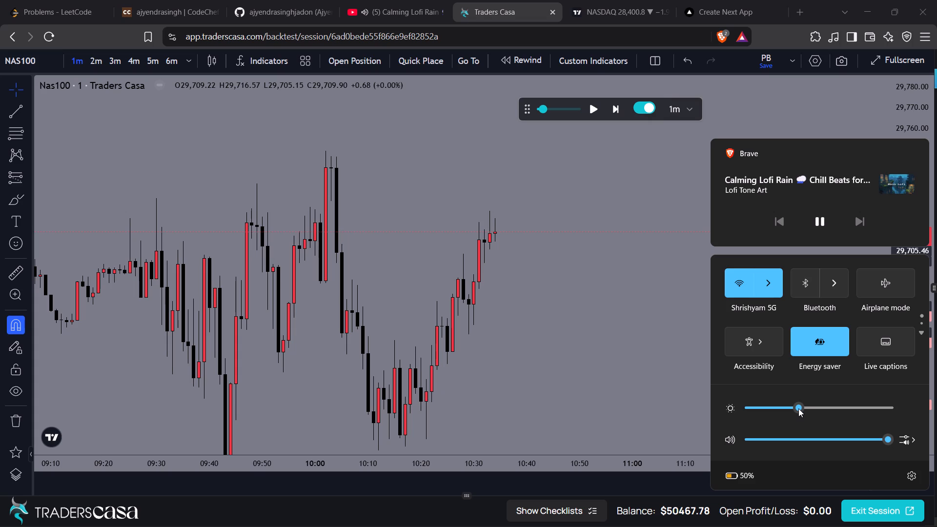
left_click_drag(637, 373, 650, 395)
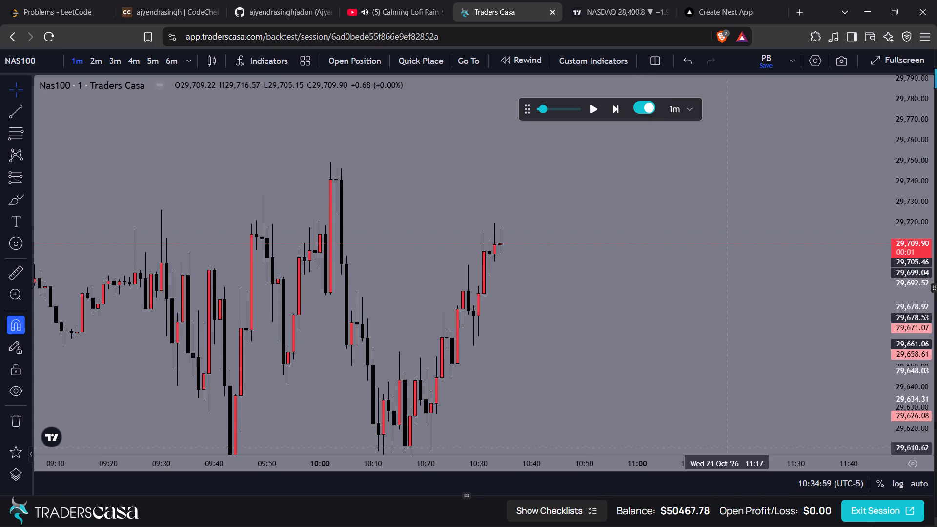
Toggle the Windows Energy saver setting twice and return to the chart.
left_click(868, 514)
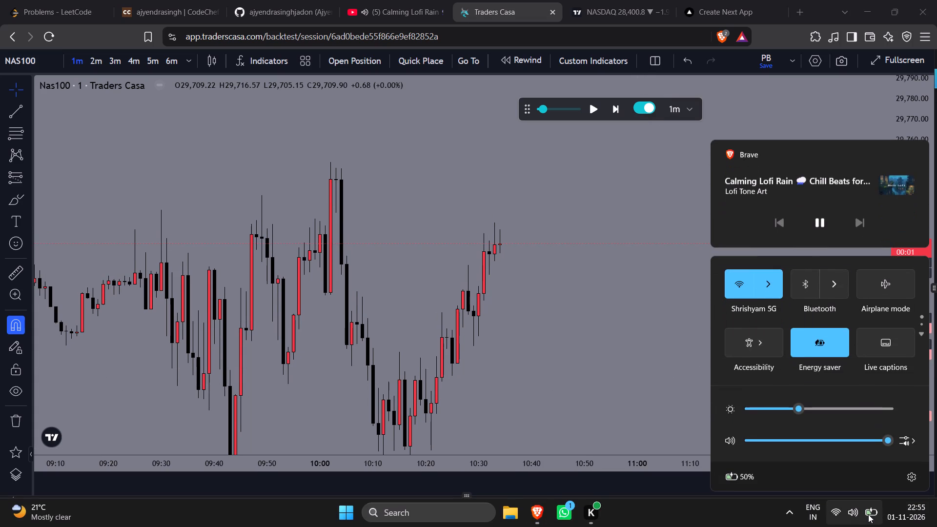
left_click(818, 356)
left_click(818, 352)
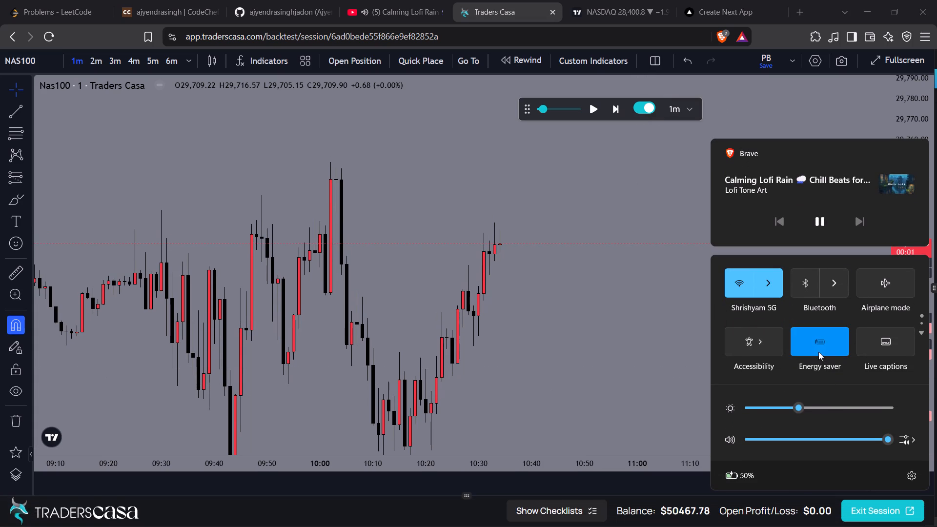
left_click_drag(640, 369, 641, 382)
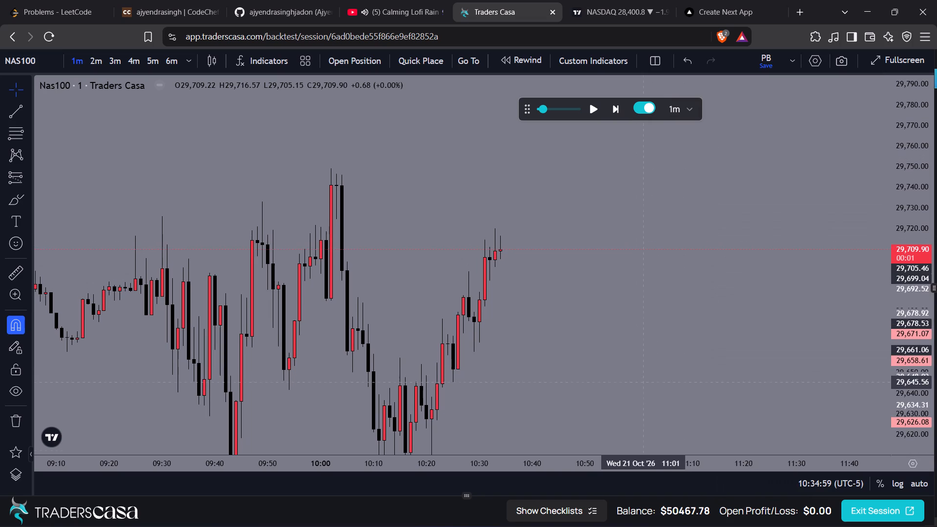
Raise the screen brightness in the Windows quick settings and close them.
left_click(853, 525)
left_click_drag(820, 407, 840, 404)
left_click(838, 526)
Advance the NAS100 replay candle by candle to 10:43.
left_click_drag(597, 393, 631, 415)
left_click(617, 106)
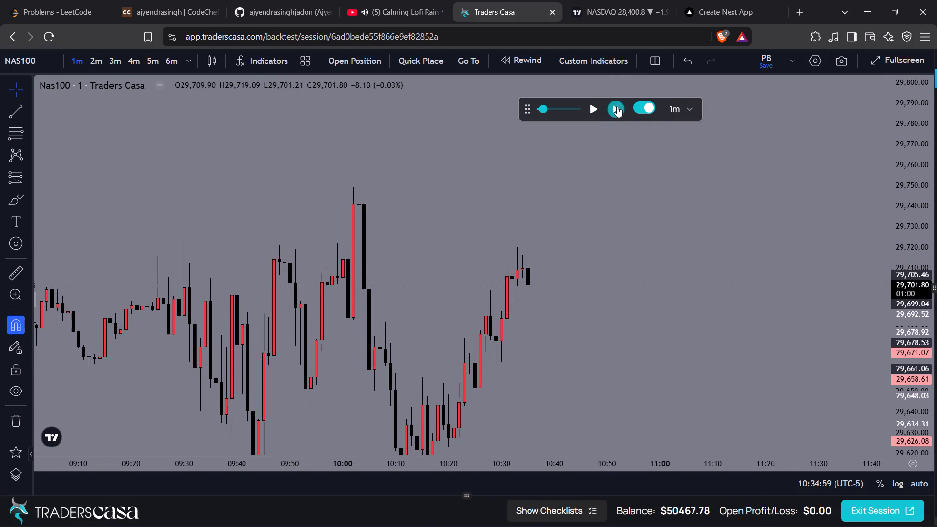
left_click(617, 106)
left_click(617, 106)
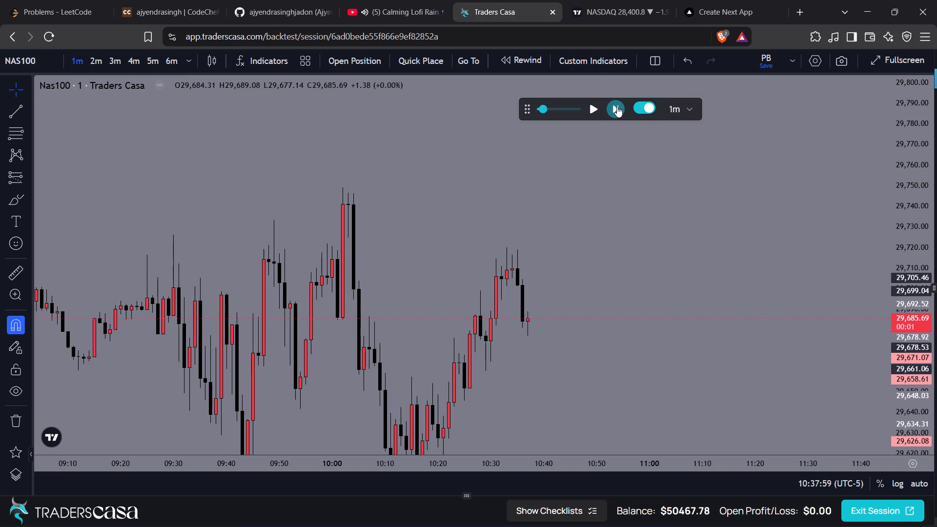
left_click(617, 106)
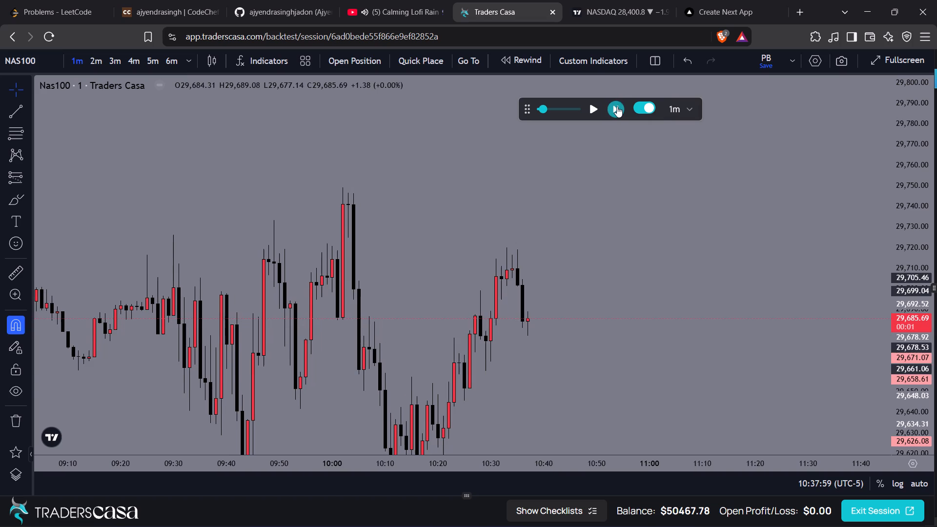
left_click(617, 106)
left_click(617, 106)
left_click_drag(630, 299, 631, 261)
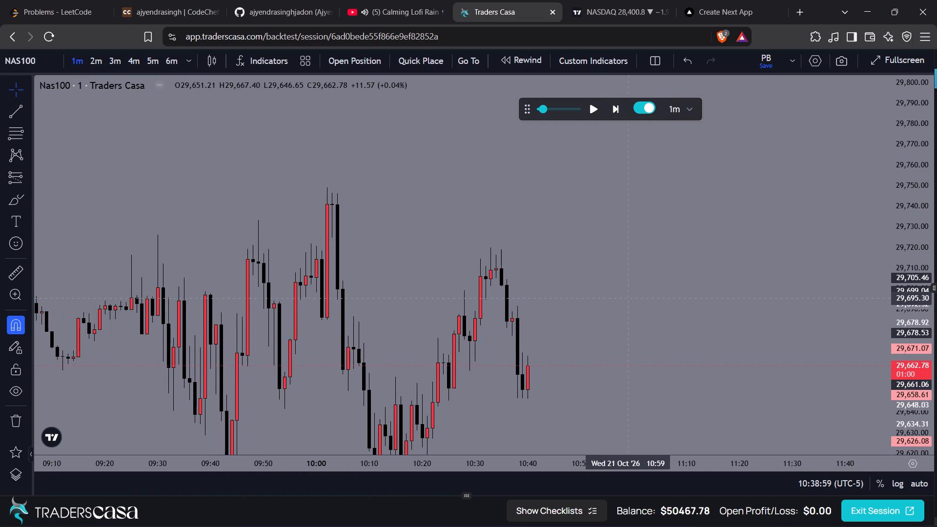
left_click_drag(631, 261, 633, 199)
left_click(616, 112)
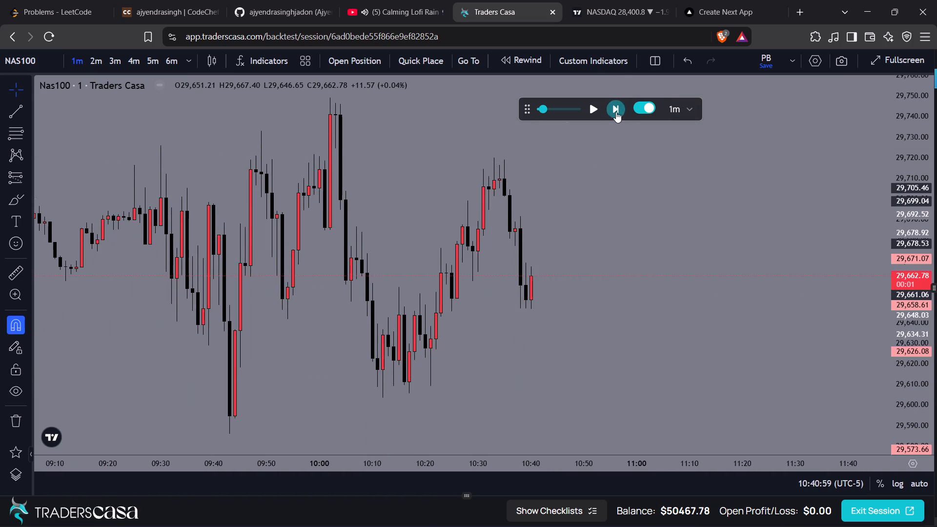
left_click(616, 112)
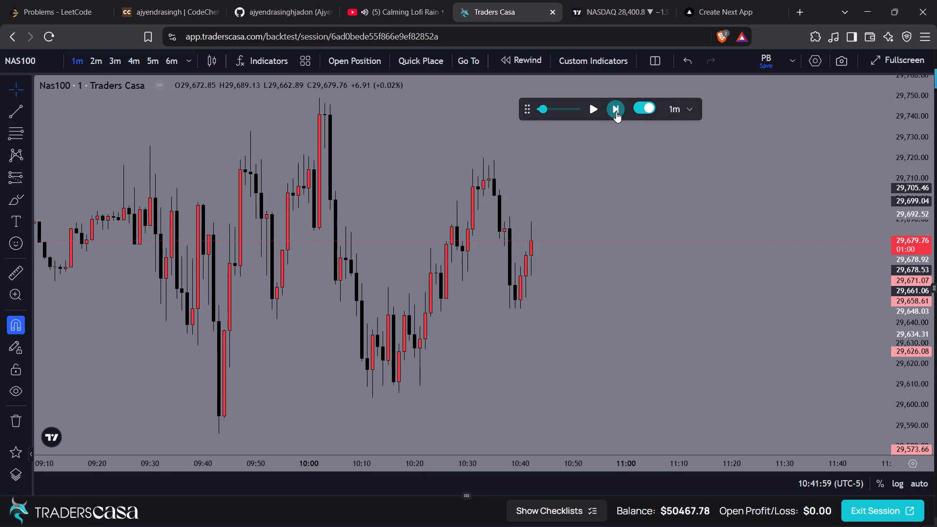
left_click(616, 112)
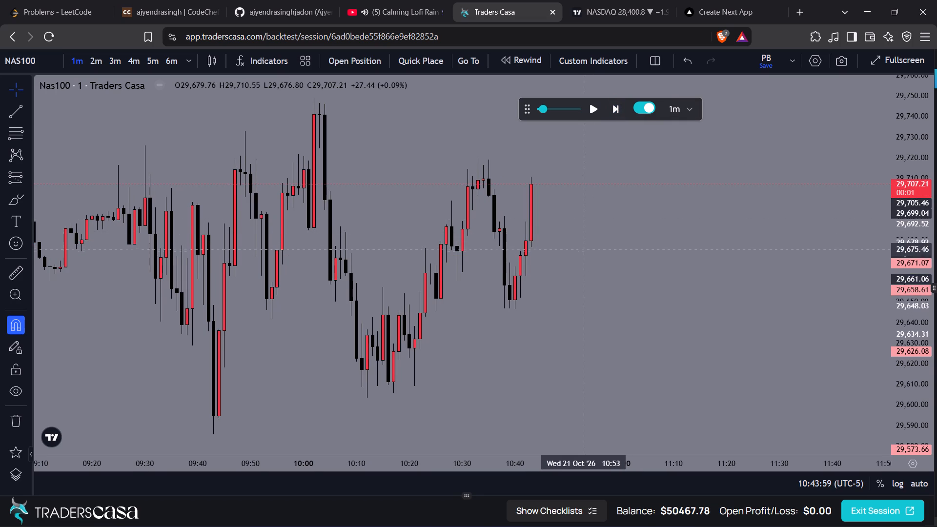
Advance the replay candle by candle to 11:12.
left_click_drag(586, 252, 567, 313)
left_click(613, 111)
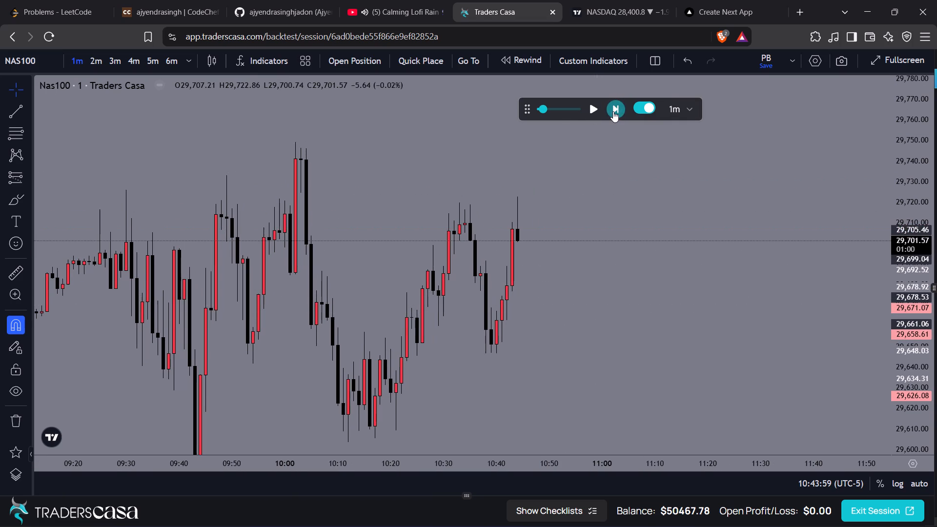
left_click(613, 111)
left_click(613, 111)
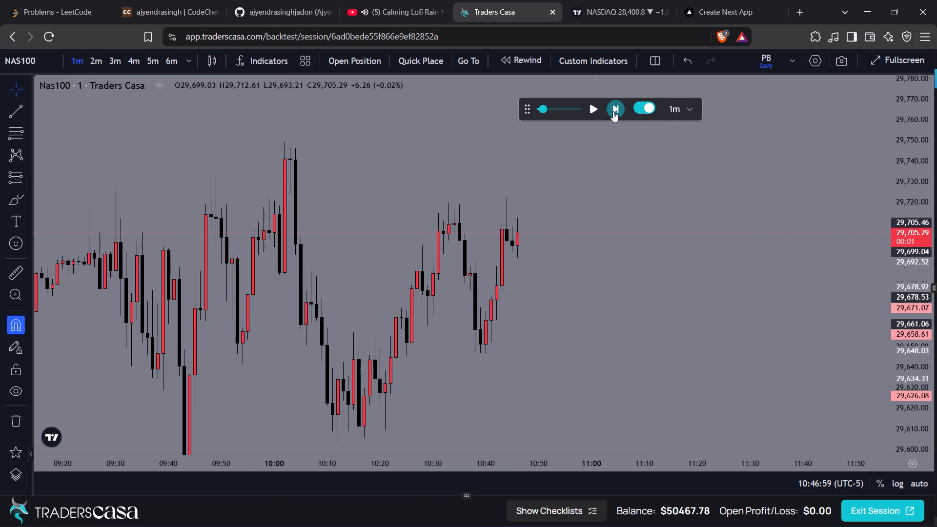
Advance the replay candle by candle to 10:55, checking the earlier session's price action along the way.
left_click(613, 111)
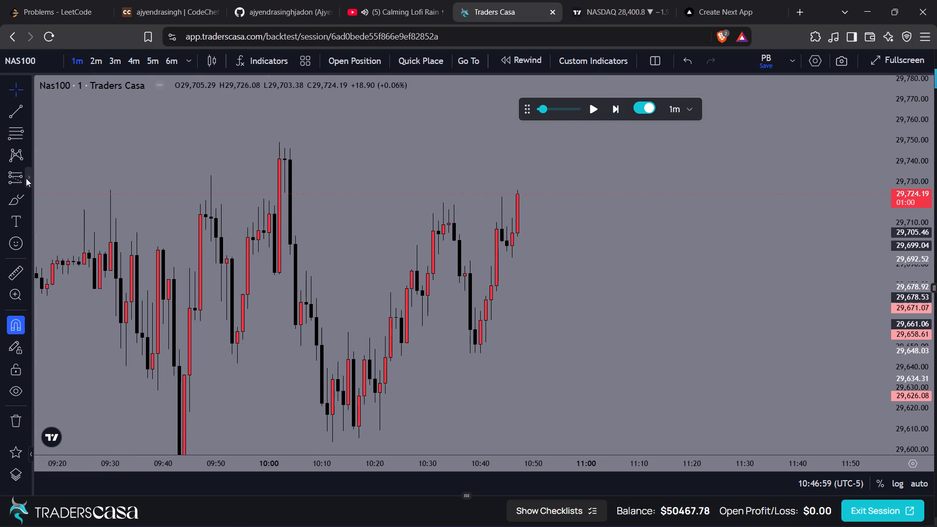
left_click_drag(286, 191, 326, 273)
scroll(326, 273, "down", 8)
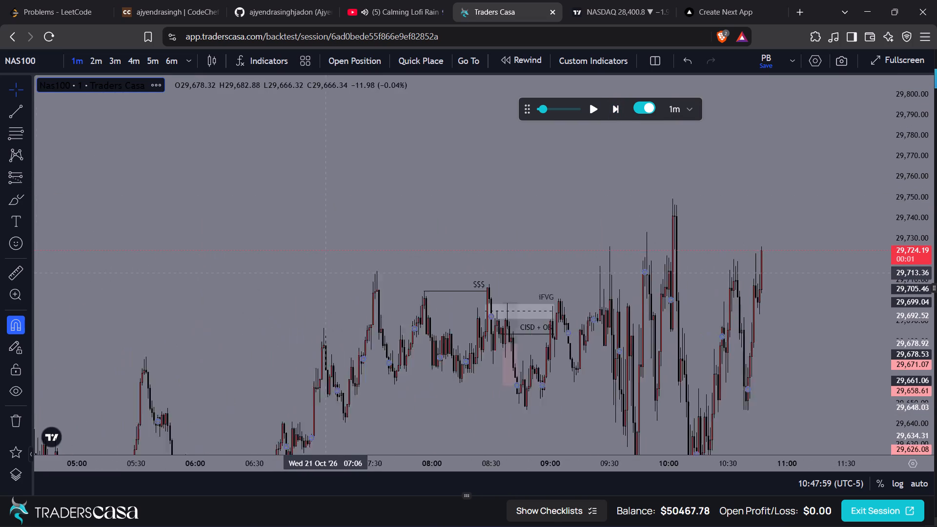
scroll(326, 273, "down", 5)
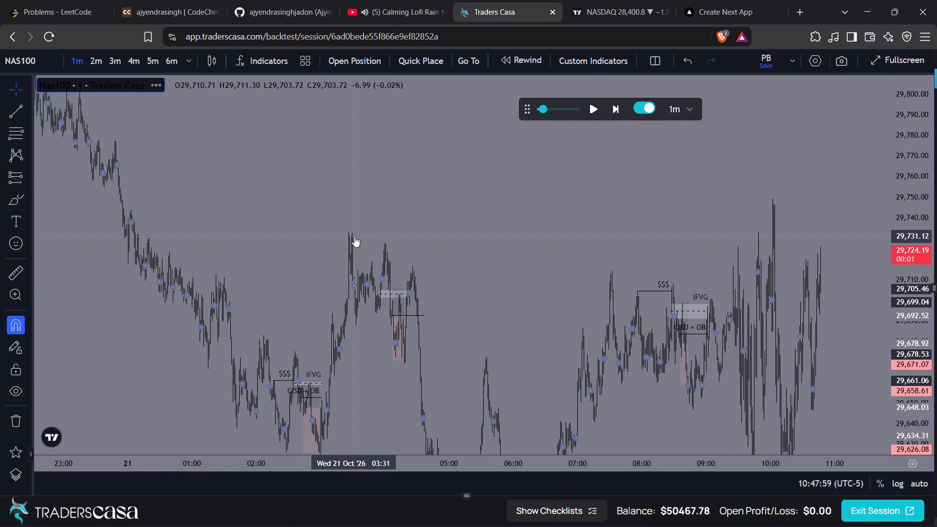
scroll(357, 235, "up", 7)
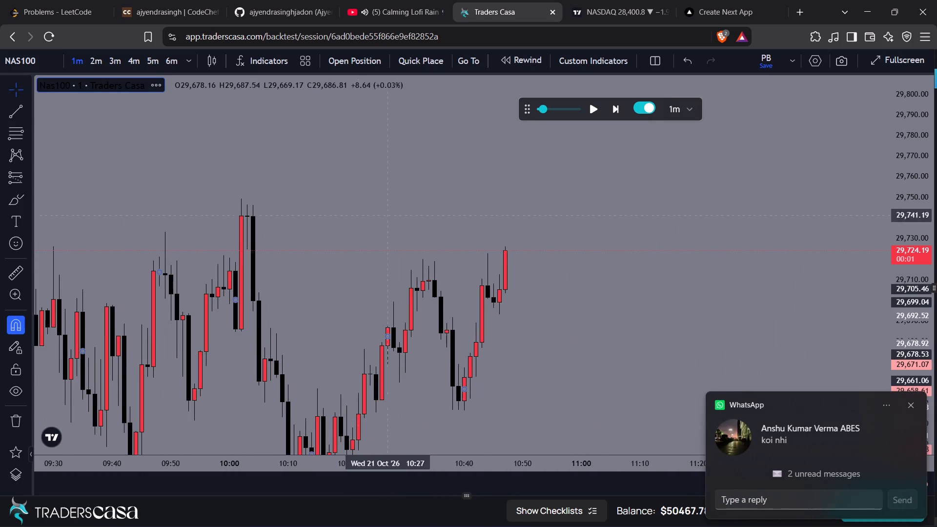
left_click(615, 107)
left_click(615, 107)
triple_click(615, 107)
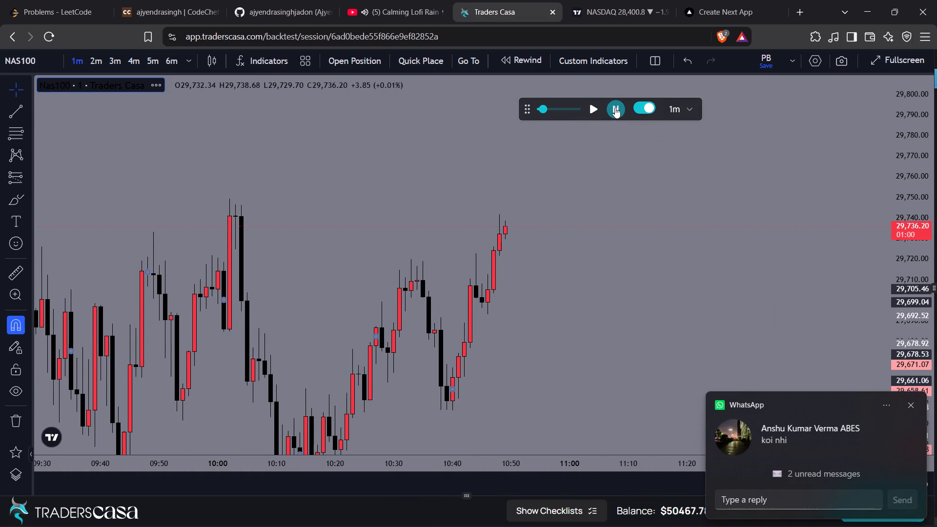
triple_click(615, 107)
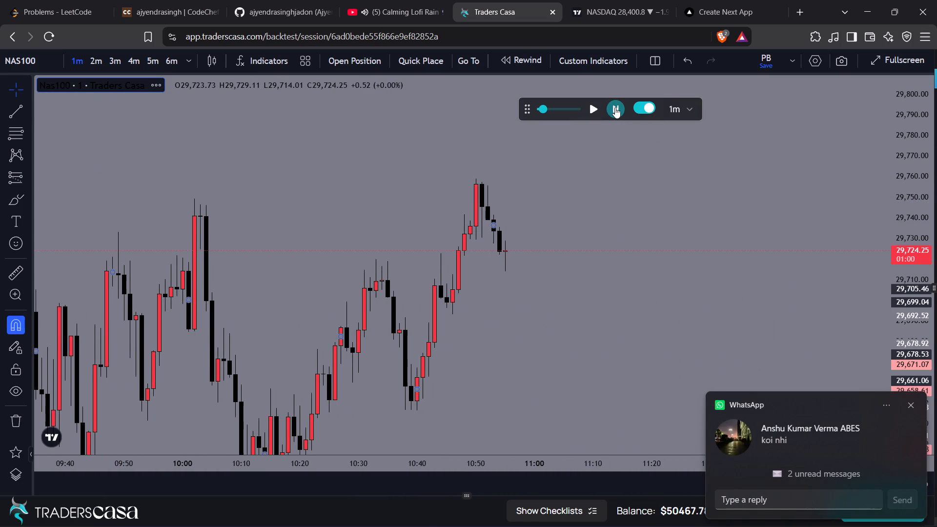
left_click(589, 181)
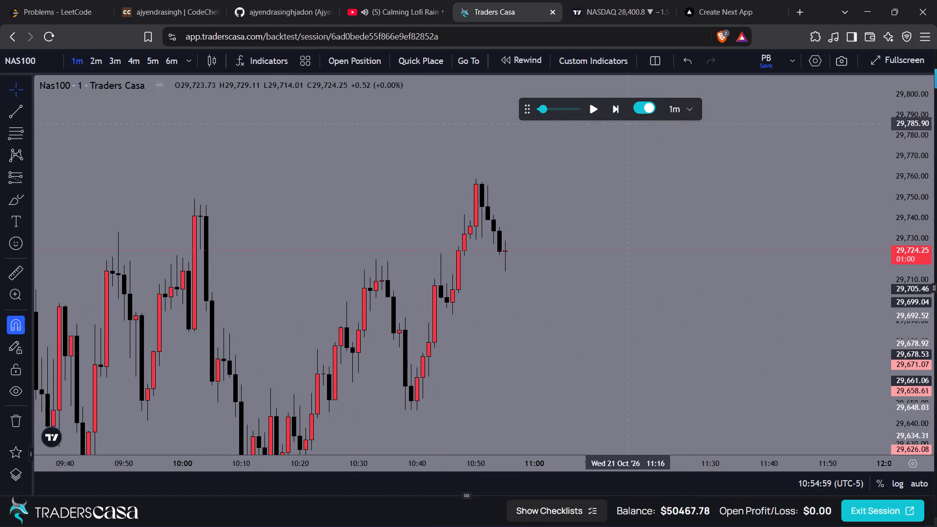
Advance the replay candle by candle to 11:02.
left_click(618, 108)
left_click(618, 108)
left_click(618, 108)
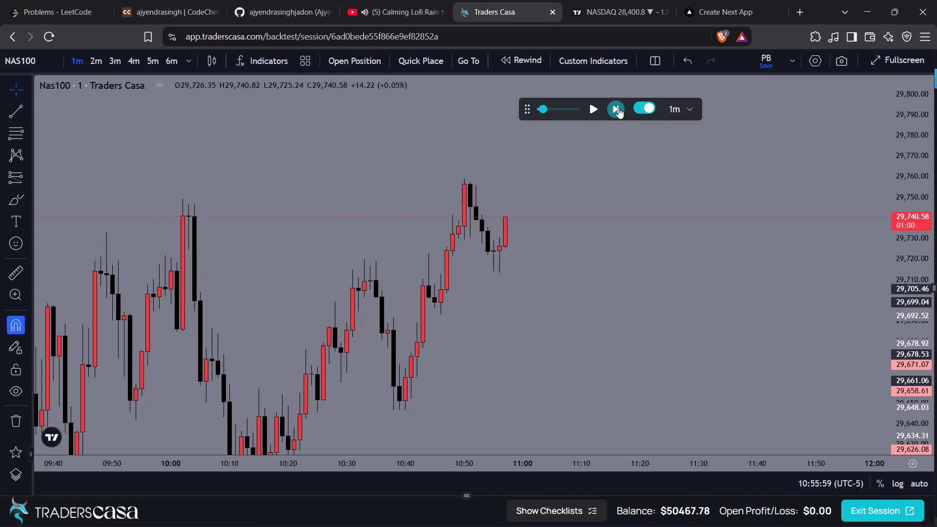
left_click(618, 108)
left_click(618, 108)
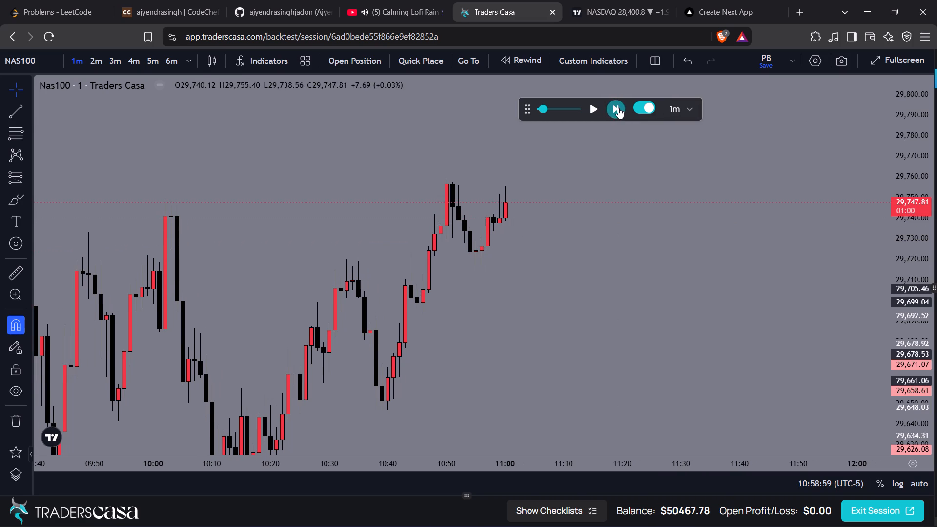
left_click(618, 108)
left_click(618, 108)
Advance the replay candle by candle to 11:10.
left_click_drag(576, 231, 561, 284)
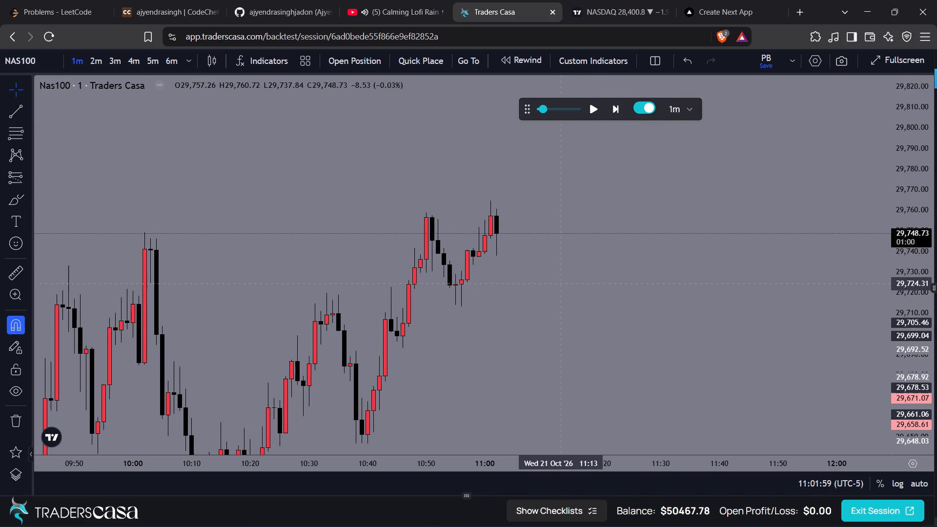
left_click_drag(905, 367, 880, 181)
left_click(654, 241)
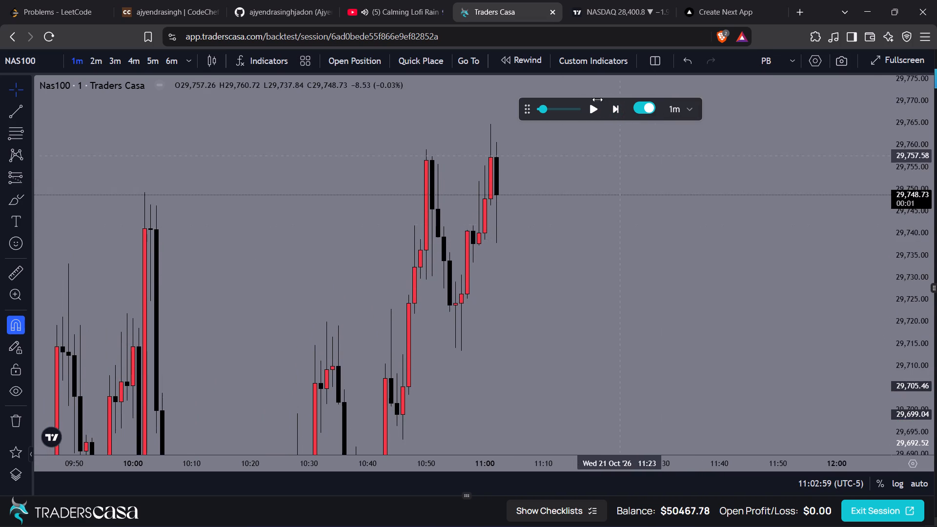
left_click(618, 107)
left_click(618, 107)
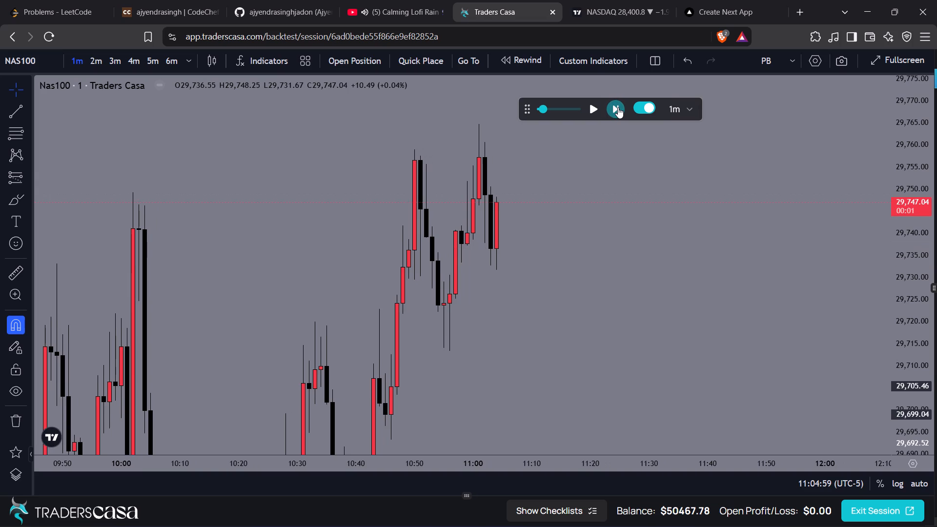
left_click(618, 107)
left_click(618, 107)
left_click(618, 107)
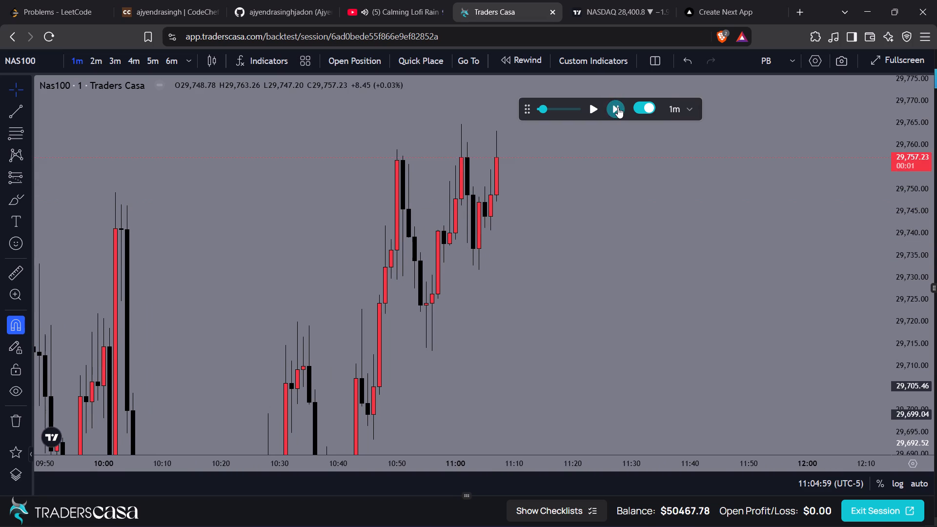
left_click(618, 107)
left_click(618, 107)
left_click(618, 107)
double_click(618, 107)
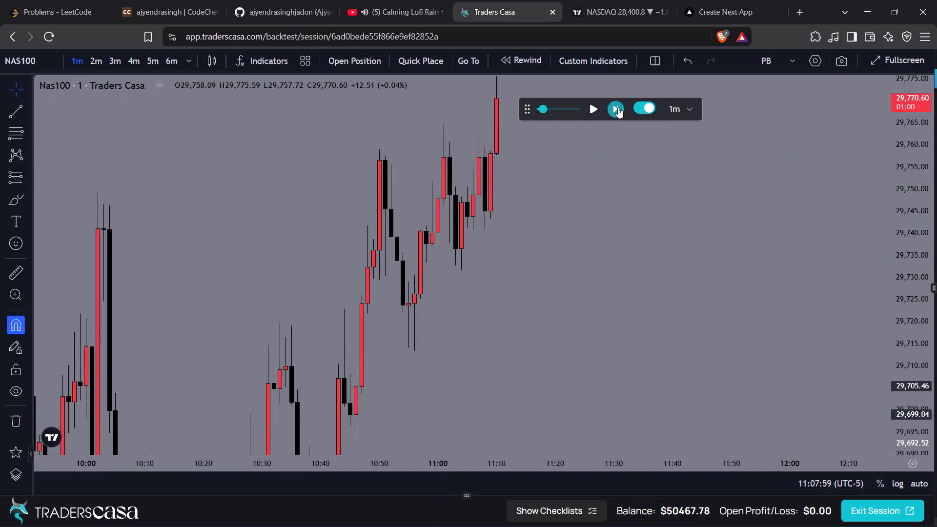
Advance the replay candle by candle to 11:20.
left_click_drag(576, 172, 519, 321)
scroll(519, 321, "down", 8)
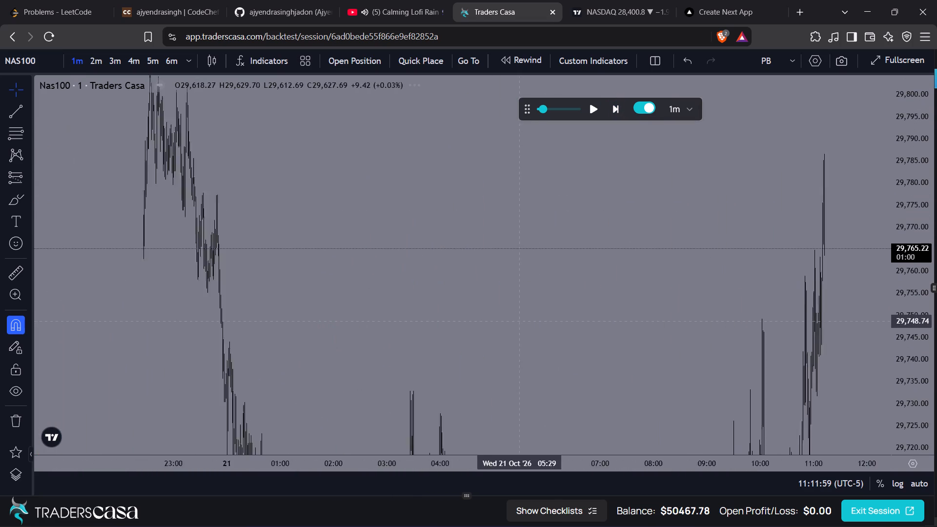
scroll(519, 321, "down", 3)
scroll(519, 321, "up", 13)
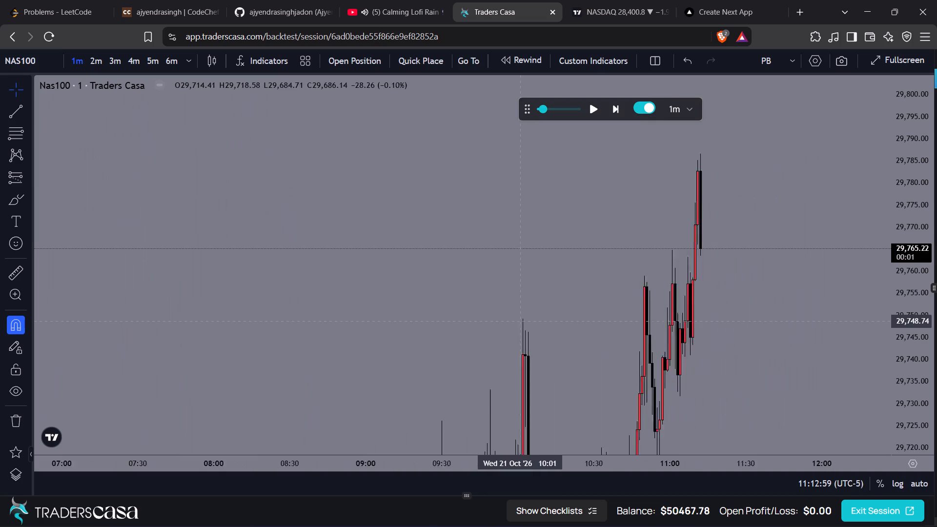
left_click(618, 103)
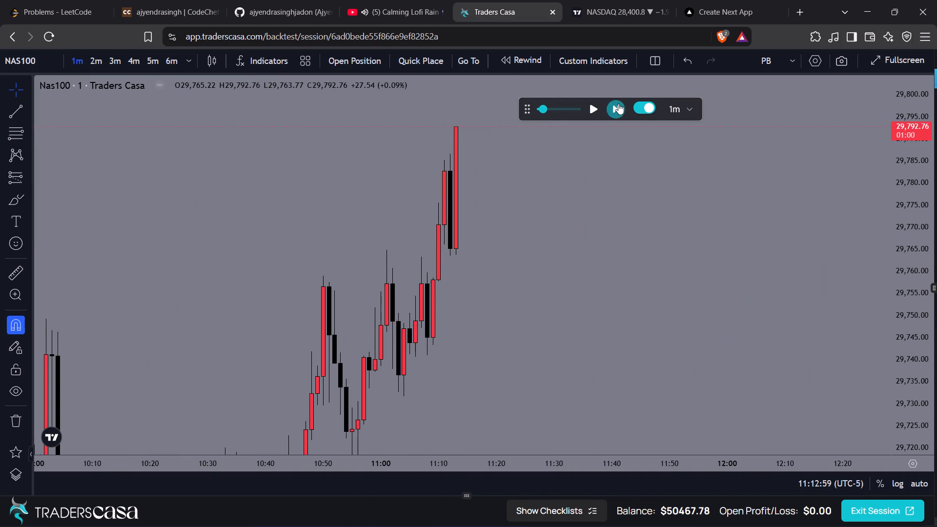
left_click(618, 103)
left_click(618, 103)
left_click(618, 103)
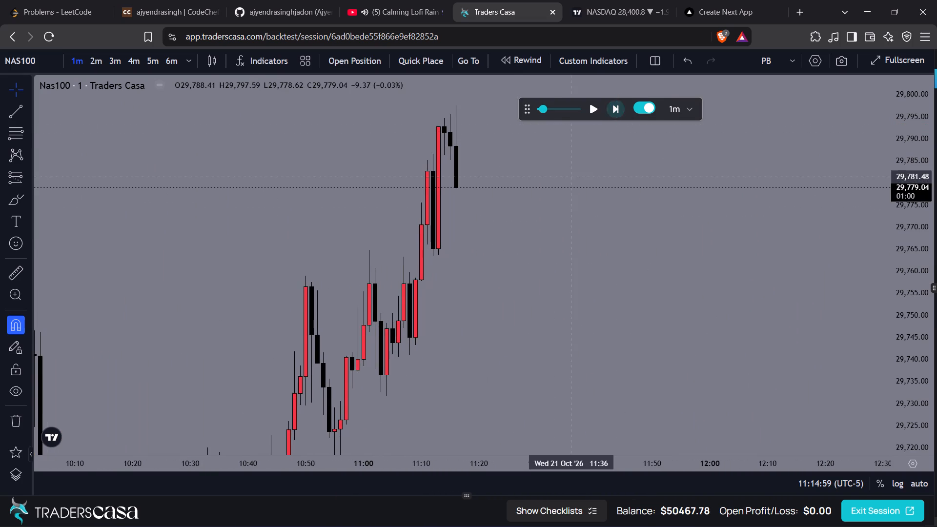
left_click_drag(570, 177, 556, 245)
triple_click(617, 106)
left_click(617, 106)
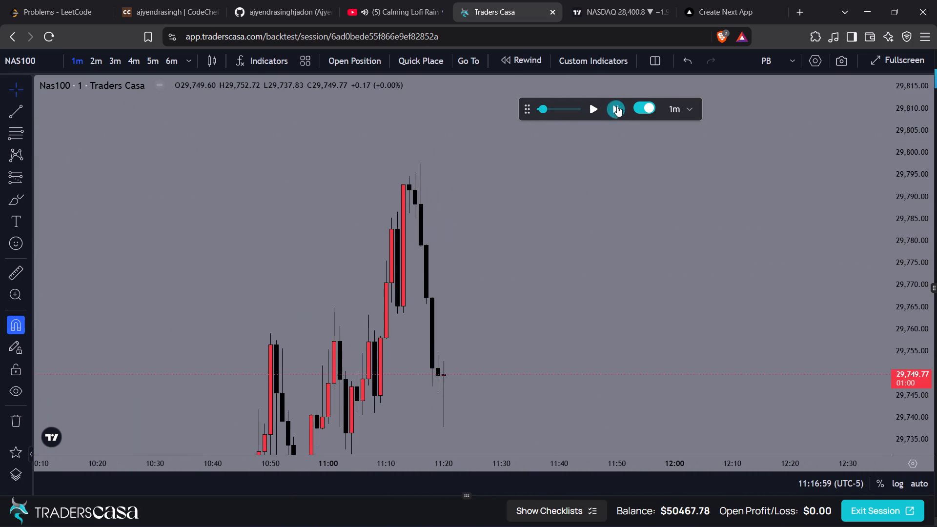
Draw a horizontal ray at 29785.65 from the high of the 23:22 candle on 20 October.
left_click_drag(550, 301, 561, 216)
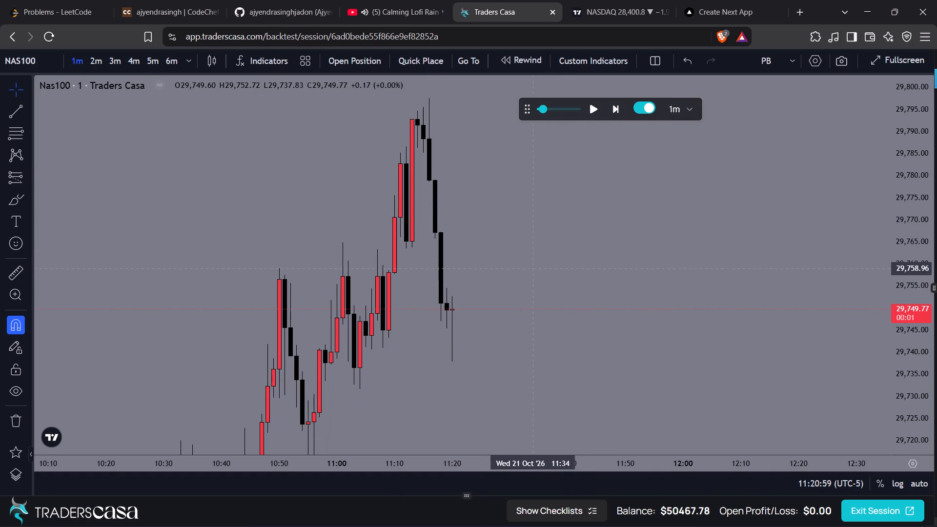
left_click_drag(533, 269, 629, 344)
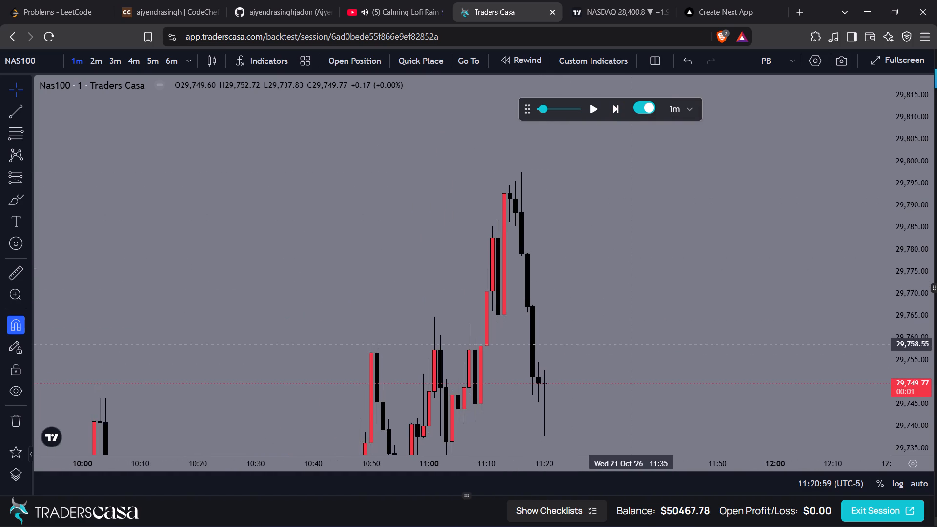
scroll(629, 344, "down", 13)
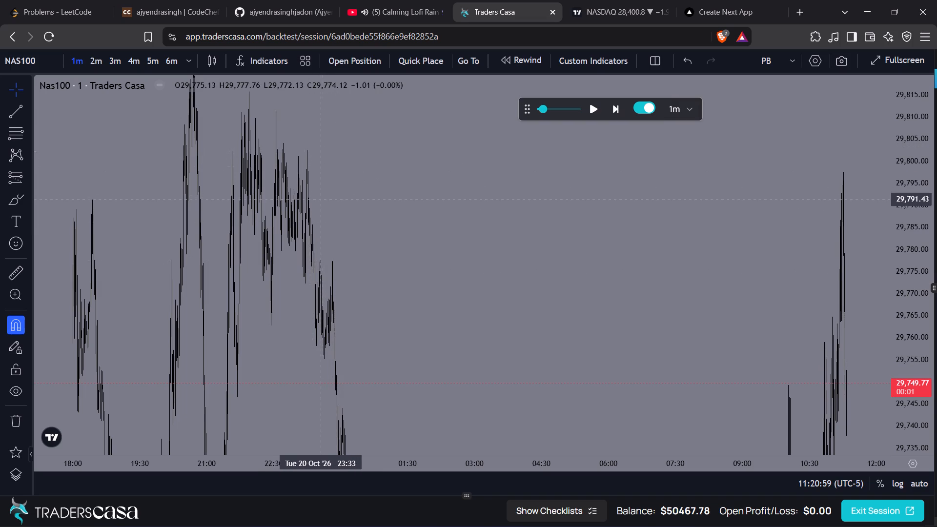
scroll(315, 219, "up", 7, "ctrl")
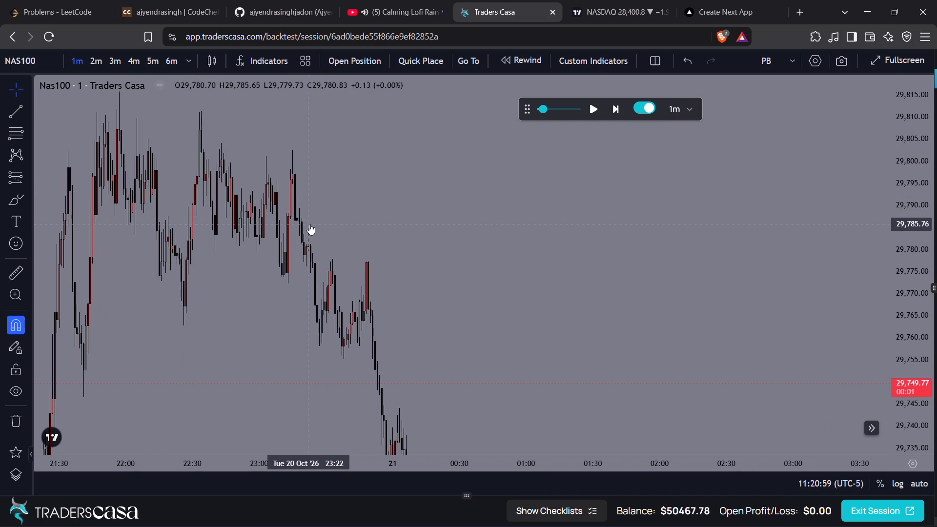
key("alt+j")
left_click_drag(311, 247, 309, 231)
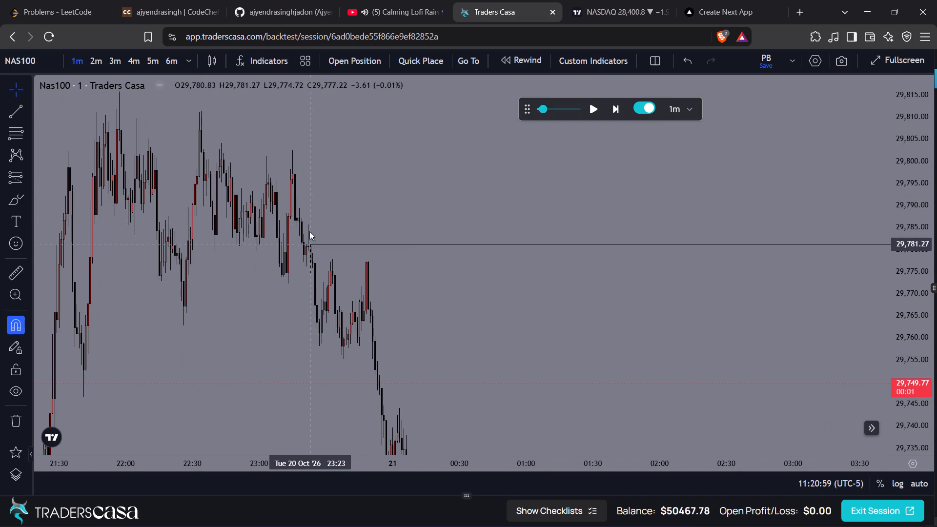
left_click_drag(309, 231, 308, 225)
Return to the latest candles and advance the replay candle by candle to 11:25.
left_click_drag(602, 278, 94, 236)
left_click_drag(536, 257, 0, 227)
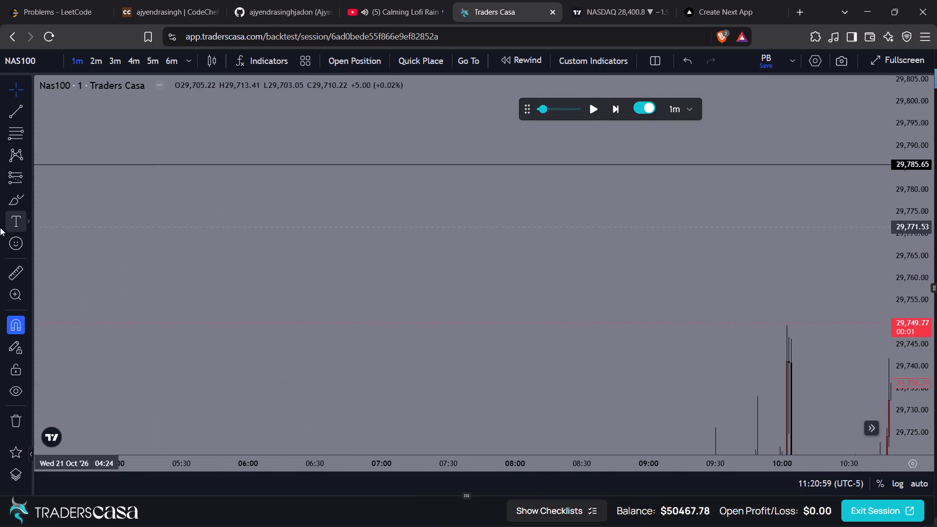
left_click_drag(509, 242, 0, 223)
left_click_drag(335, 224, 259, 223)
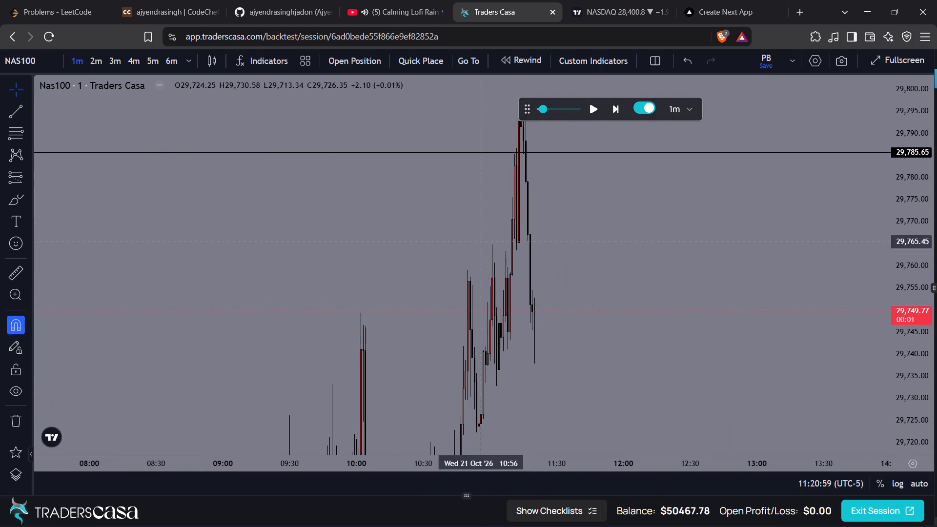
scroll(503, 251, "up", 5, "ctrl")
left_click_drag(635, 250, 586, 244)
scroll(586, 244, "up", 2, "ctrl")
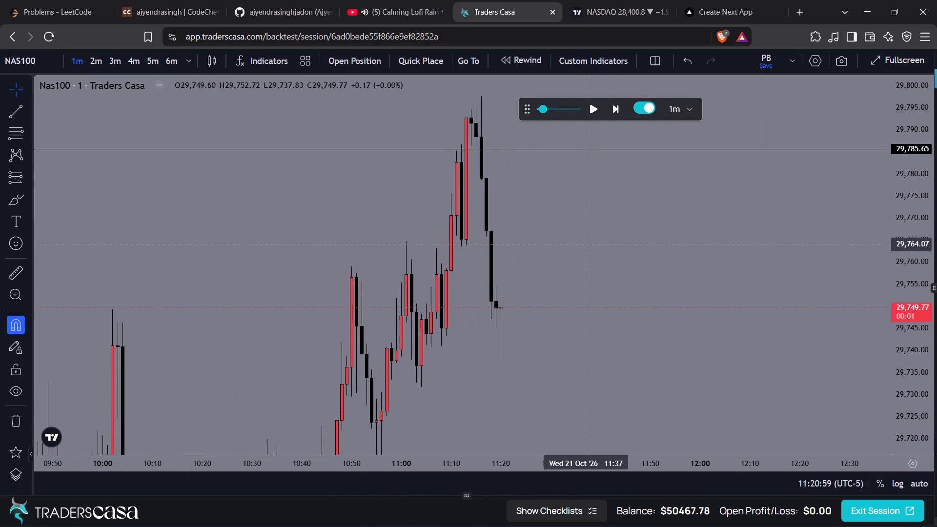
scroll(586, 244, "up", 1, "ctrl")
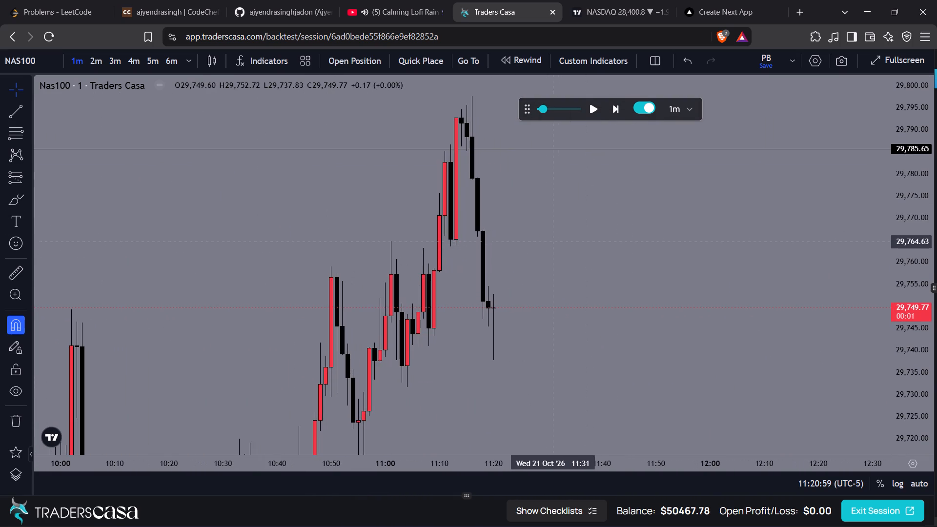
left_click(613, 113)
left_click(613, 113)
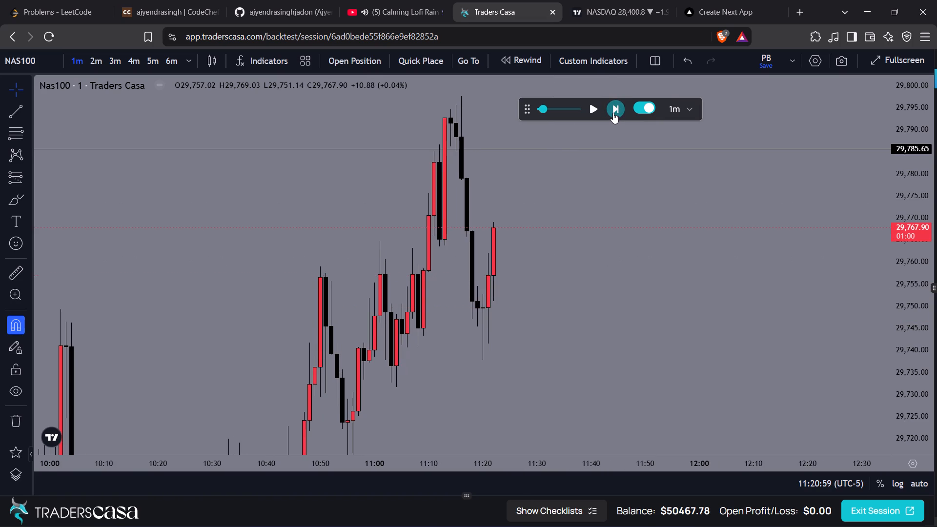
left_click(613, 113)
left_click(613, 113)
left_click(613, 113)
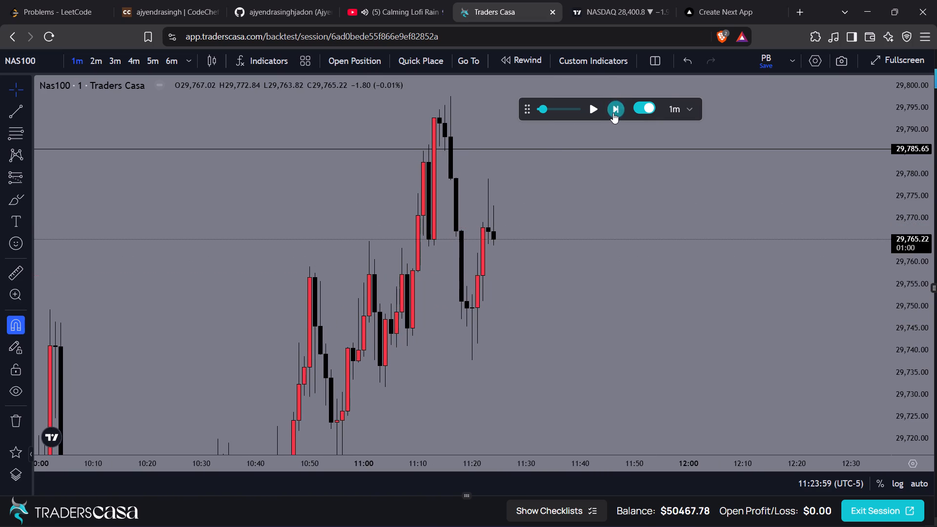
left_click_drag(591, 167, 577, 241)
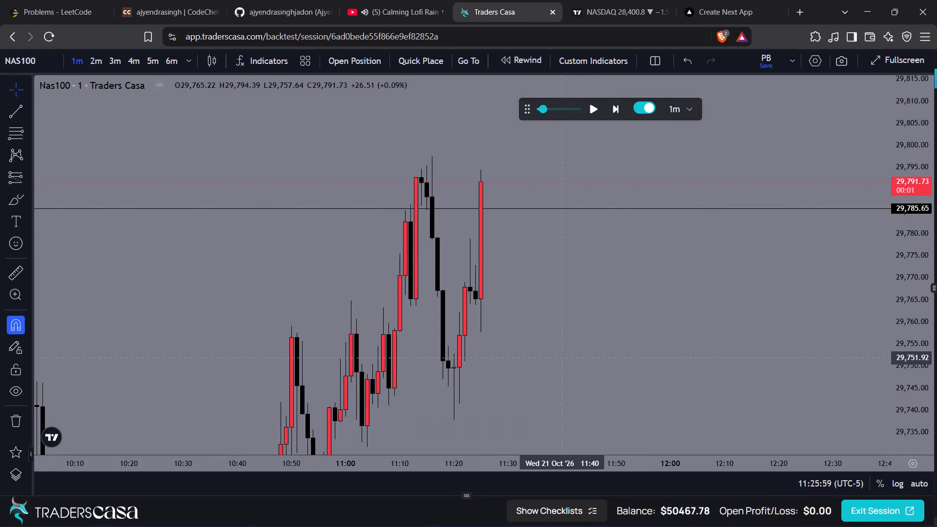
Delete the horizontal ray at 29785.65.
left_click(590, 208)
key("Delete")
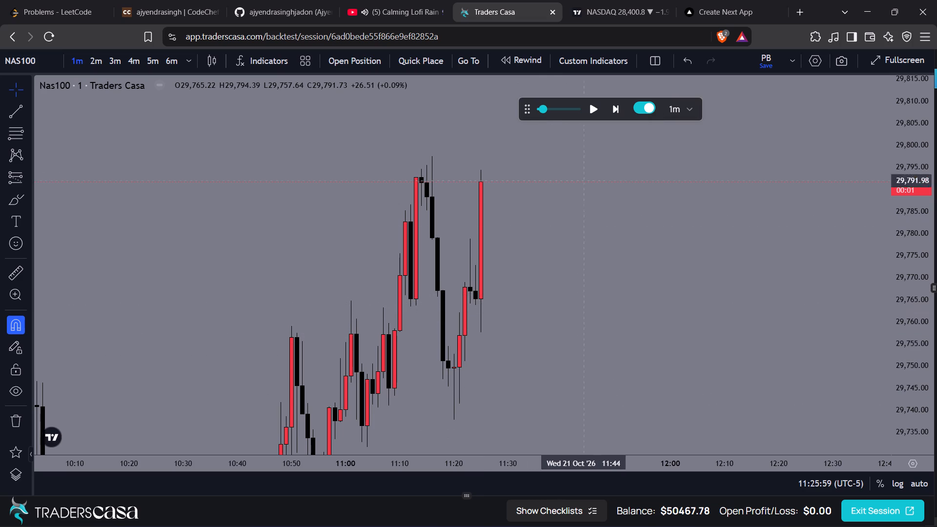
Advance the replay candle by candle to 11:27.
left_click(614, 107)
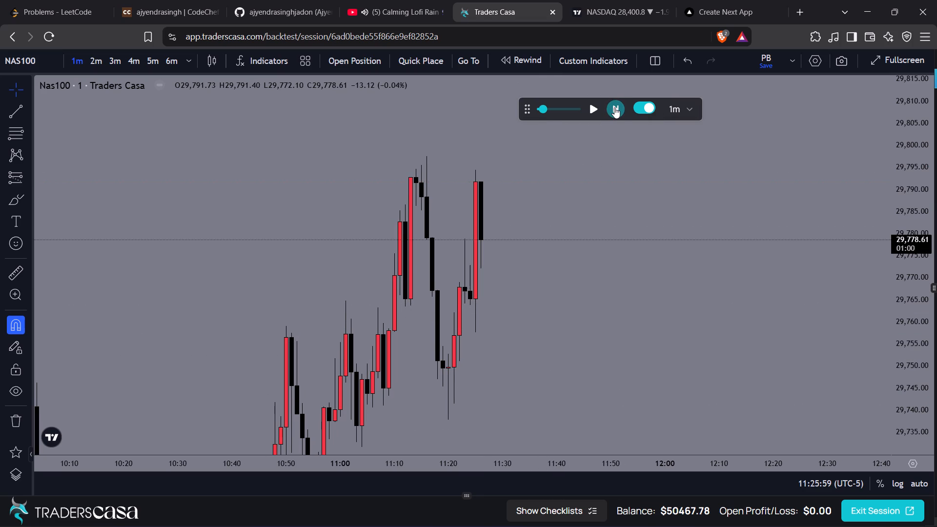
left_click(614, 107)
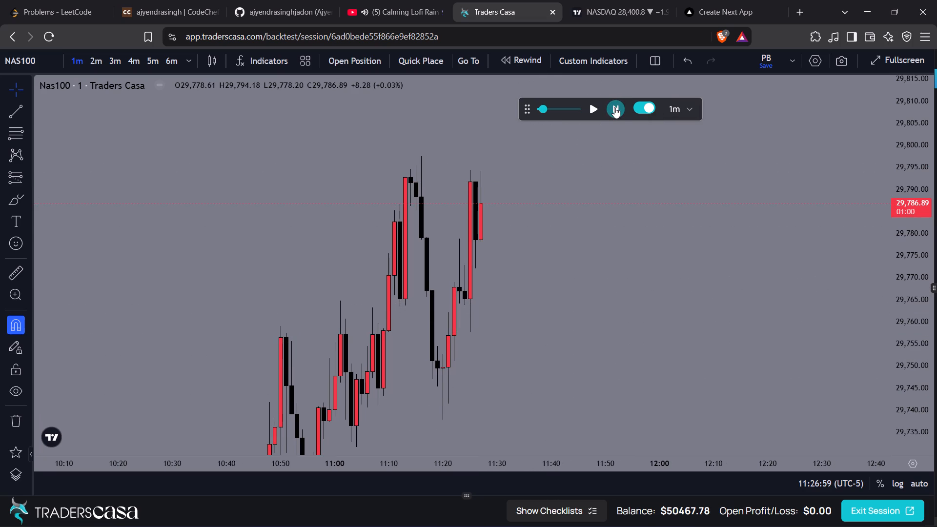
Advance the one-minute replay candle by candle to 11:40 on 21 October.
left_click(614, 107)
left_click(614, 107)
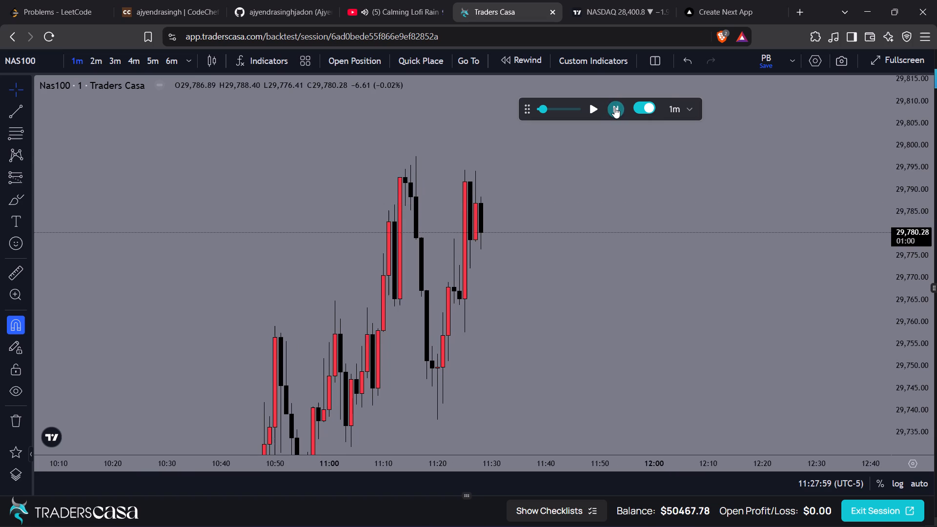
left_click(614, 107)
left_click(614, 107)
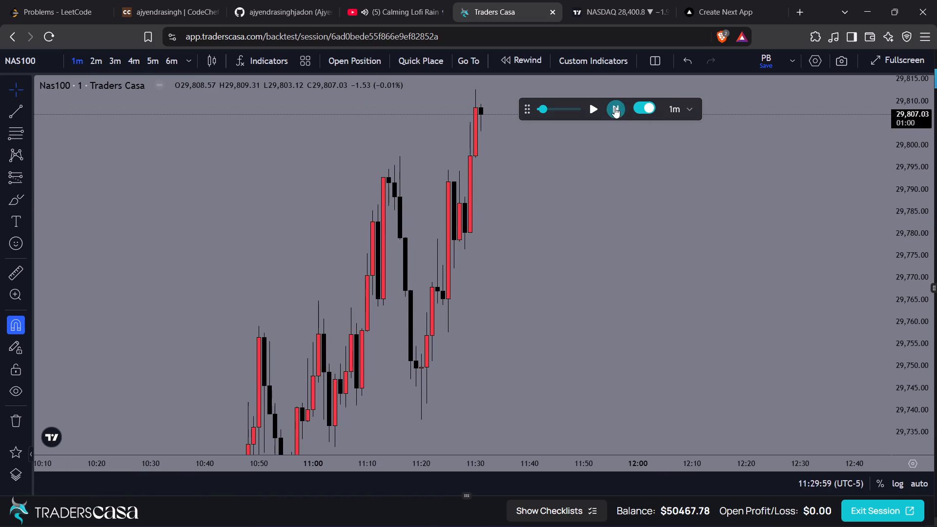
left_click(614, 107)
left_click(614, 107)
left_click(614, 107)
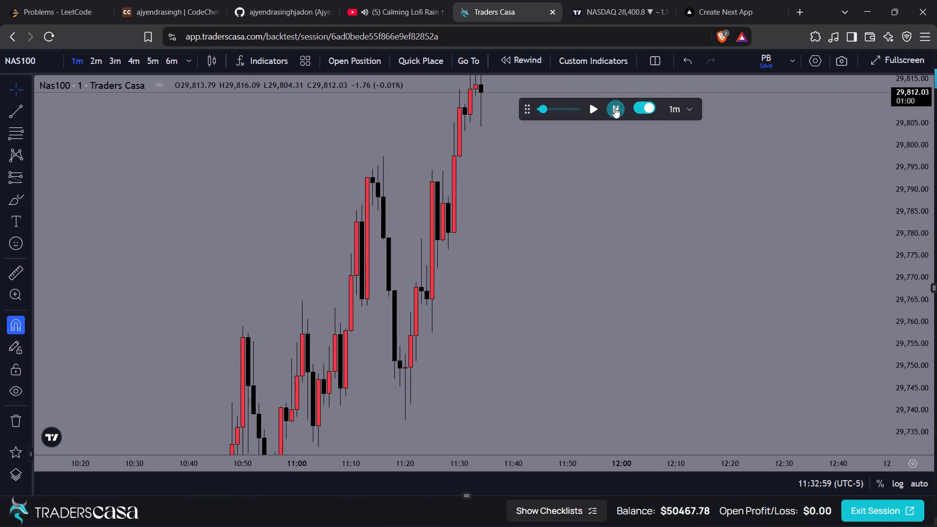
left_click(614, 107)
left_click(614, 107)
left_click_drag(582, 170, 534, 369)
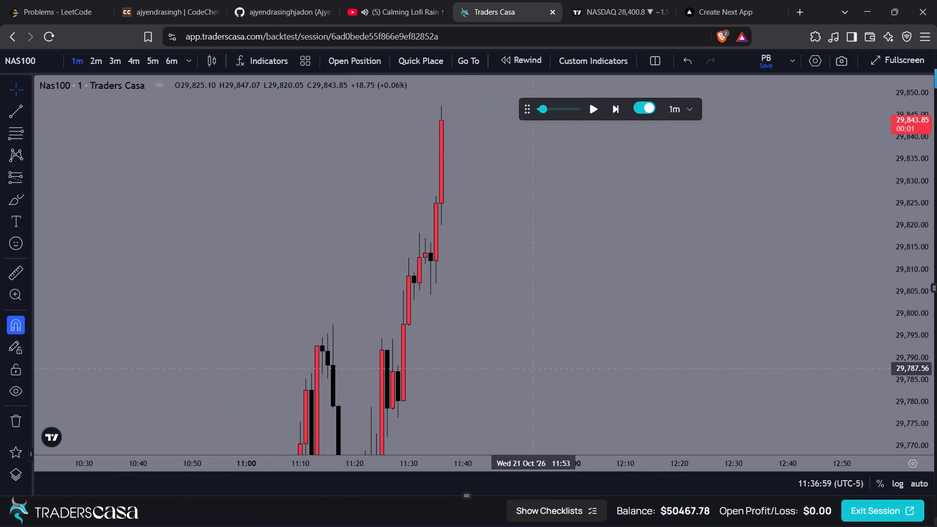
left_click(613, 109)
triple_click(613, 109)
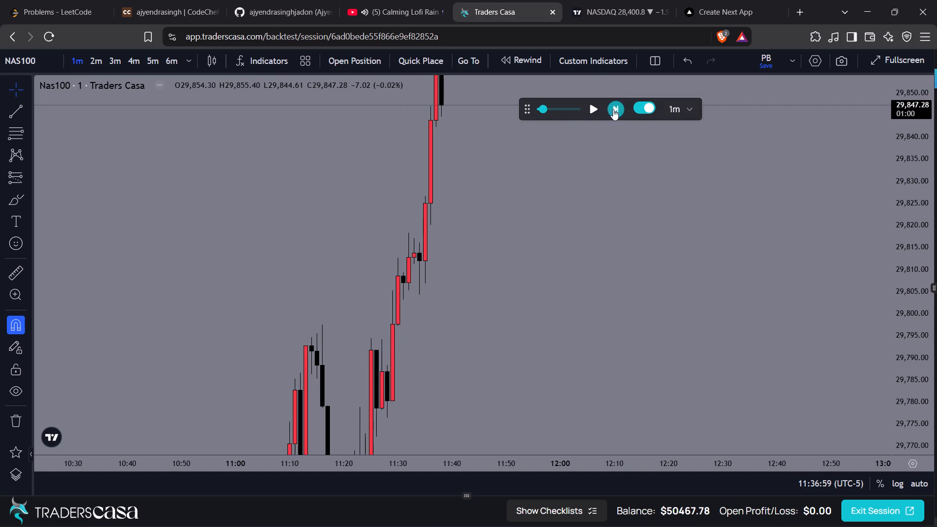
left_click_drag(541, 228, 507, 382)
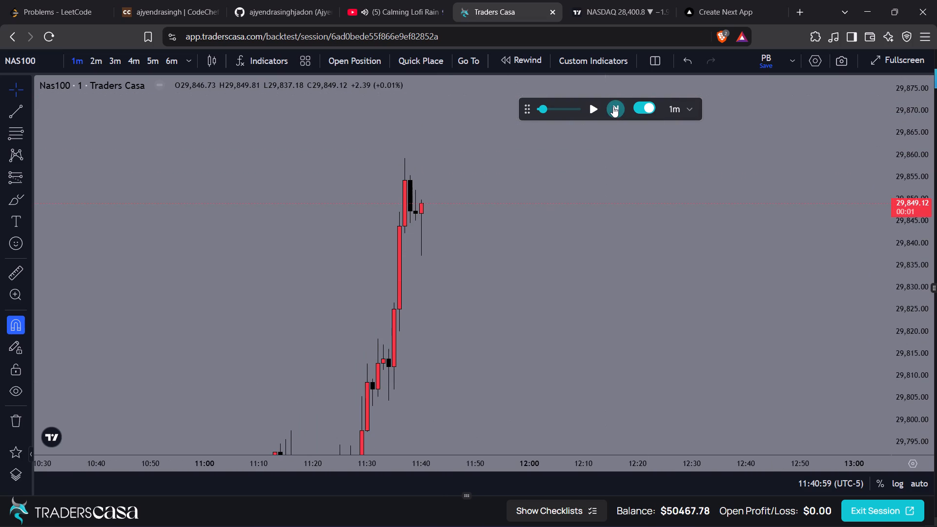
Advance the one-minute replay candle by candle to 11:49.
left_click(613, 106)
left_click(613, 106)
left_click(613, 106)
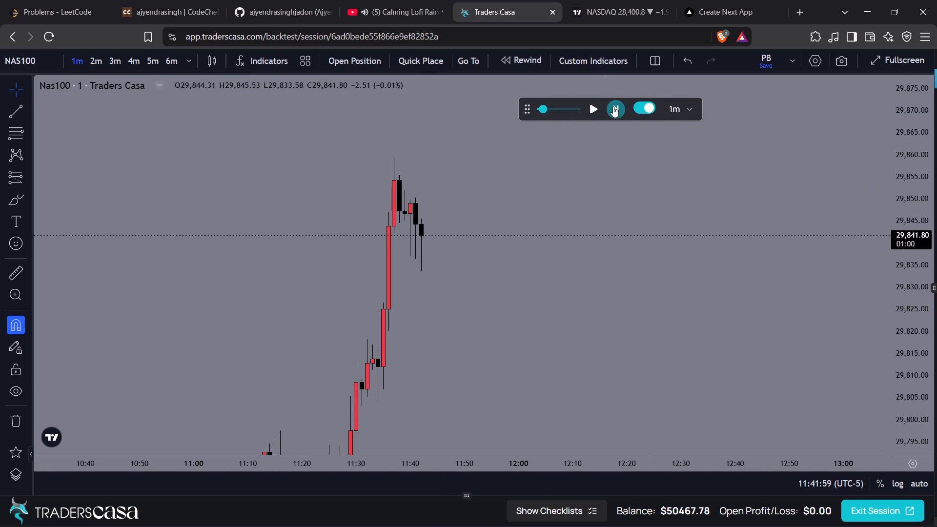
left_click(613, 106)
left_click(613, 106)
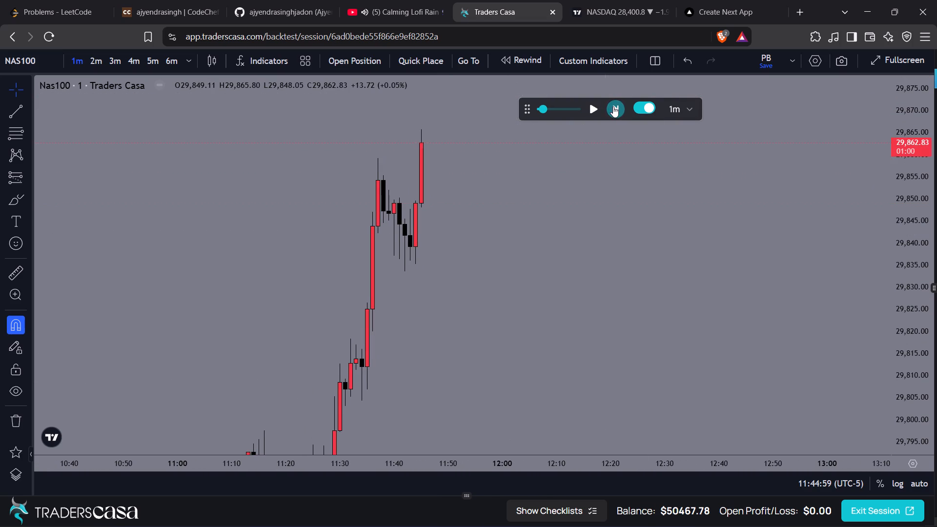
left_click(613, 106)
left_click(613, 106)
left_click(613, 106)
left_click(613, 106)
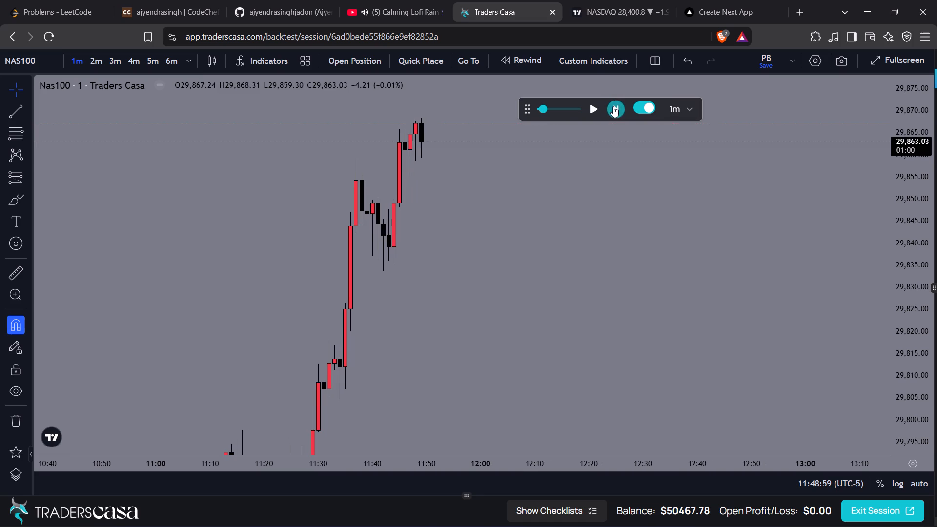
Advance the one-minute replay candle by candle to 11:58.
left_click(613, 106)
left_click(613, 106)
double_click(613, 106)
left_click(613, 106)
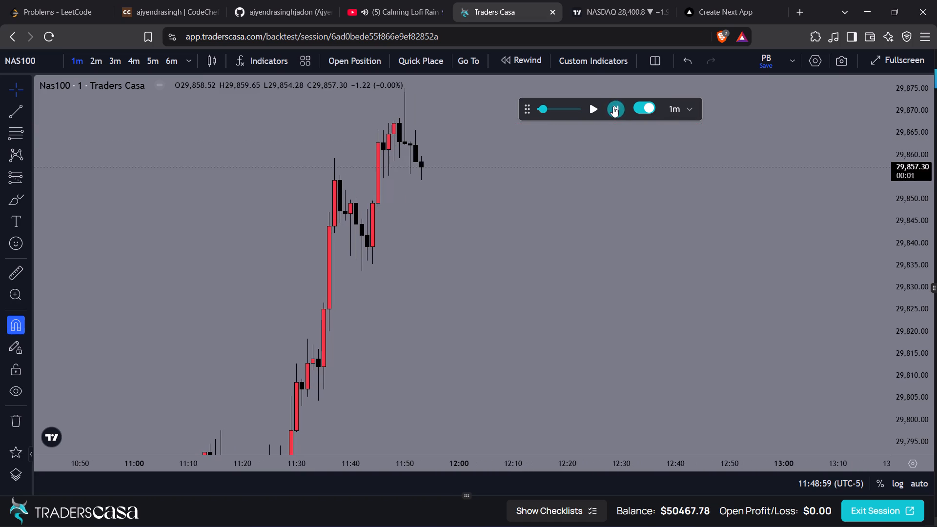
left_click(613, 106)
left_click(613, 106)
double_click(613, 106)
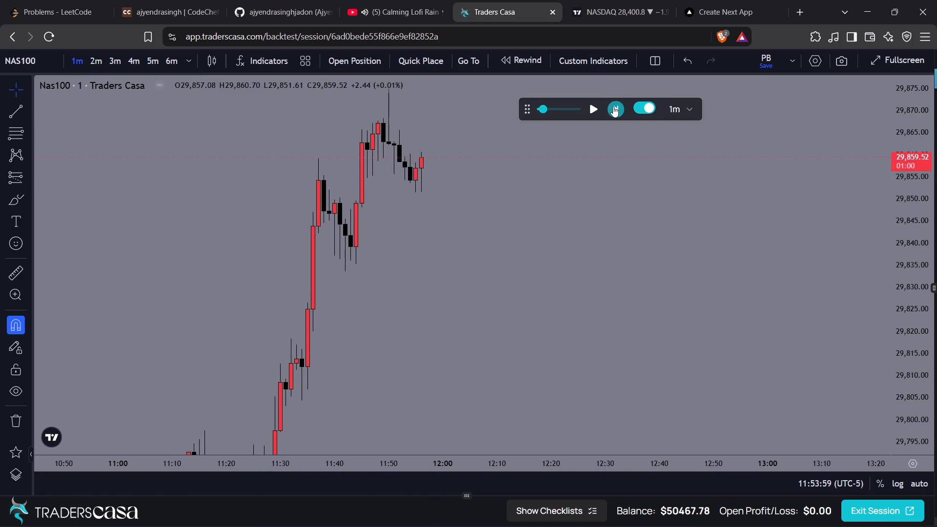
left_click_drag(519, 215, 444, 365)
Switch the NAS100 chart to the 15-minute timeframe.
left_click(617, 236)
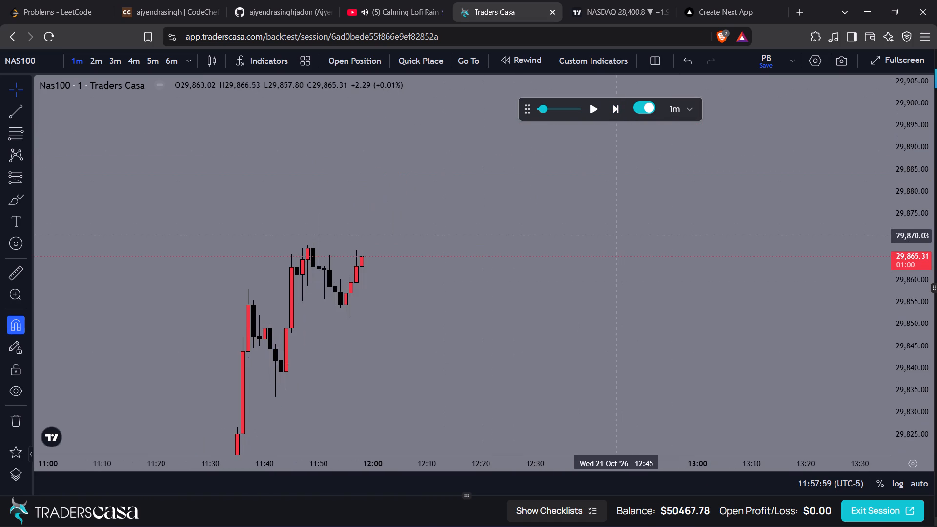
type("15")
key("Return")
left_click_drag(623, 301, 509, 195)
left_click_drag(920, 112, 870, 473)
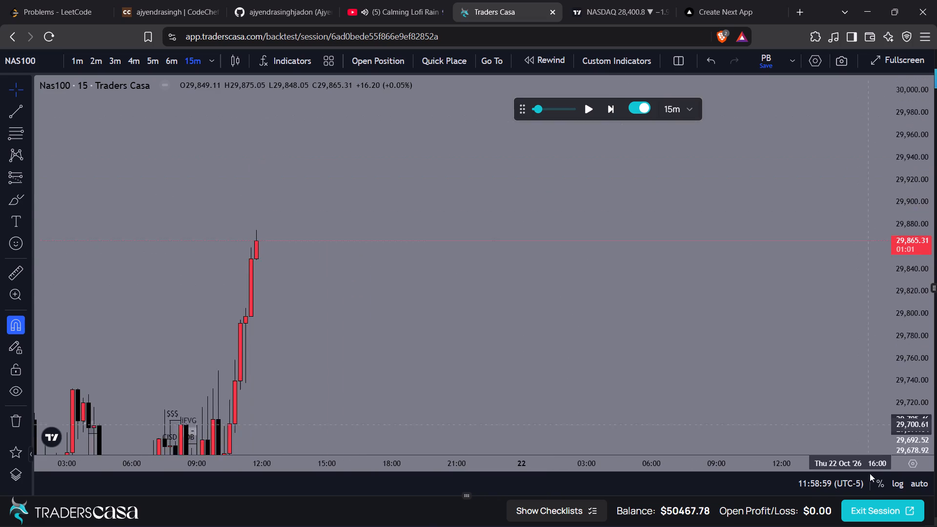
left_click_drag(870, 473, 872, 486)
left_click_drag(702, 309, 639, 306)
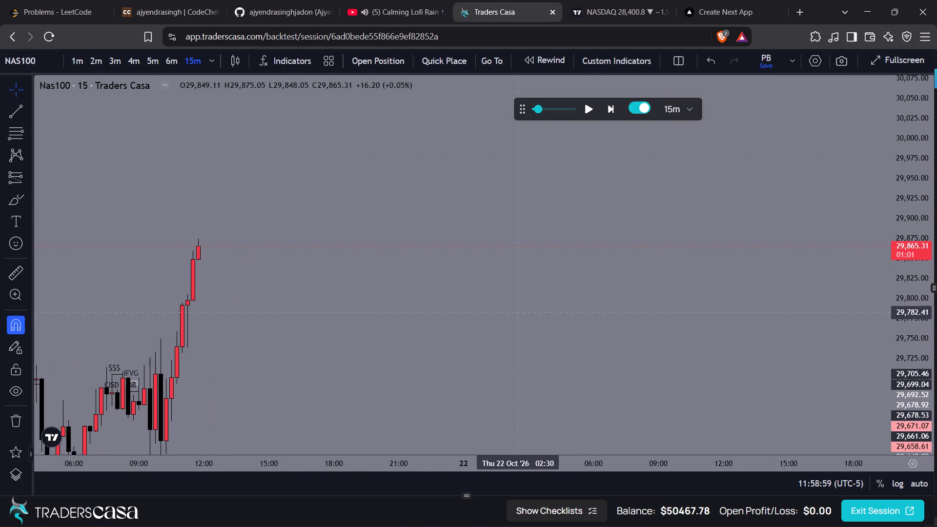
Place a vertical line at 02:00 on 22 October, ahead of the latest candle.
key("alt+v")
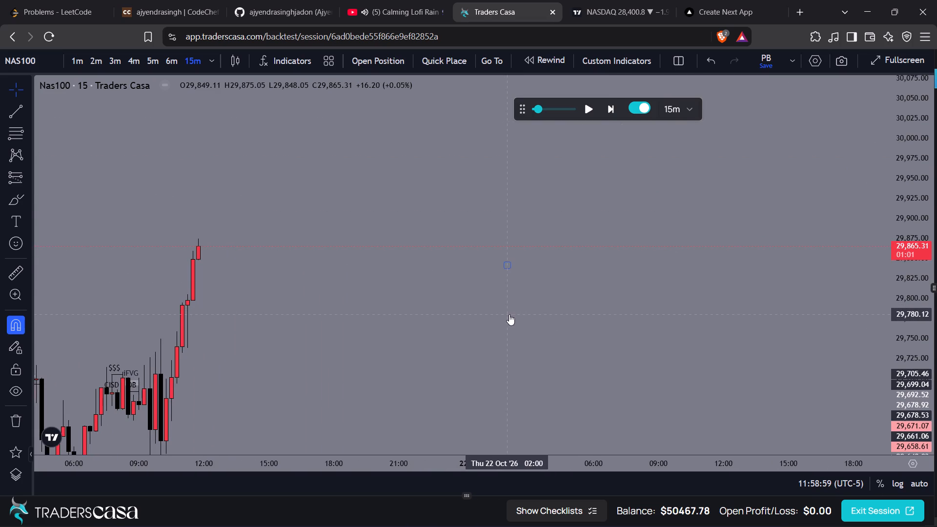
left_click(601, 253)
Advance the replay in 15-minute candles to the 18:00 candle on 21 October.
triple_click(613, 106)
triple_click(613, 106)
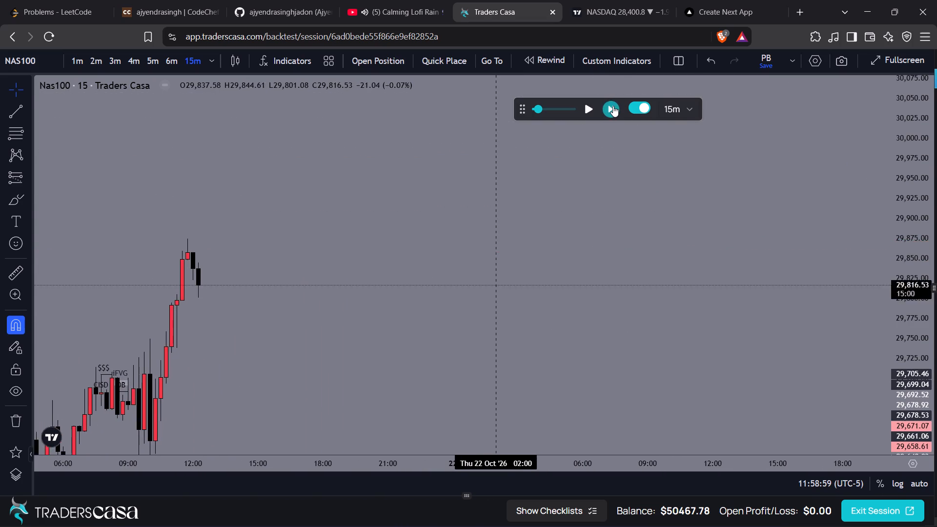
triple_click(613, 106)
triple_click(613, 106)
triple_click(613, 106)
triple_click(613, 106)
triple_click(613, 106)
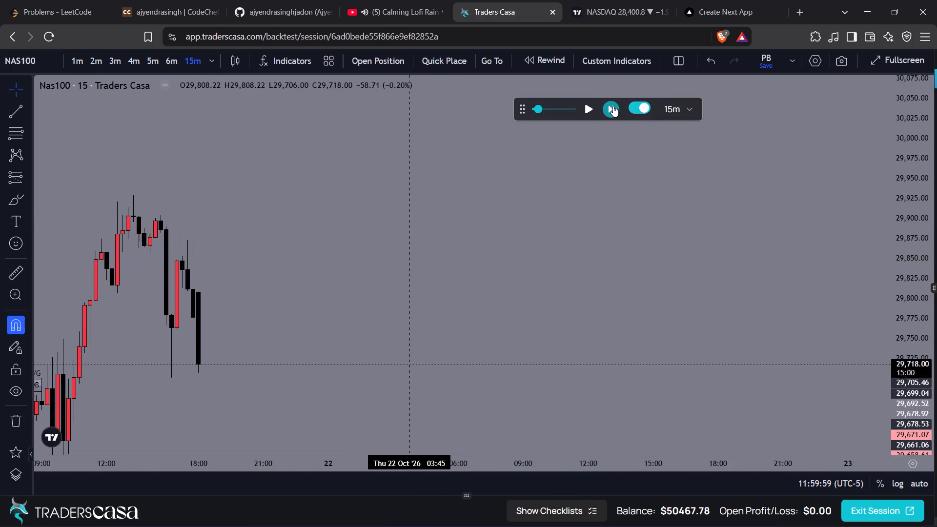
Advance the replay in 15-minute candles to the 23:30 candle on 21 October.
triple_click(613, 106)
triple_click(613, 106)
triple_click(613, 106)
triple_click(613, 106)
triple_click(613, 106)
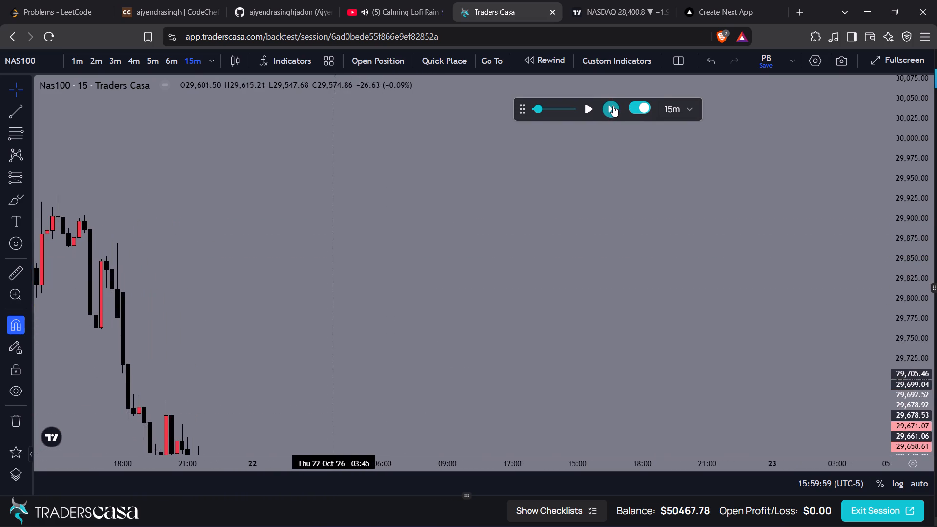
triple_click(613, 106)
double_click(613, 106)
left_click_drag(445, 398, 465, 52)
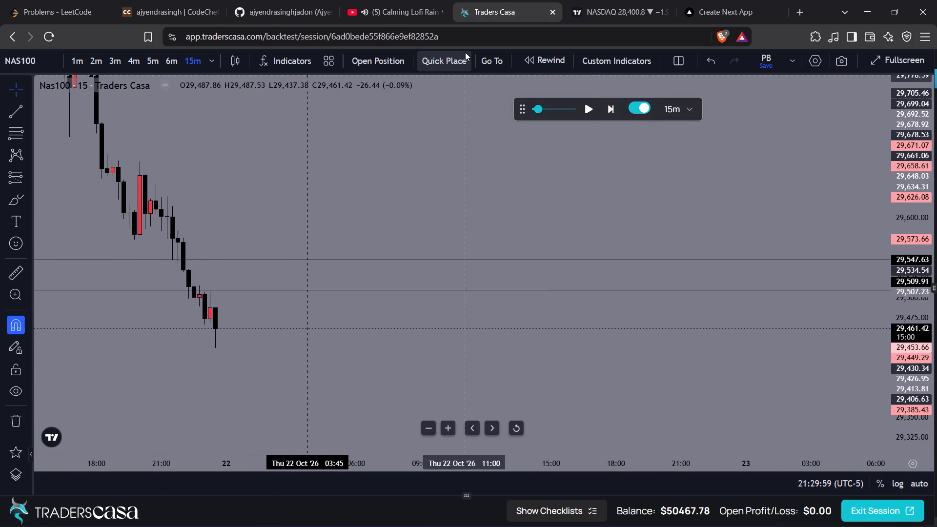
Advance the replay in 15-minute candles to the 03:30 candle on 22 October.
triple_click(618, 113)
triple_click(618, 113)
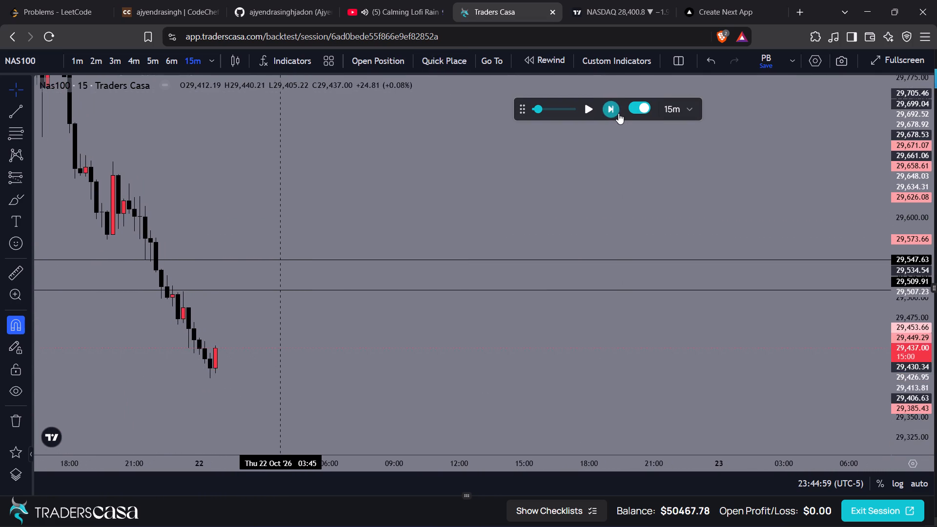
triple_click(618, 113)
triple_click(618, 113)
left_click(618, 113)
double_click(618, 113)
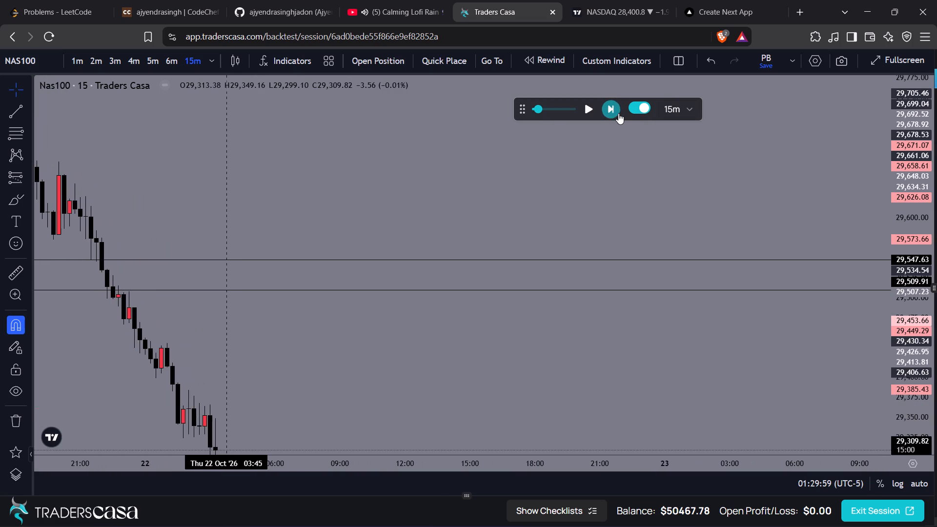
left_click_drag(404, 321, 462, 247)
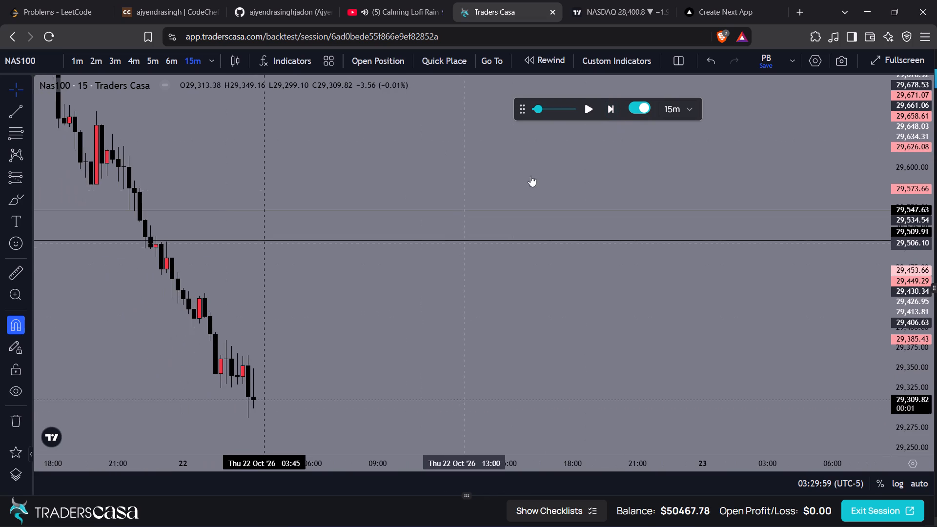
left_click(607, 111)
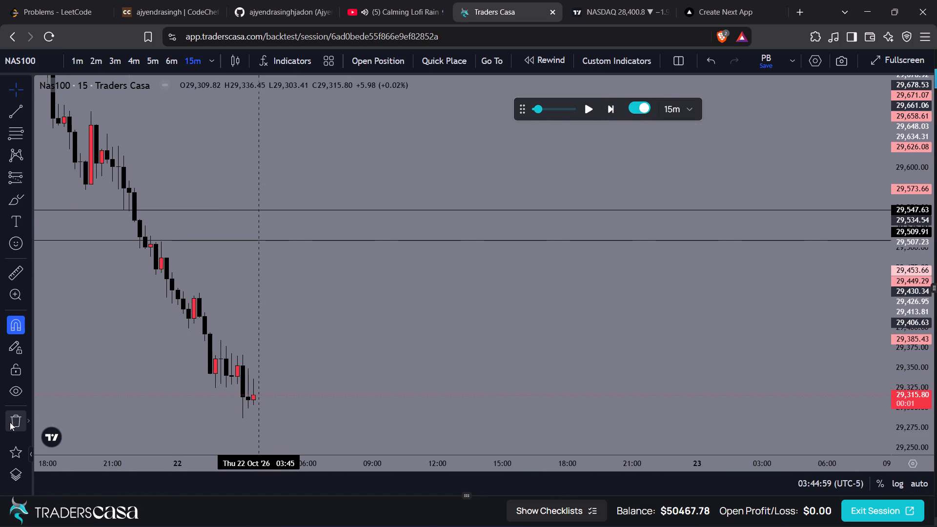
Remove all drawings from the chart.
left_click(10, 422)
Switch the chart back to the one-minute timeframe.
left_click(339, 356)
key("1")
key("Return")
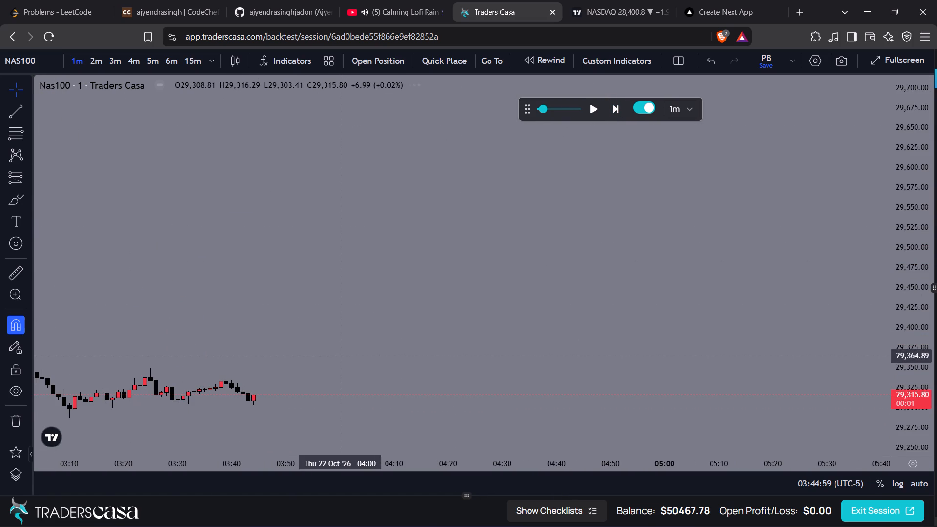
Advance the one-minute replay candle by candle to 03:48 on 22 October.
scroll(333, 421, "down", 5)
left_click_drag(897, 423, 900, 159)
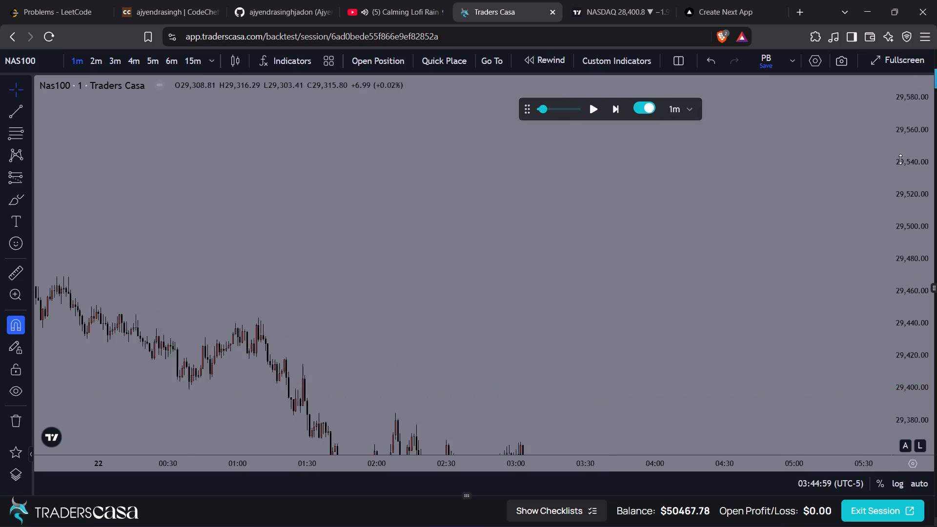
left_click_drag(900, 159, 889, 91)
left_click_drag(766, 248, 720, 0)
left_click_drag(696, 355, 664, 55)
left_click_drag(671, 335, 664, 253)
left_click_drag(913, 360, 888, 69)
scroll(654, 218, "up", 5, "ctrl")
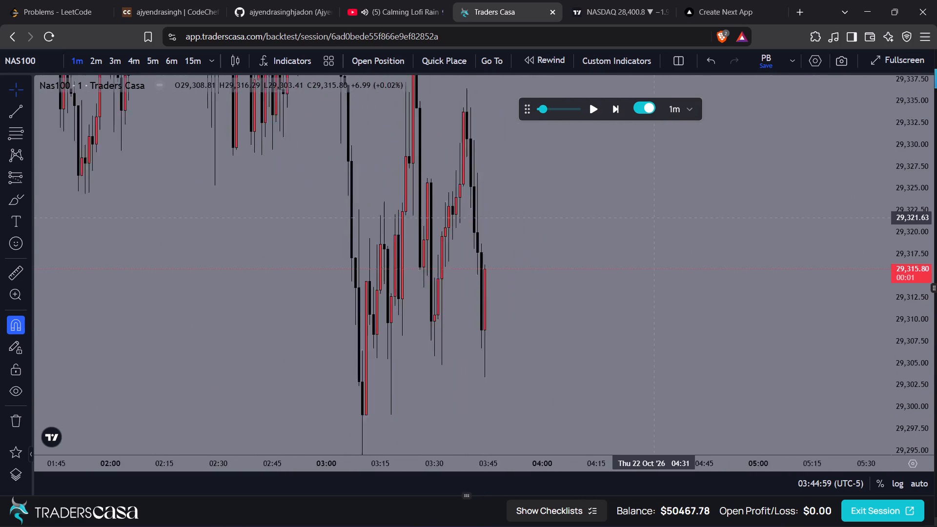
left_click_drag(629, 240, 637, 275)
left_click(610, 107)
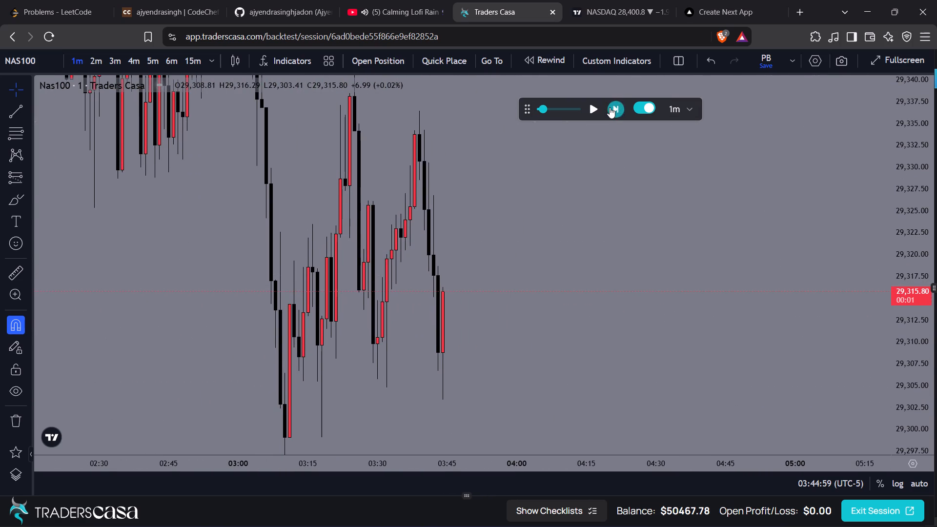
left_click(614, 107)
left_click(614, 107)
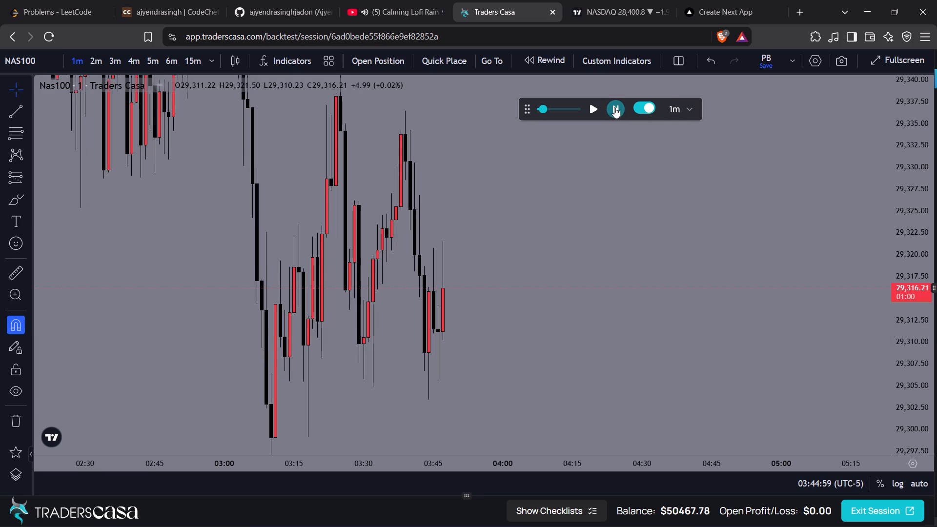
left_click(614, 107)
left_click_drag(615, 257, 625, 199)
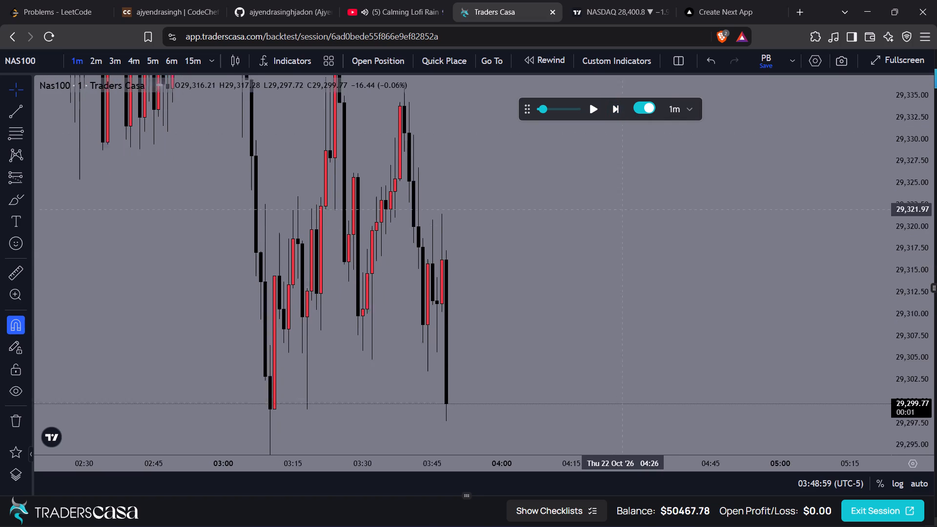
left_click_drag(625, 199, 627, 181)
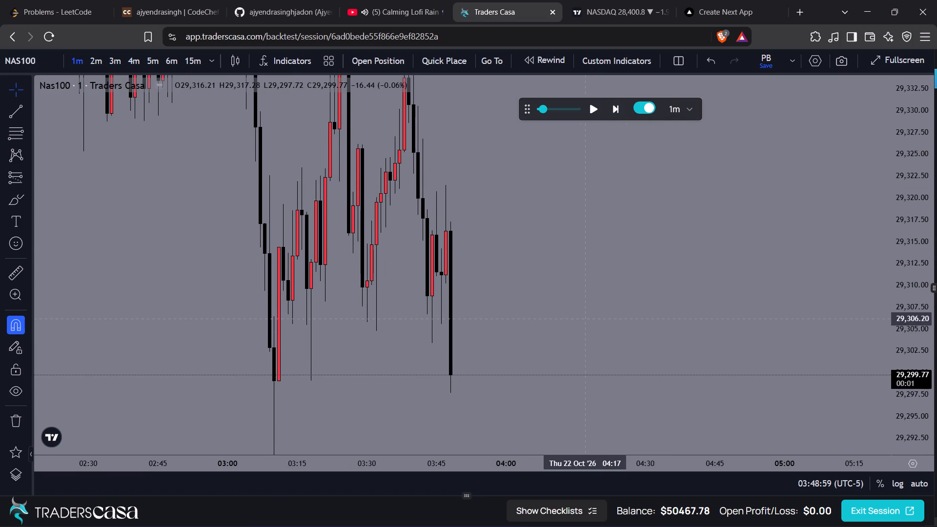
Advance the one-minute replay candle by candle to 03:55.
left_click(619, 109)
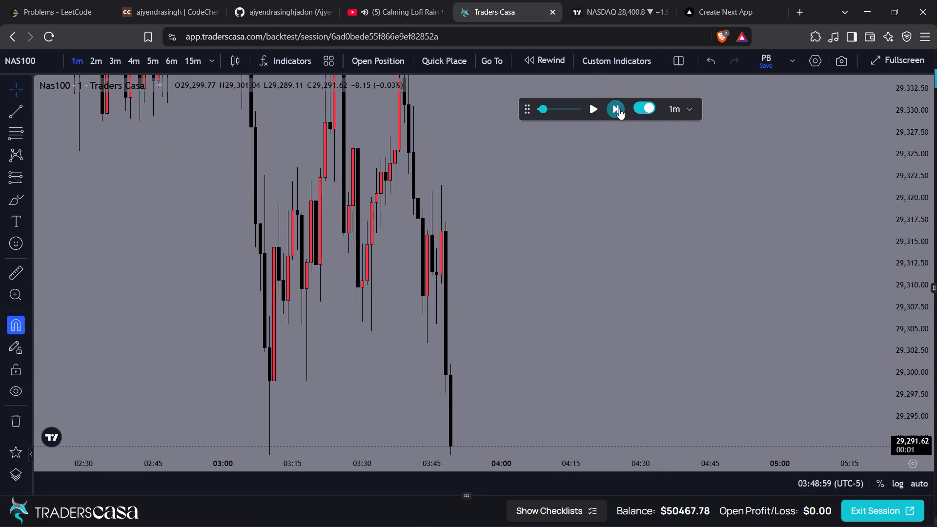
left_click(619, 109)
left_click(619, 109)
left_click_drag(609, 291, 624, 176)
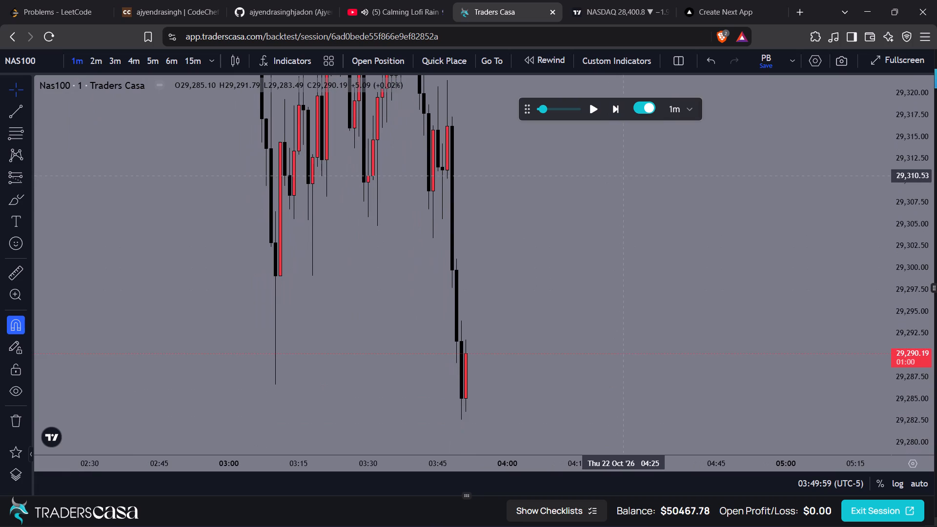
left_click(617, 109)
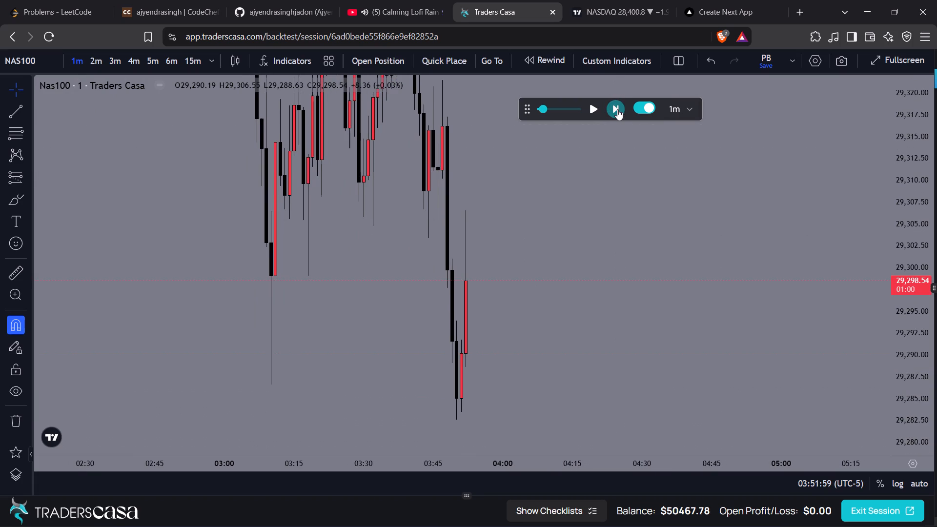
left_click(617, 109)
left_click(617, 109)
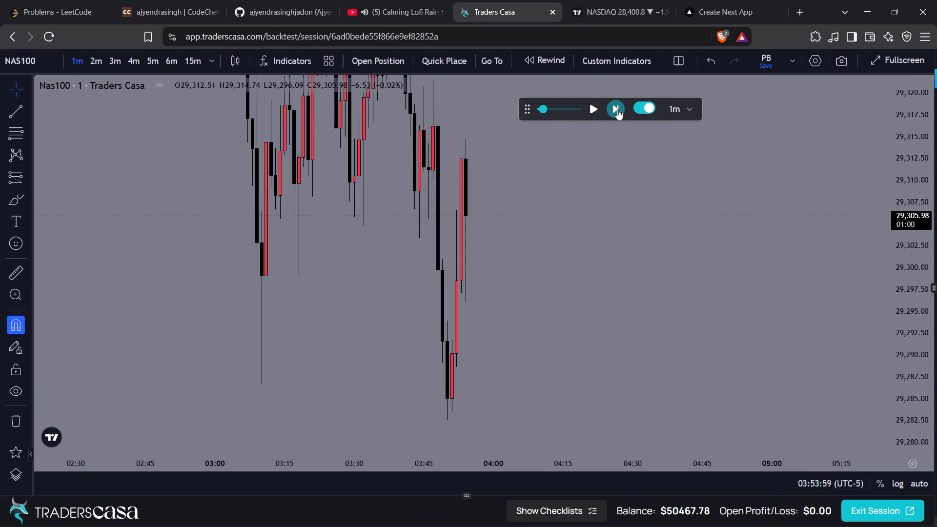
left_click(617, 109)
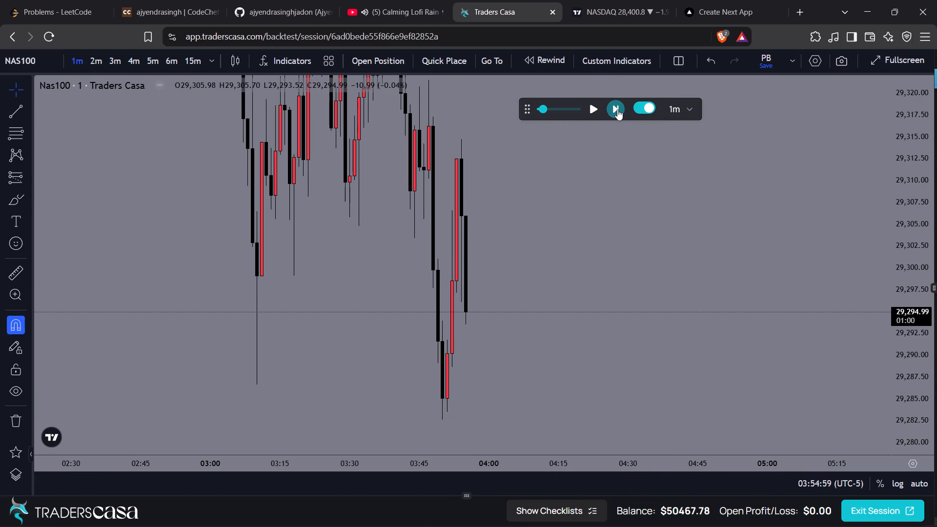
Advance the one-minute replay candle by candle to 04:01 on 22 October.
left_click(617, 109)
left_click(617, 109)
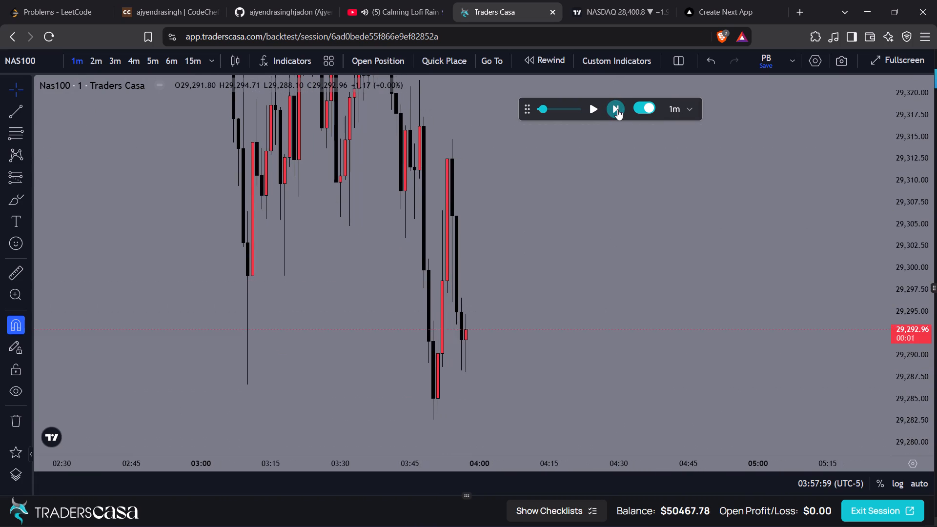
left_click(617, 109)
left_click(617, 109)
left_click(617, 109)
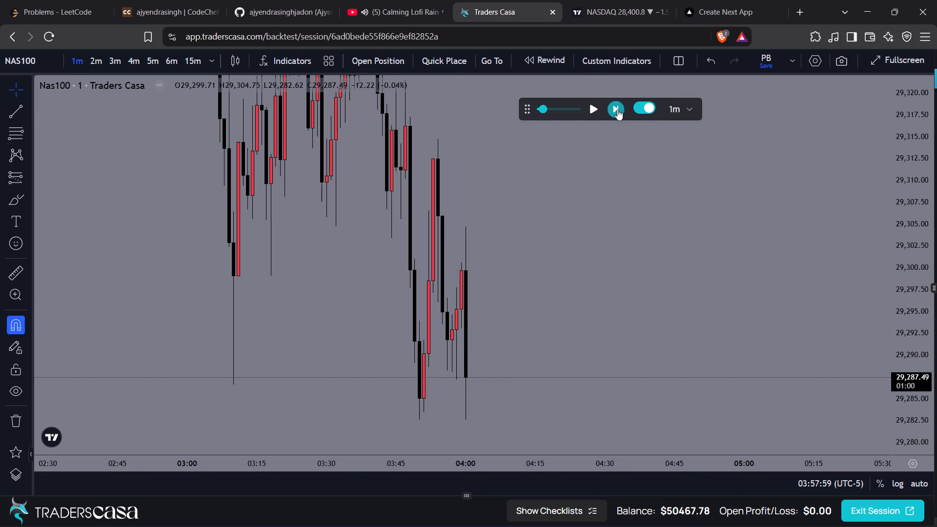
left_click(617, 109)
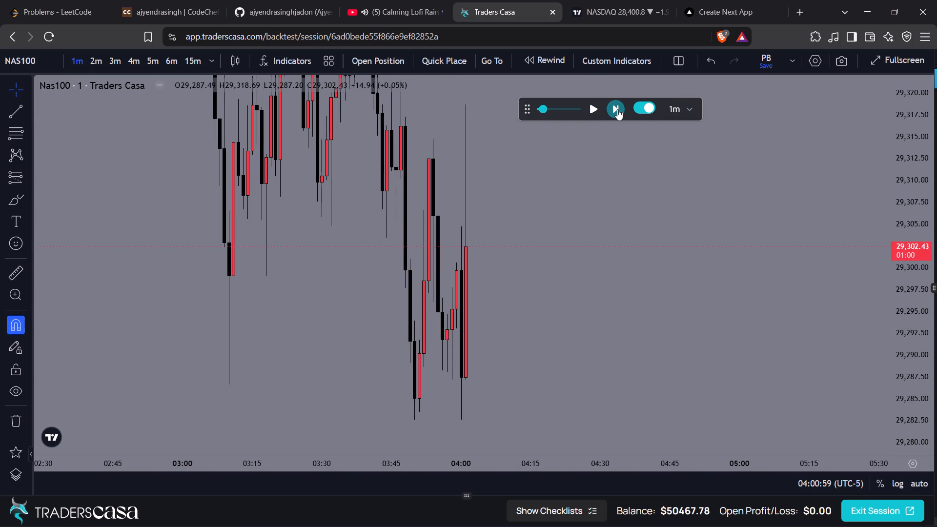
Advance the one-minute replay candle by candle to 04:07.
left_click_drag(580, 251, 563, 264)
left_click_drag(927, 110, 902, 194)
scroll(543, 241, "up", 2)
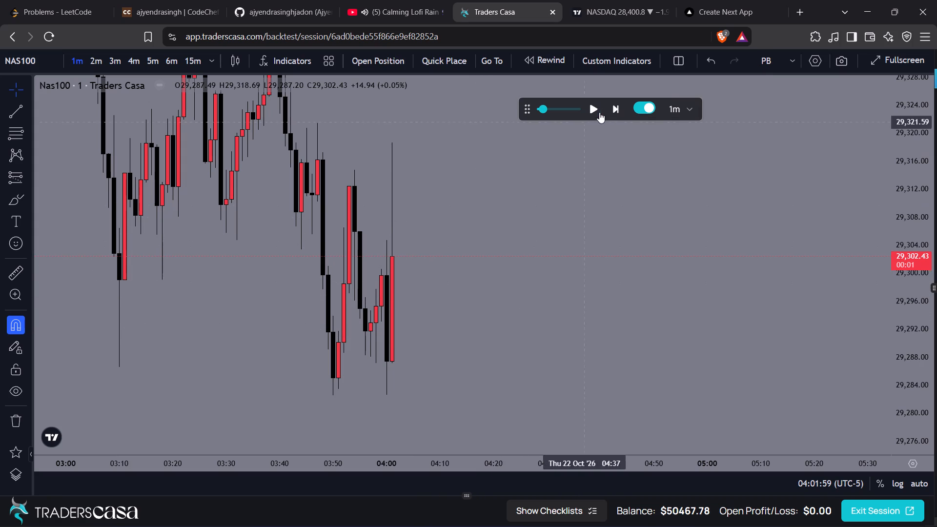
left_click(618, 109)
left_click(618, 109)
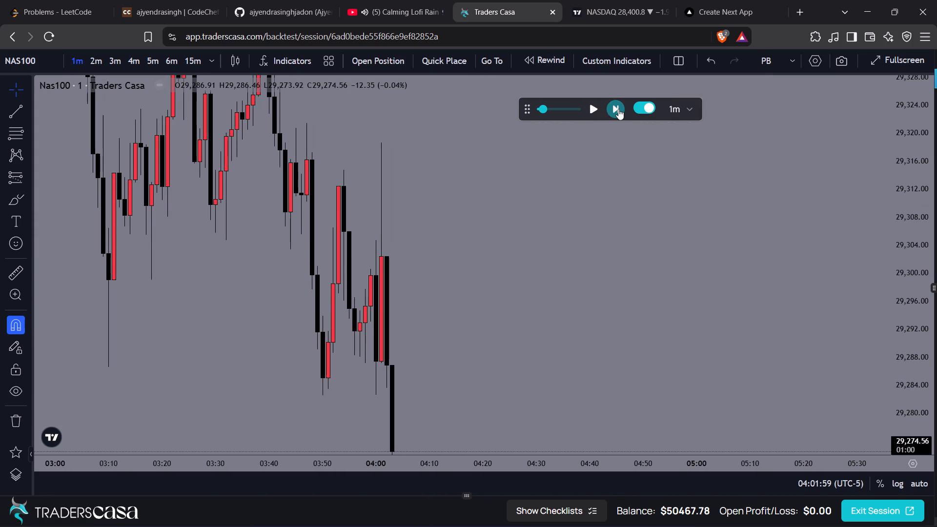
left_click(618, 109)
left_click_drag(577, 304, 587, 243)
left_click(613, 112)
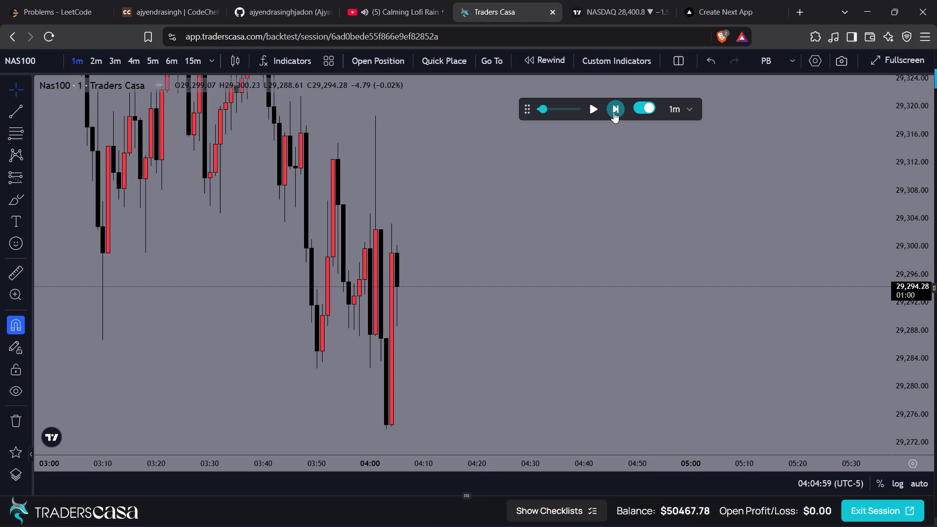
left_click(613, 112)
left_click(613, 112)
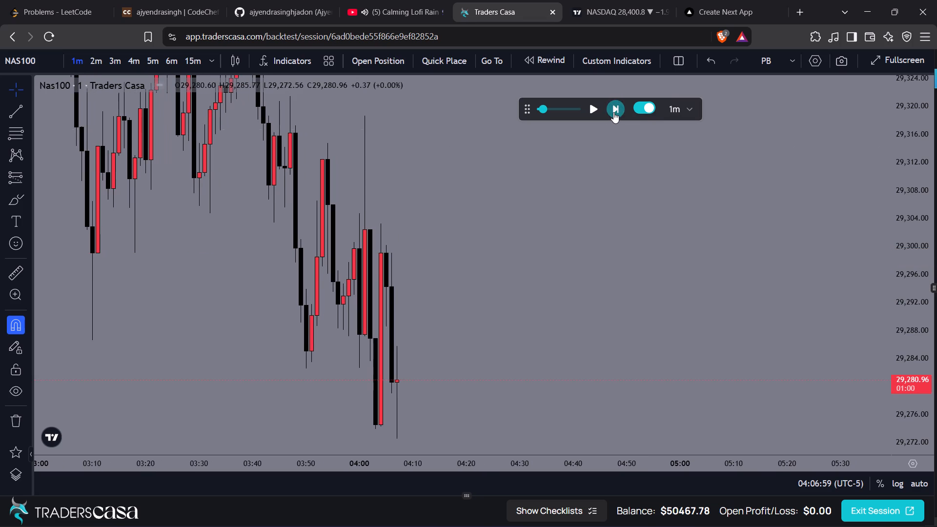
Advance the one-minute replay candle by candle to 04:25.
left_click(615, 104)
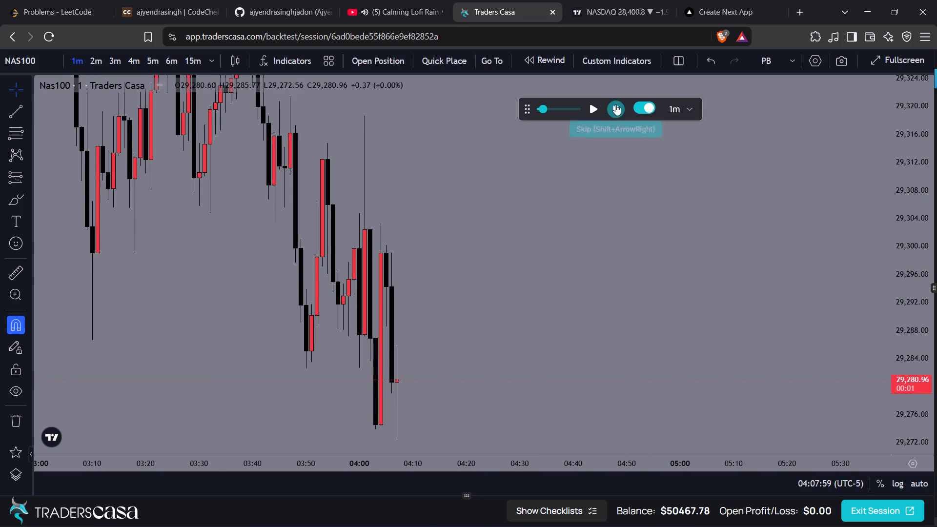
left_click(615, 104)
triple_click(615, 104)
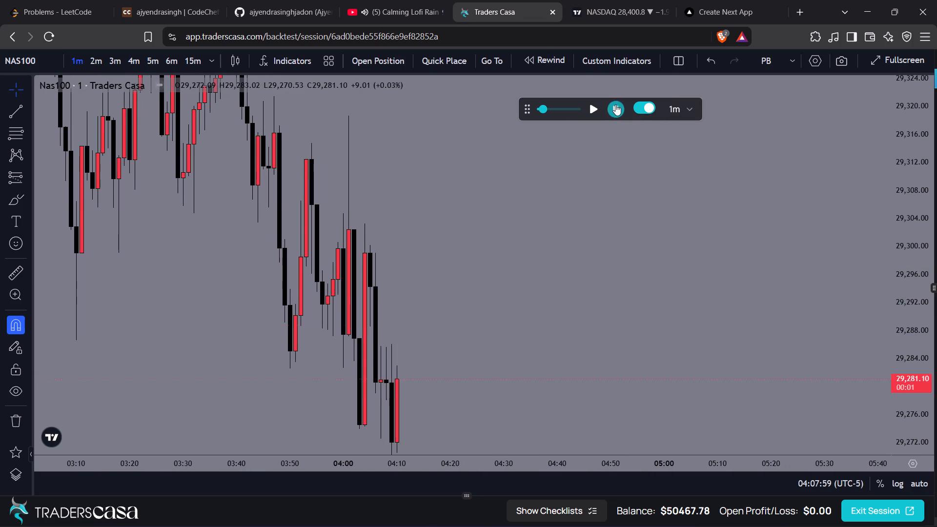
double_click(615, 104)
triple_click(615, 104)
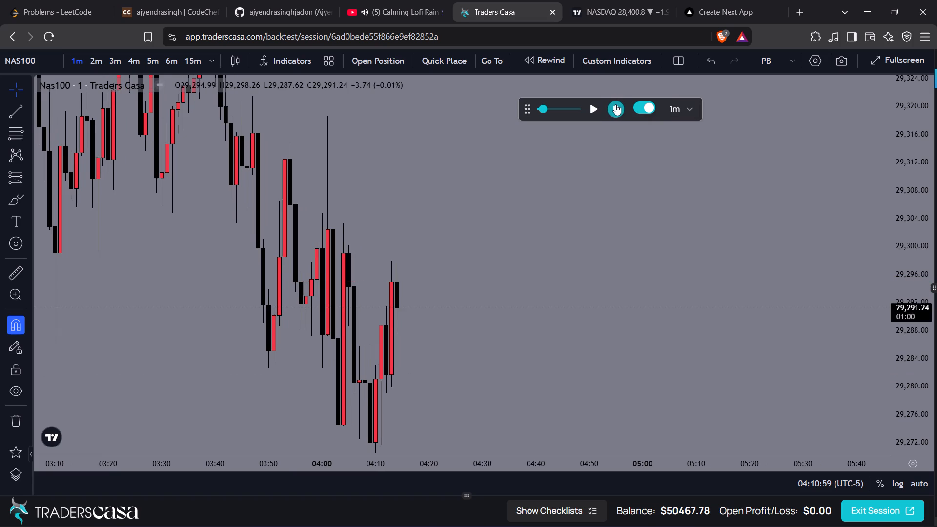
triple_click(615, 104)
double_click(615, 104)
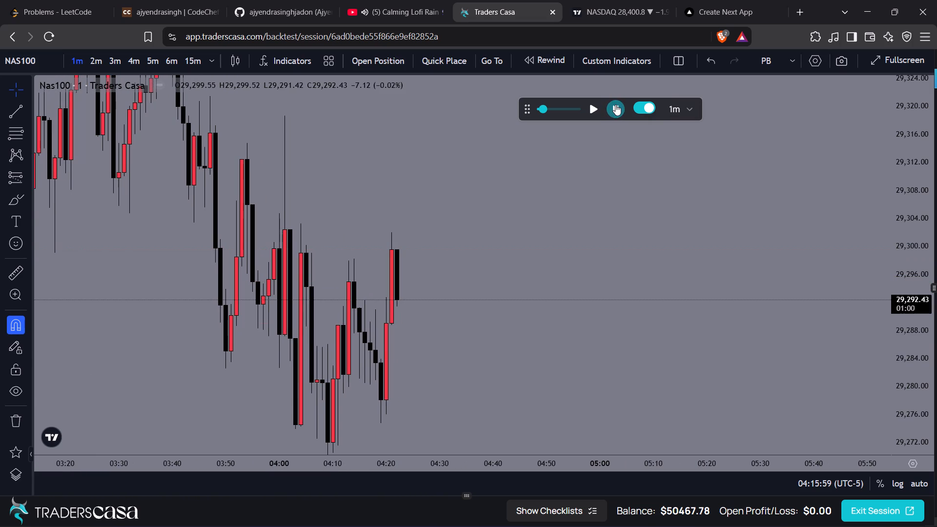
left_click(615, 104)
left_click(615, 104)
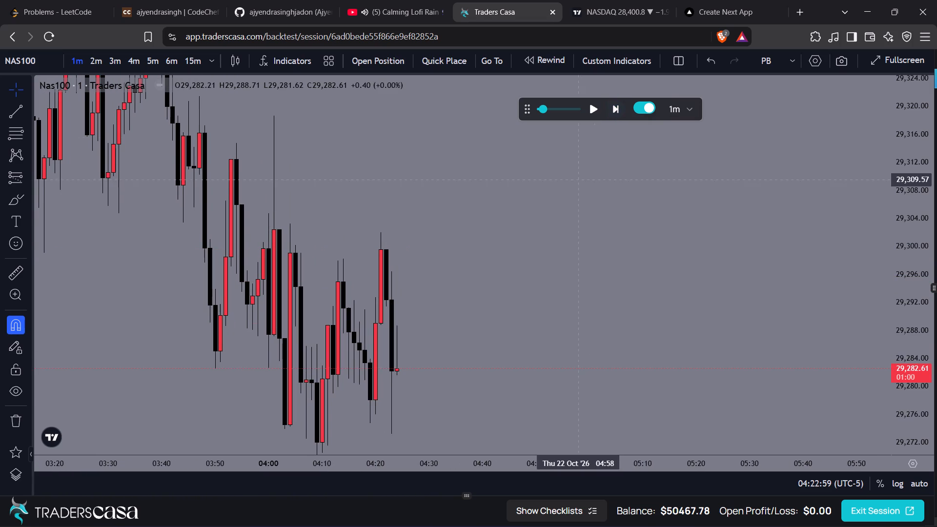
left_click(617, 116)
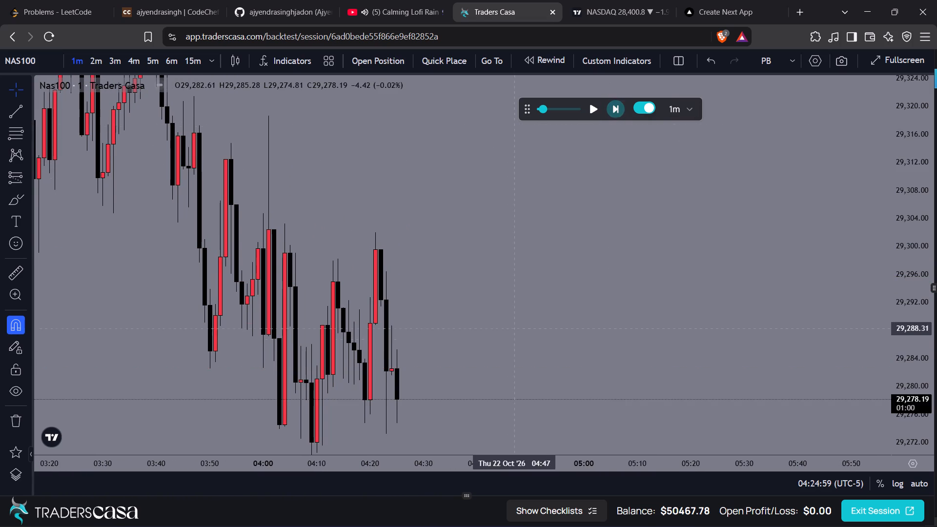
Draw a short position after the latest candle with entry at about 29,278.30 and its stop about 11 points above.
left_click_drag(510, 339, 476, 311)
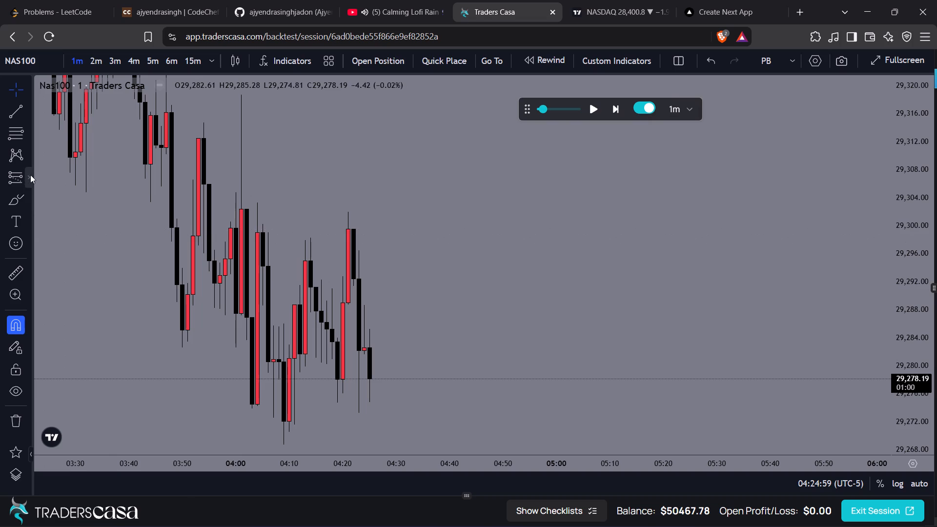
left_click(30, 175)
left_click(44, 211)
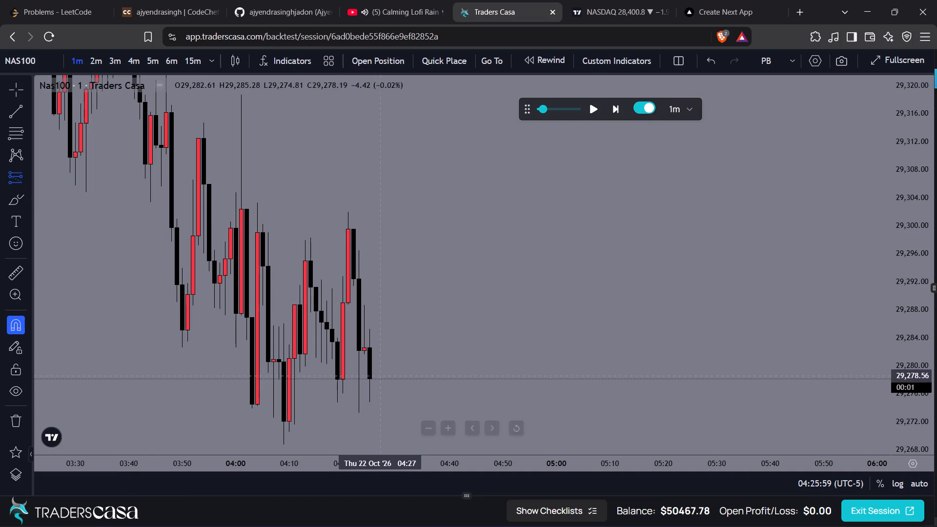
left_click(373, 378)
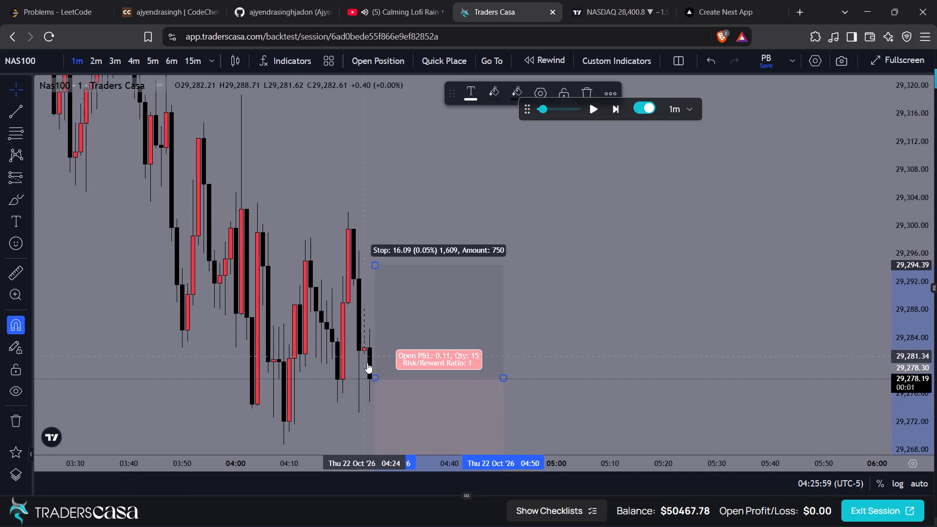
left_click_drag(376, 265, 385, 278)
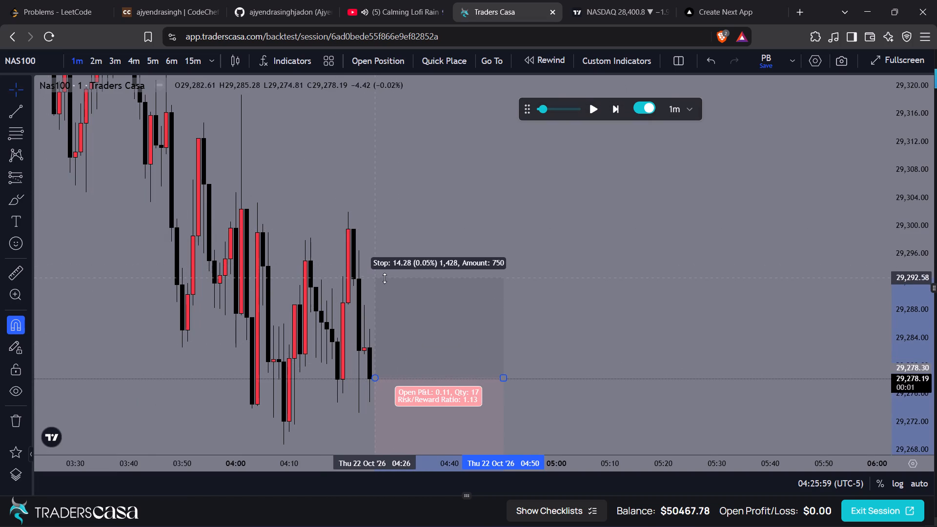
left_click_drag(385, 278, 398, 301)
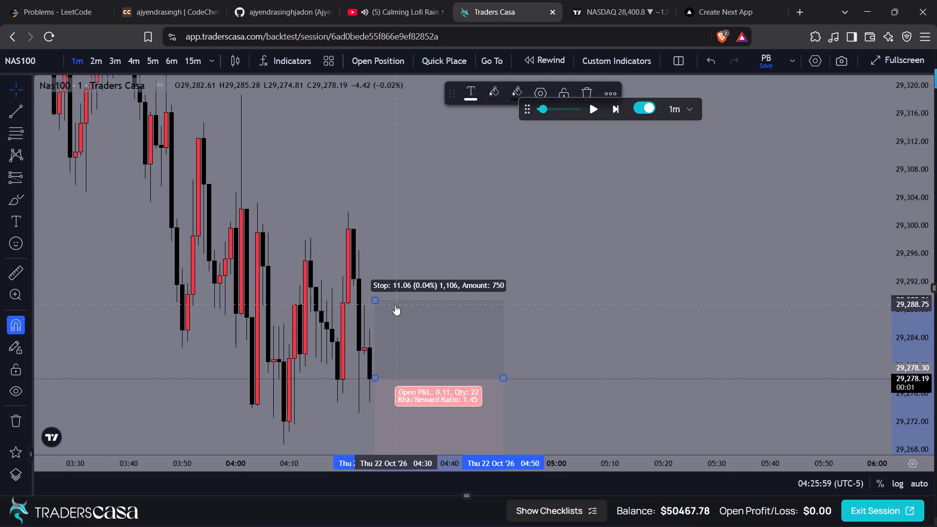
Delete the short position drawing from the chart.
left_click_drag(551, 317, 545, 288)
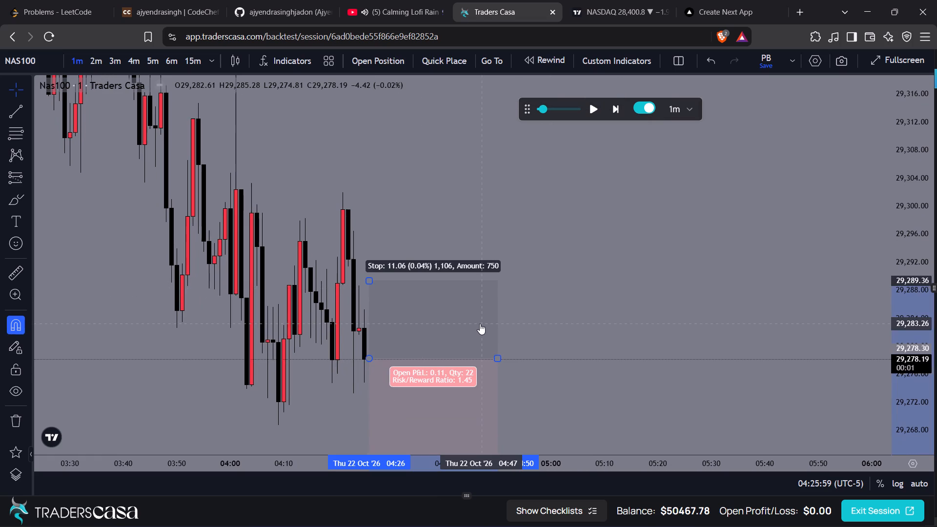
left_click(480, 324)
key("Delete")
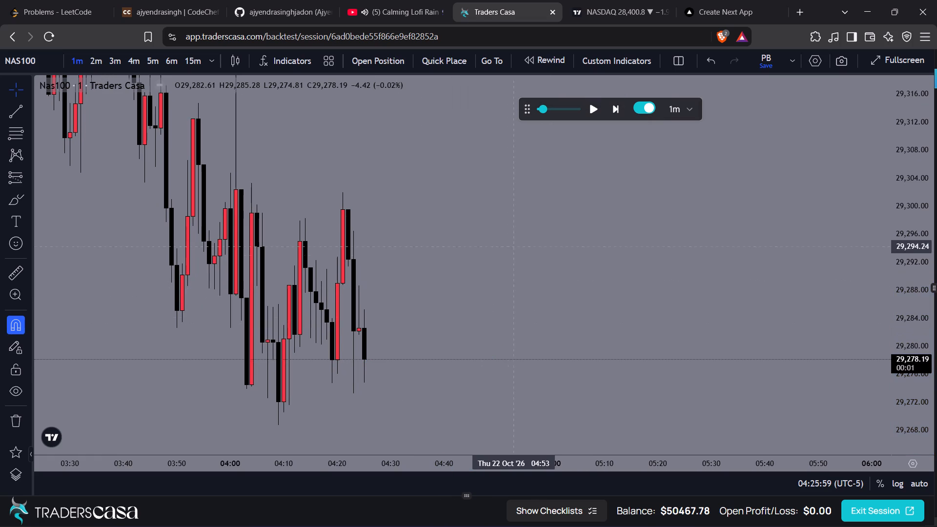
Advance the one-minute replay candle by candle to 04:34.
left_click(613, 114)
left_click(613, 114)
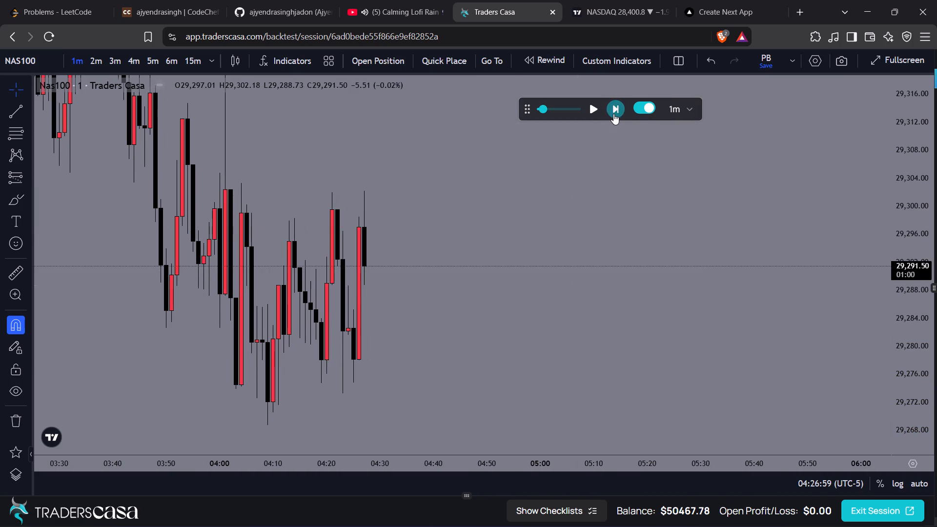
left_click(613, 114)
left_click(613, 114)
left_click(613, 114)
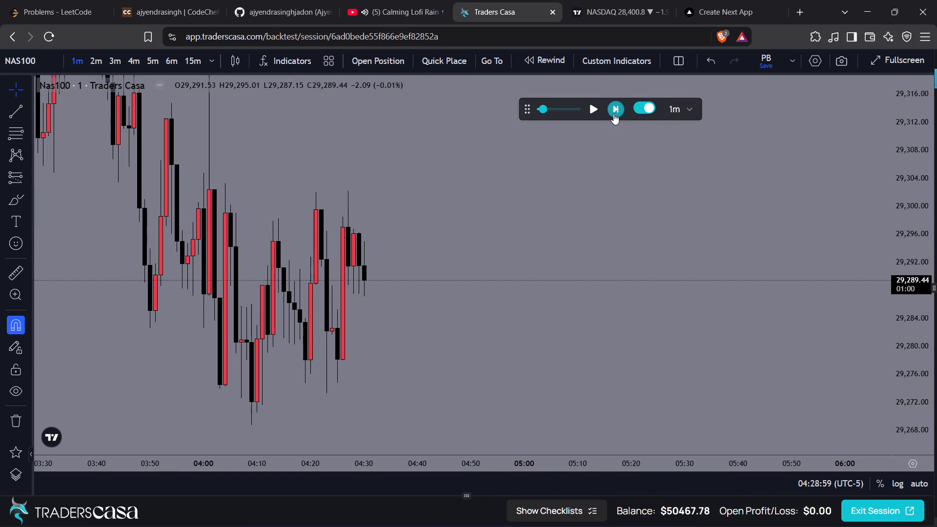
left_click(613, 114)
left_click(613, 114)
left_click(613, 114)
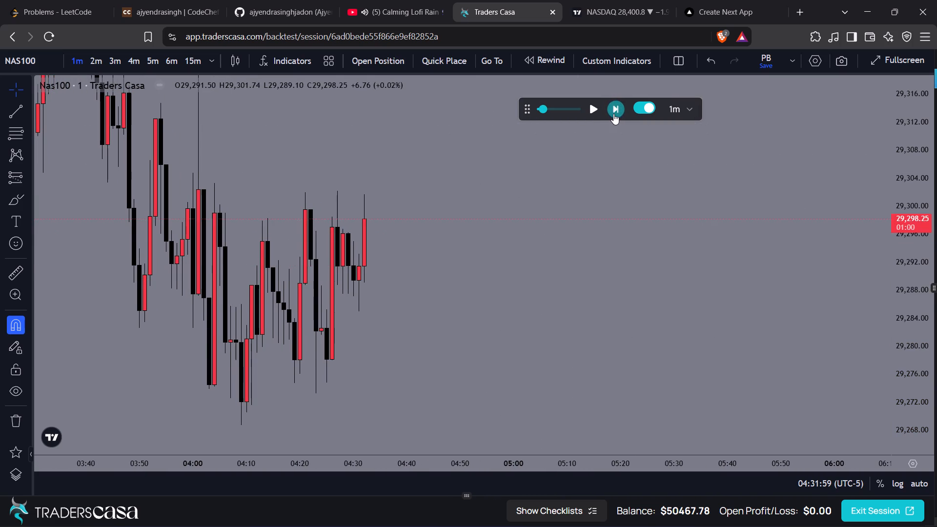
left_click(613, 114)
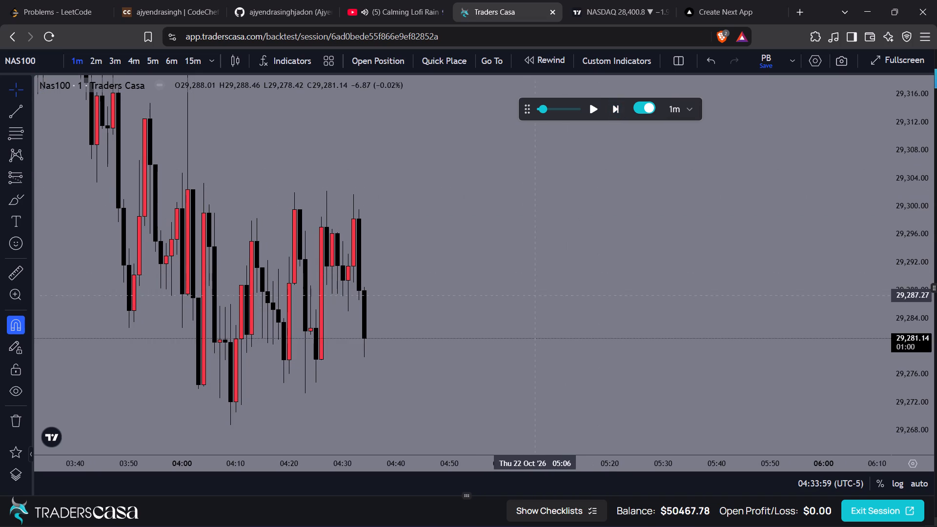
Advance the one-minute replay candle by candle to 04:43.
left_click(615, 111)
left_click(615, 111)
left_click(615, 111)
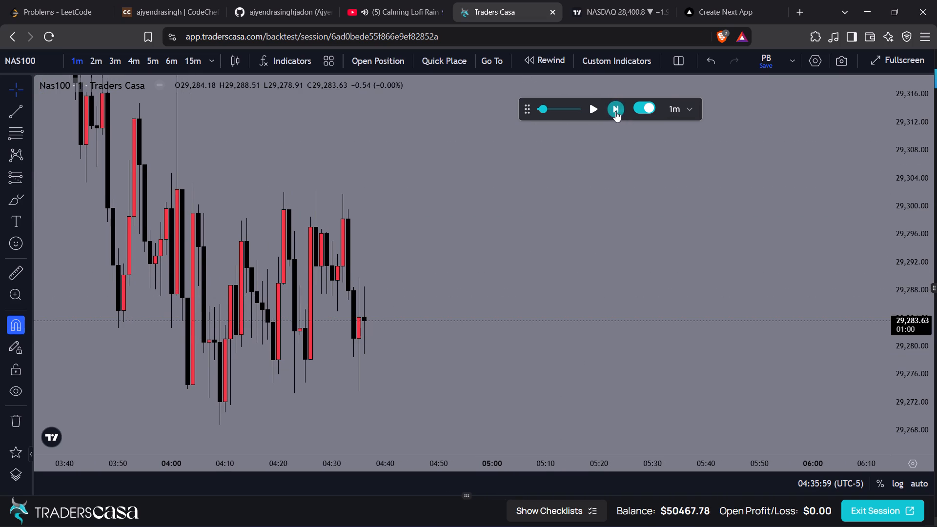
left_click(615, 111)
left_click(615, 111)
left_click(615, 111)
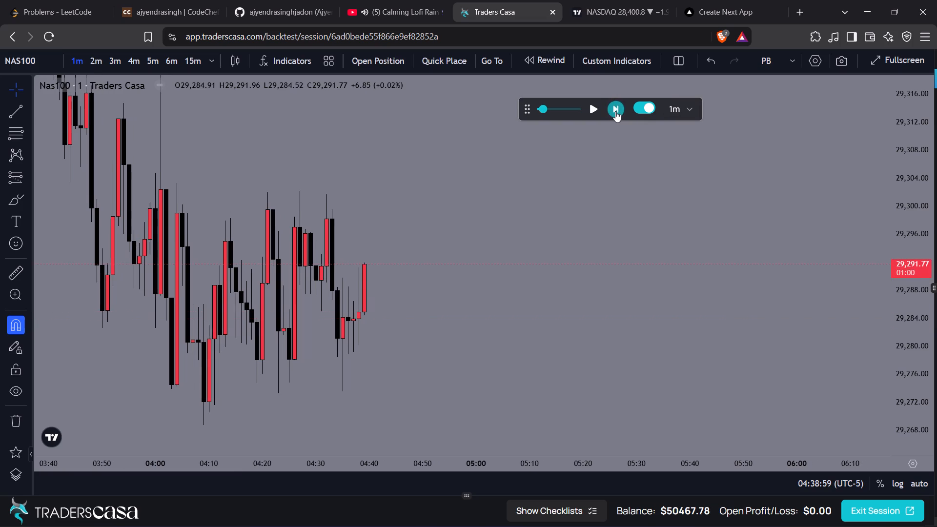
left_click(615, 111)
left_click(615, 111)
left_click(615, 111)
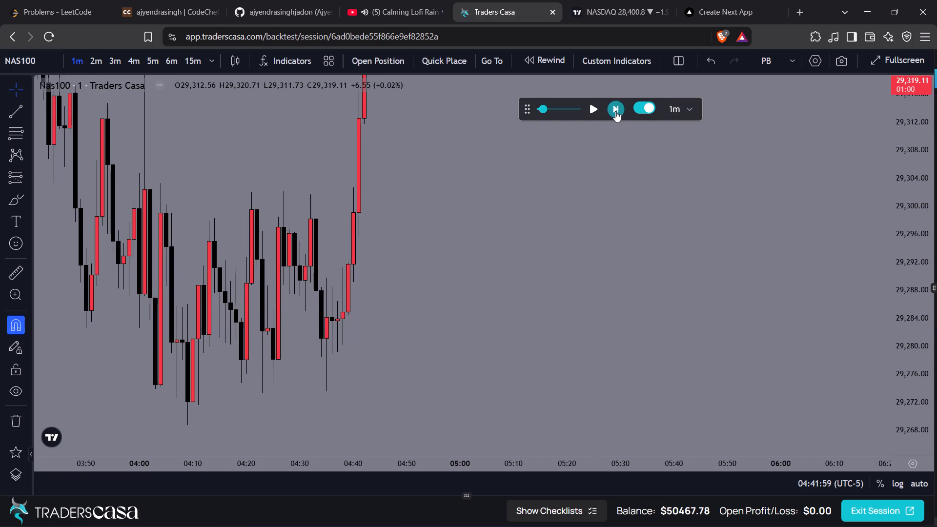
Advance the one-minute replay candle by candle to 04:52, keeping the latest price action in view.
left_click_drag(514, 206, 513, 239)
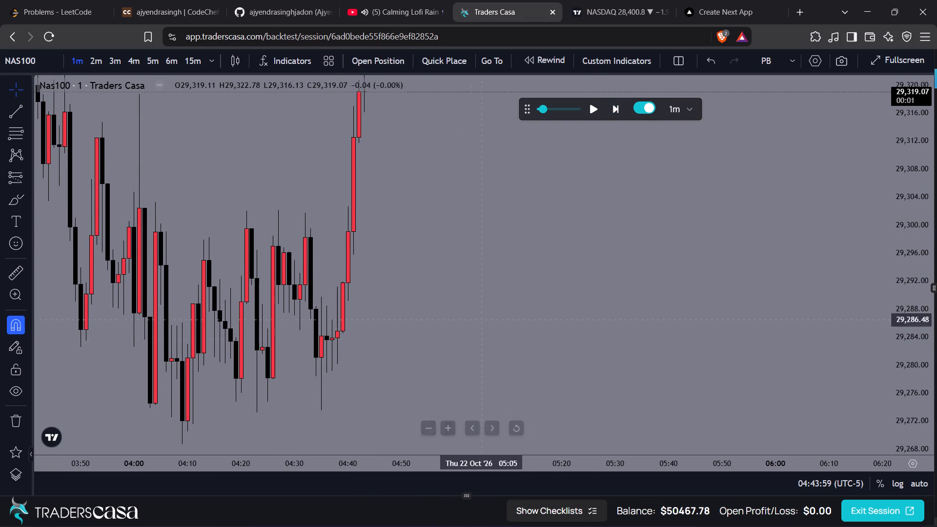
left_click_drag(485, 305, 484, 353)
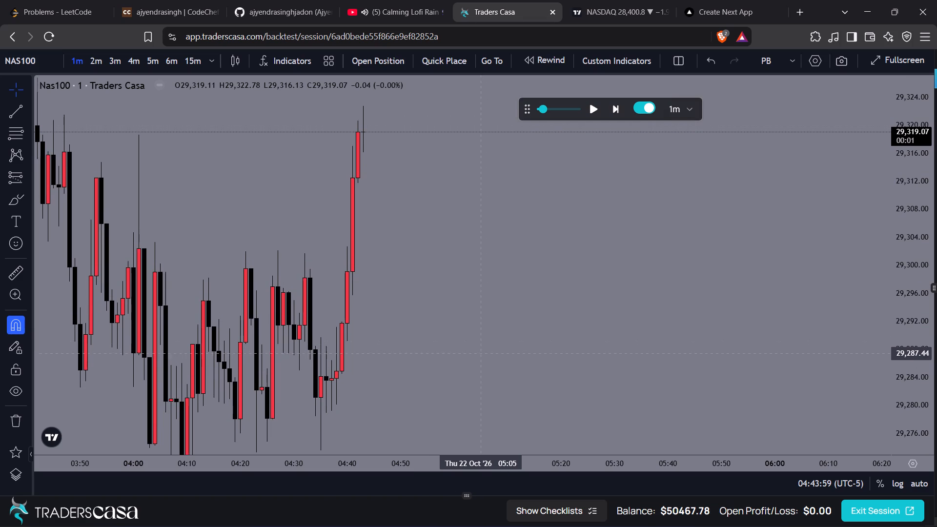
left_click_drag(499, 326, 561, 425)
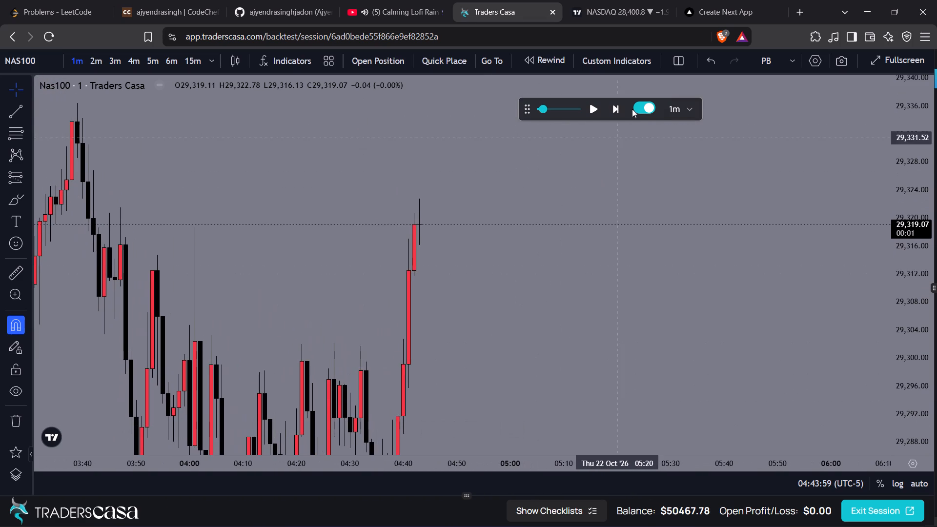
left_click(619, 106)
left_click(618, 106)
left_click(618, 106)
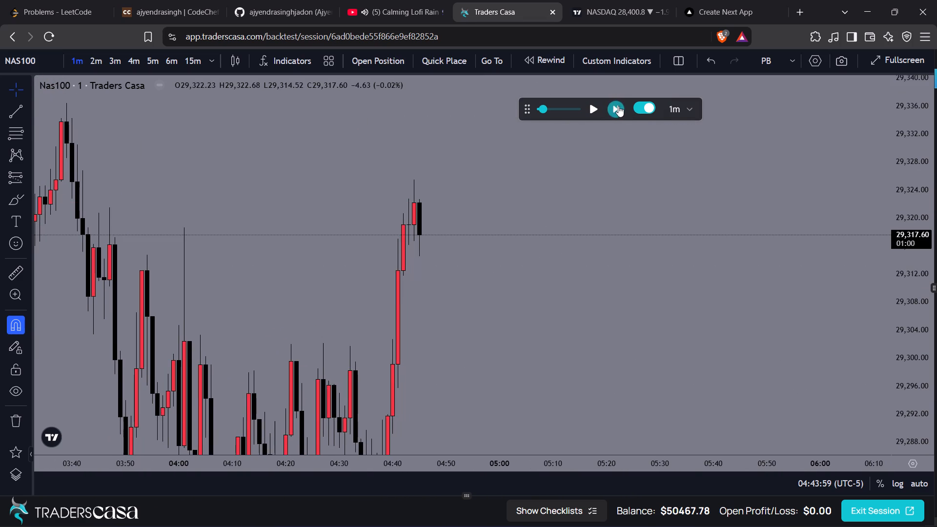
left_click(618, 106)
left_click(618, 106)
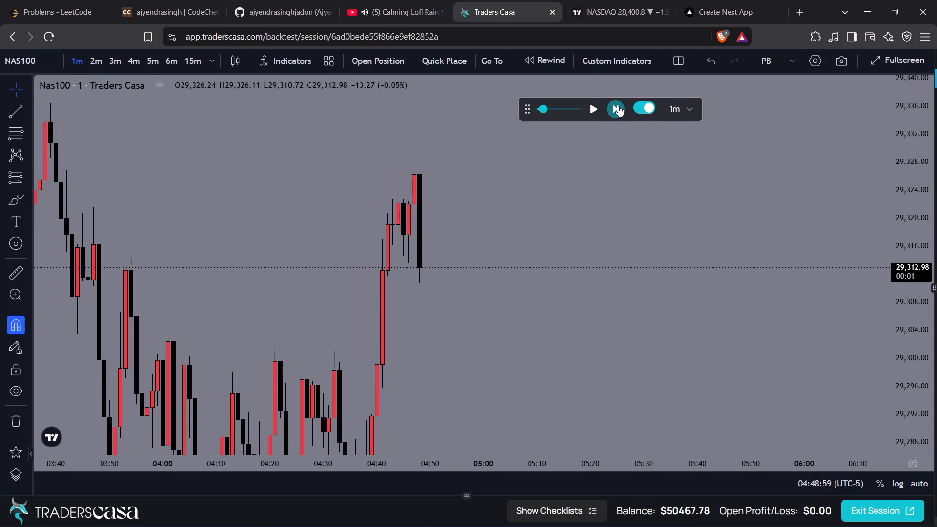
left_click(618, 106)
left_click(618, 106)
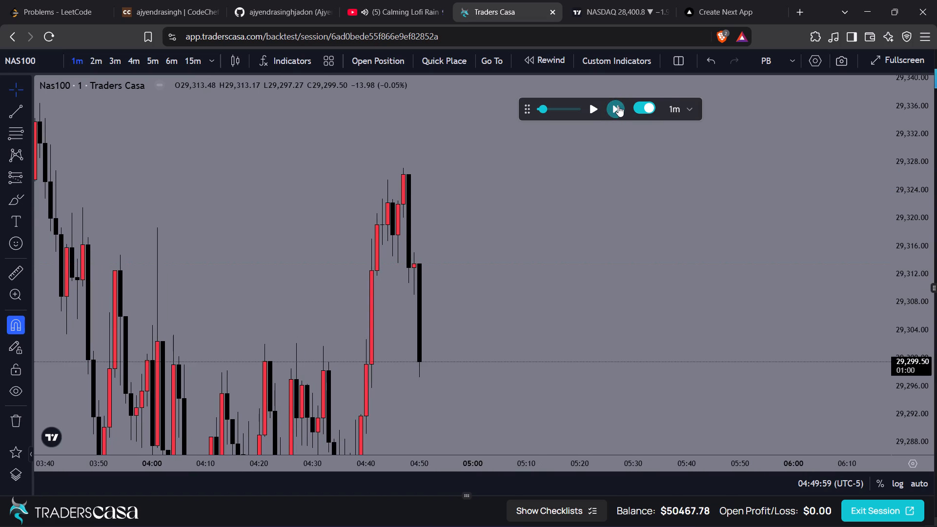
left_click_drag(584, 218, 602, 162)
left_click(612, 110)
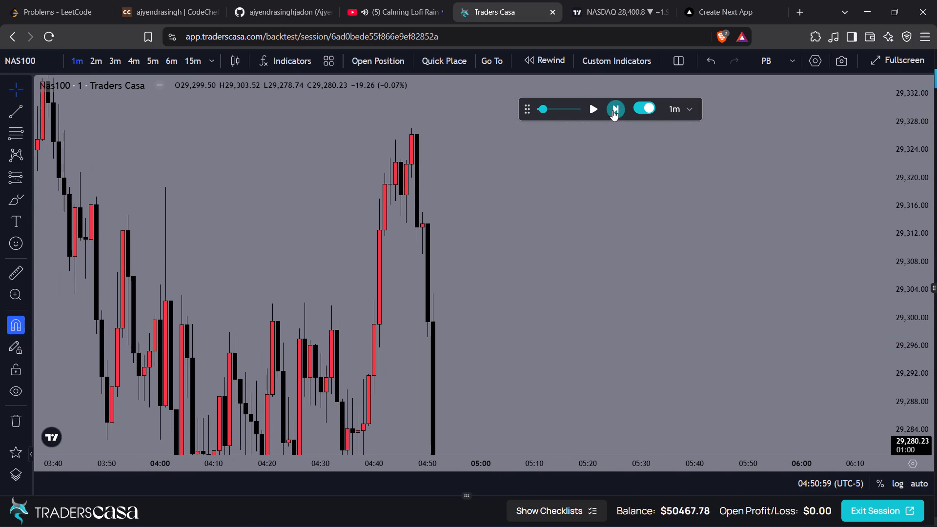
left_click(612, 110)
left_click_drag(573, 316, 607, 106)
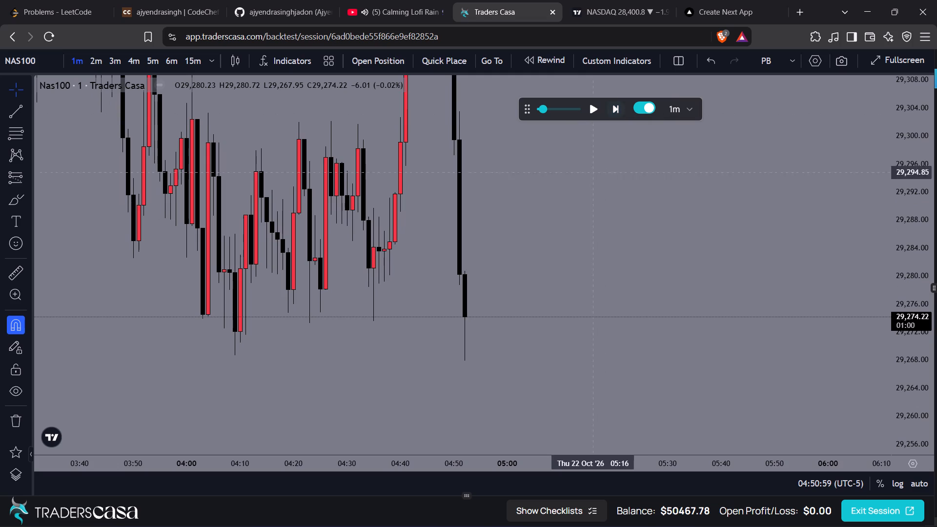
Advance the one-minute replay candle by candle to 05:06, keeping the falling price action in view.
left_click(611, 110)
left_click(611, 110)
double_click(611, 110)
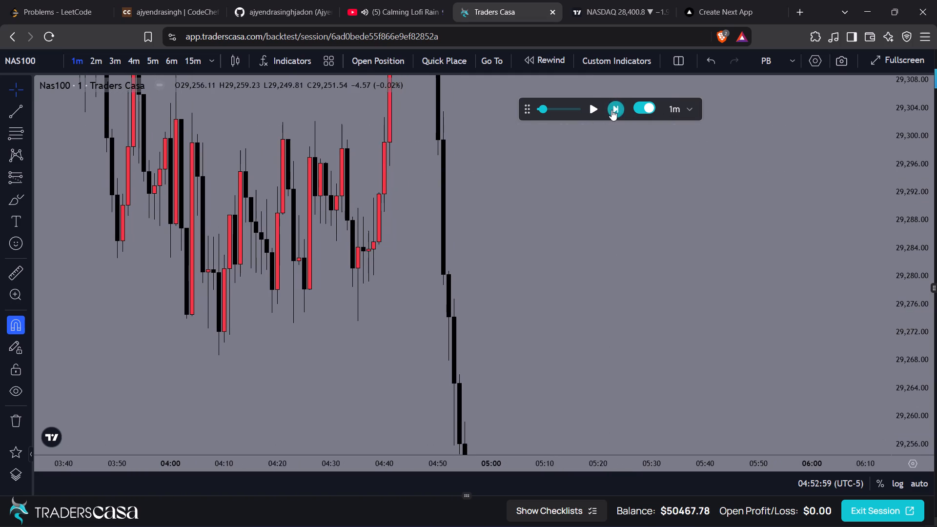
left_click_drag(579, 326, 590, 124)
left_click(611, 110)
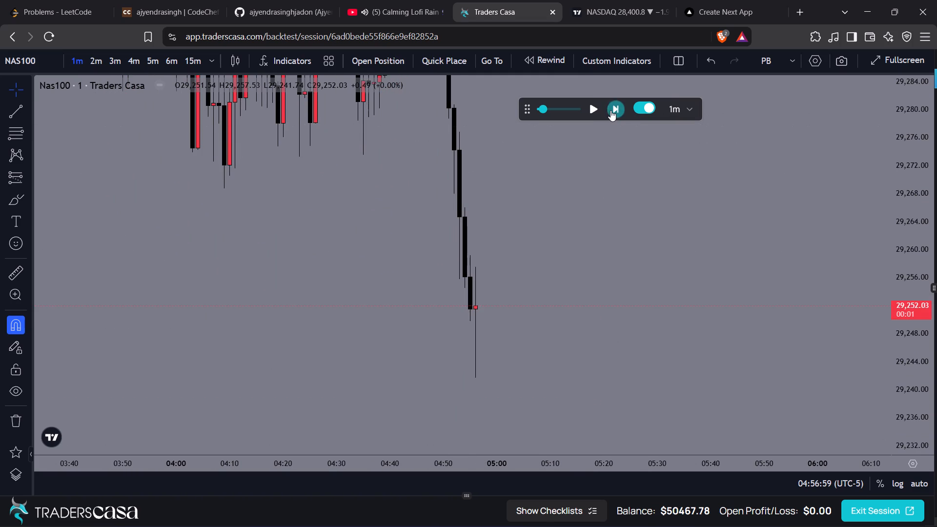
triple_click(611, 110)
triple_click(611, 110)
triple_click(611, 110)
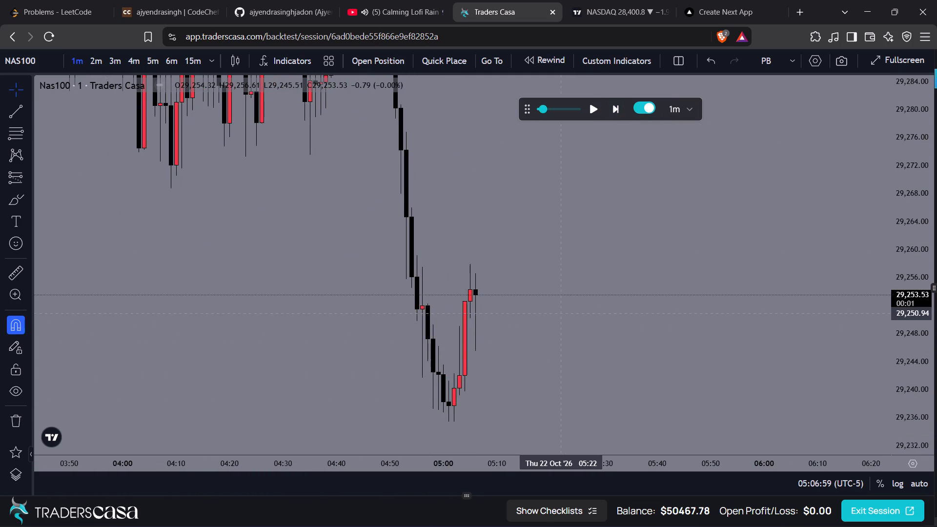
Advance the one-minute replay candle by candle to 05:13, keeping the rebound in view.
left_click(609, 113)
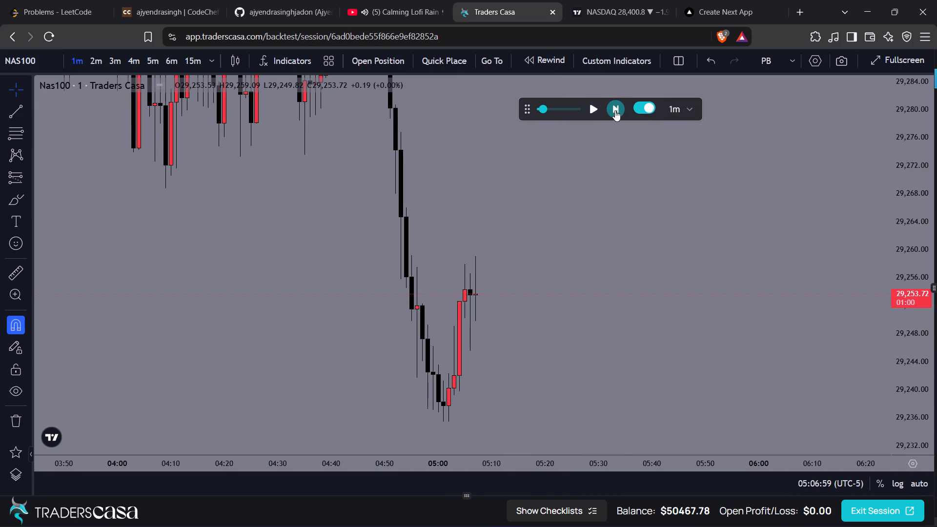
left_click(615, 110)
left_click(615, 110)
left_click(615, 110)
left_click(615, 110)
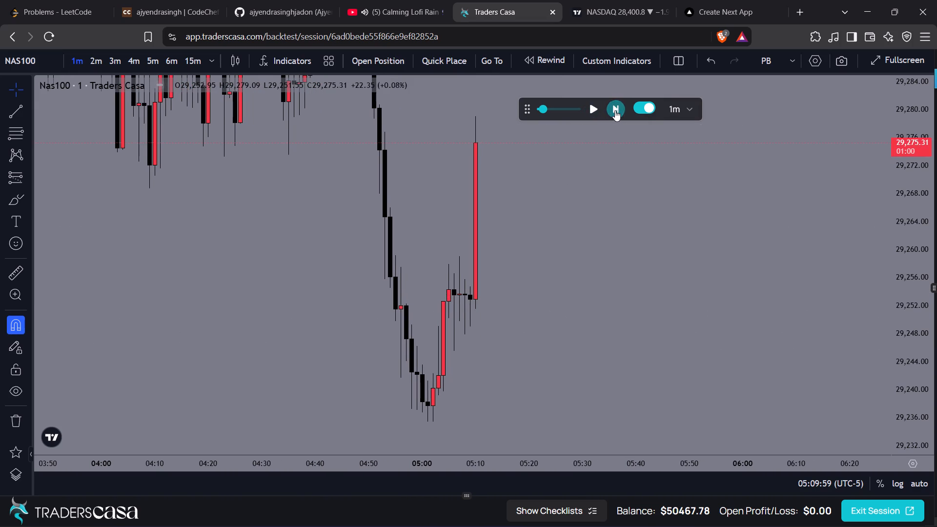
left_click_drag(577, 203, 580, 271)
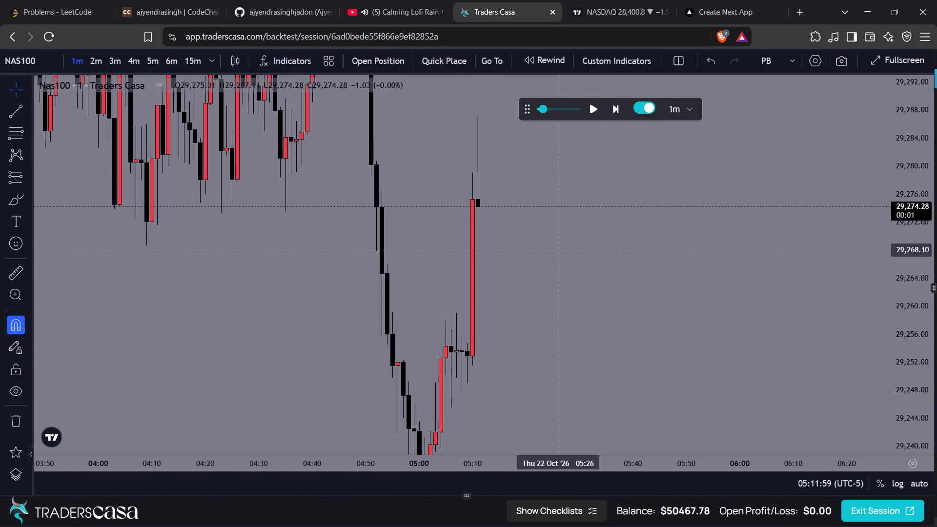
left_click_drag(551, 260, 550, 272)
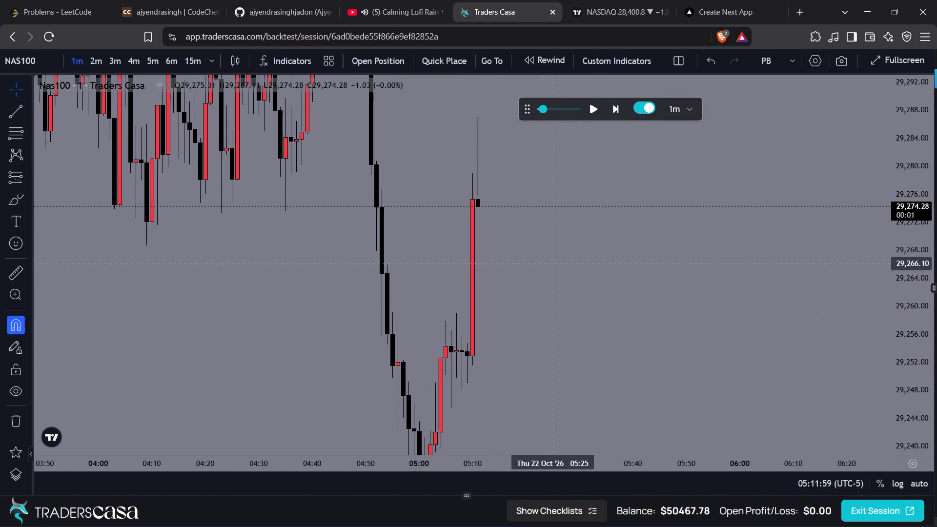
left_click_drag(550, 272, 548, 305)
left_click(618, 110)
left_click(618, 110)
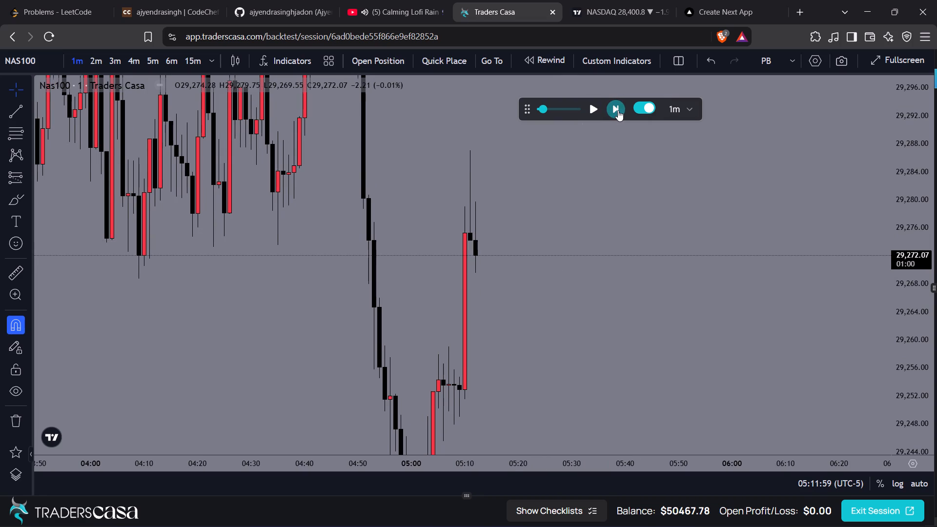
Place a long position drawing on the 05:13 candle with its entry at 29,286.23.
left_click_drag(596, 163, 626, 352)
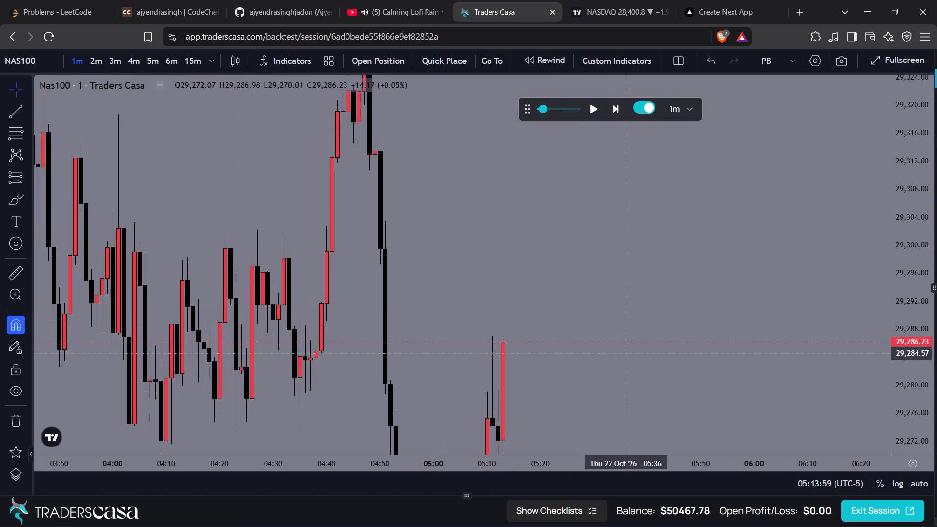
left_click_drag(626, 352, 599, 255)
left_click_drag(907, 136, 872, 333)
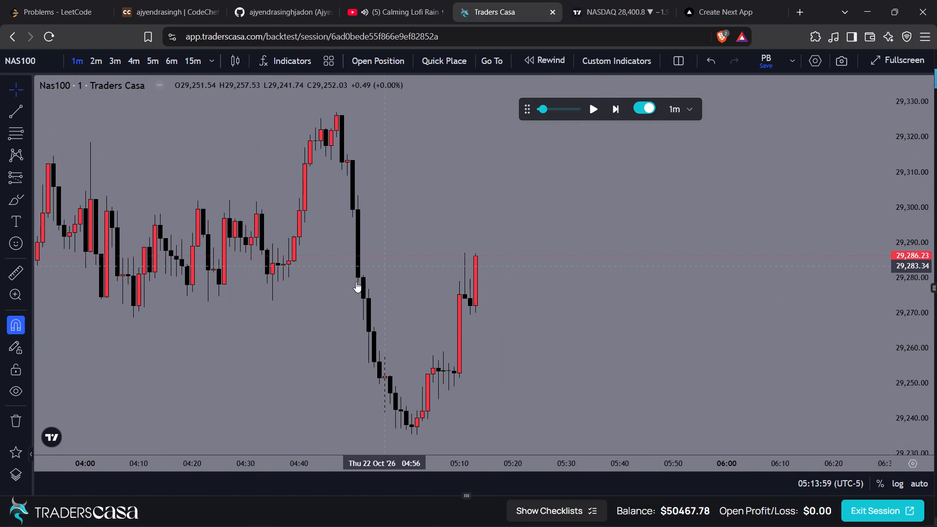
left_click(30, 175)
left_click(55, 184)
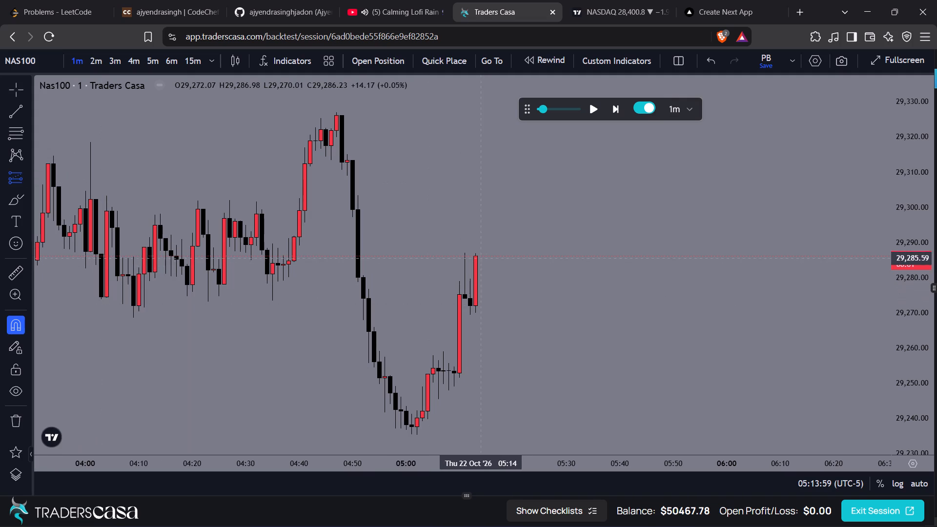
left_click(477, 257)
right_click(473, 366)
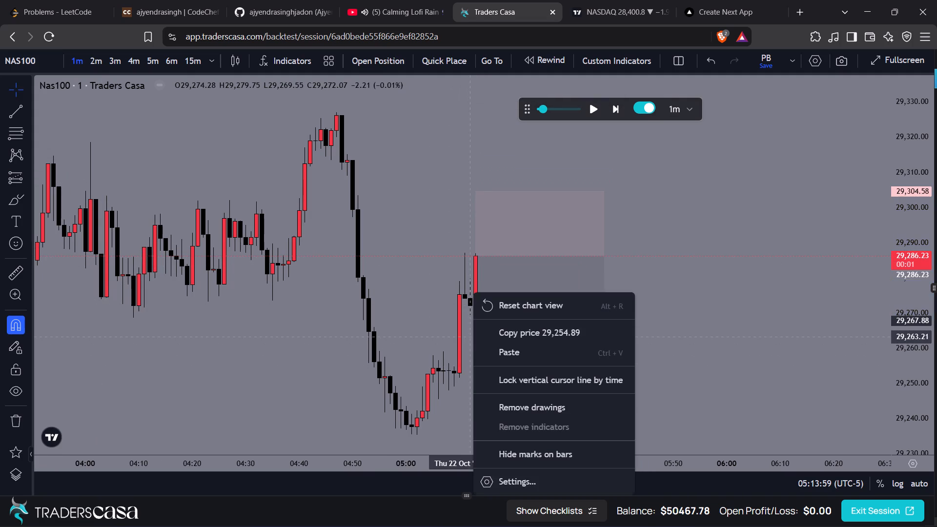
left_click(468, 337)
Set the long position drawing's stop to 29,265.82 and its target to 29,327.06 for a risk/reward ratio of 2.
left_click_drag(475, 321, 475, 322)
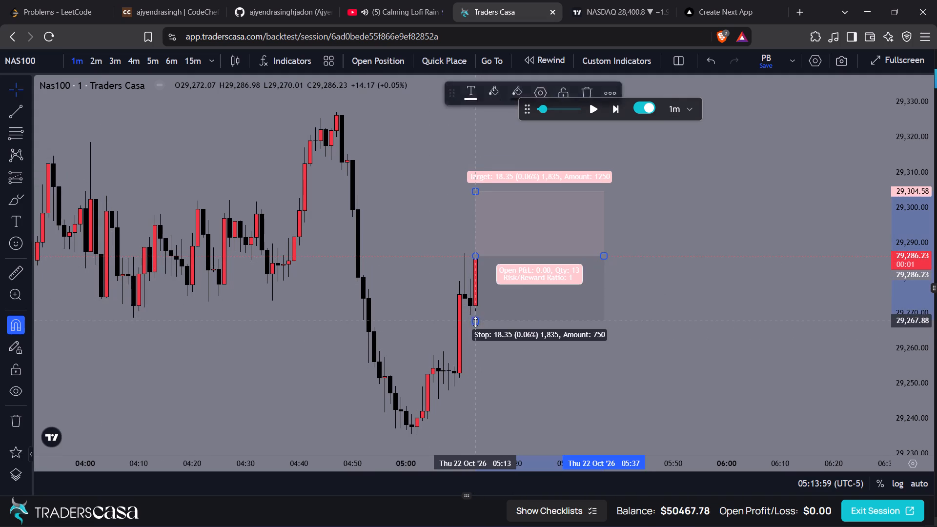
left_click_drag(475, 322, 495, 328)
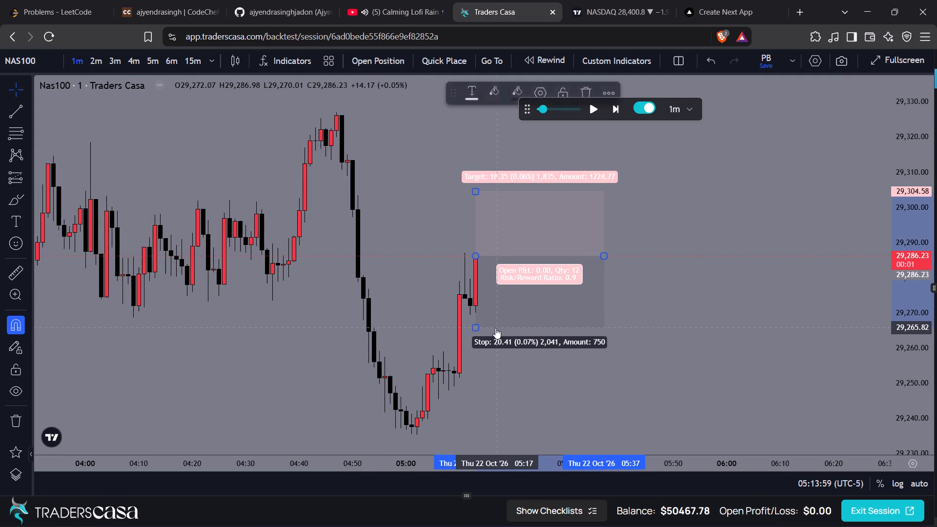
left_click_drag(625, 283, 619, 311)
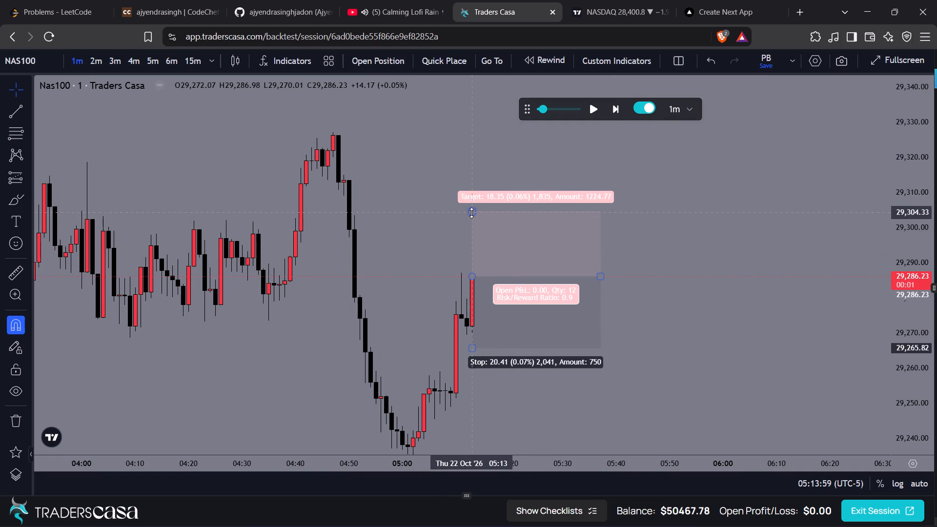
left_click_drag(471, 213, 471, 133)
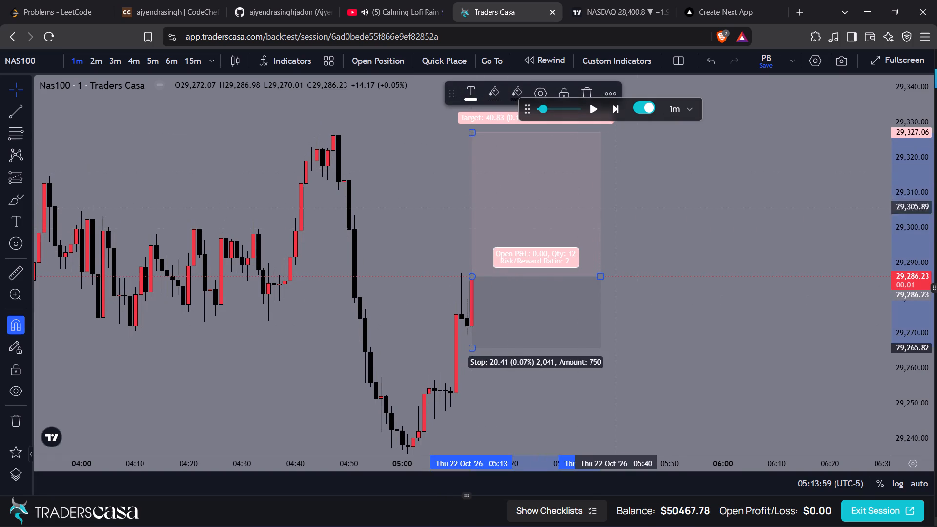
left_click_drag(635, 228, 624, 217)
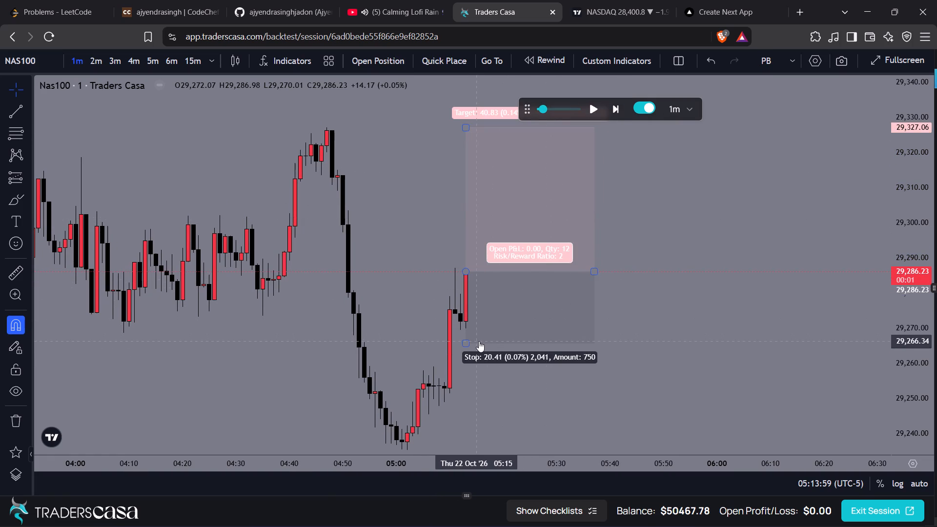
Place a buy limit trade from the long position drawing: entry 29286.23, take profit 29327.06, stop loss 29265.82, risk 0.3% ($150).
left_click(514, 310)
left_click(387, 62)
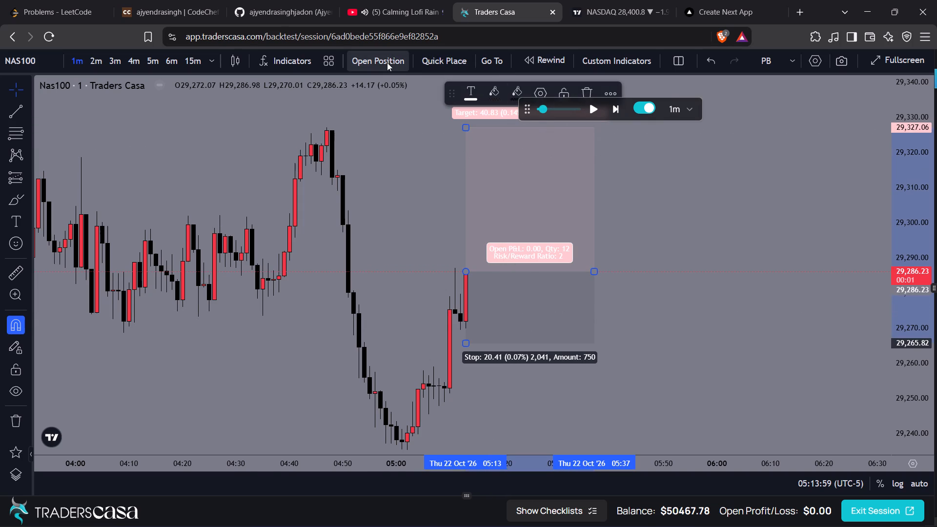
left_click(443, 468)
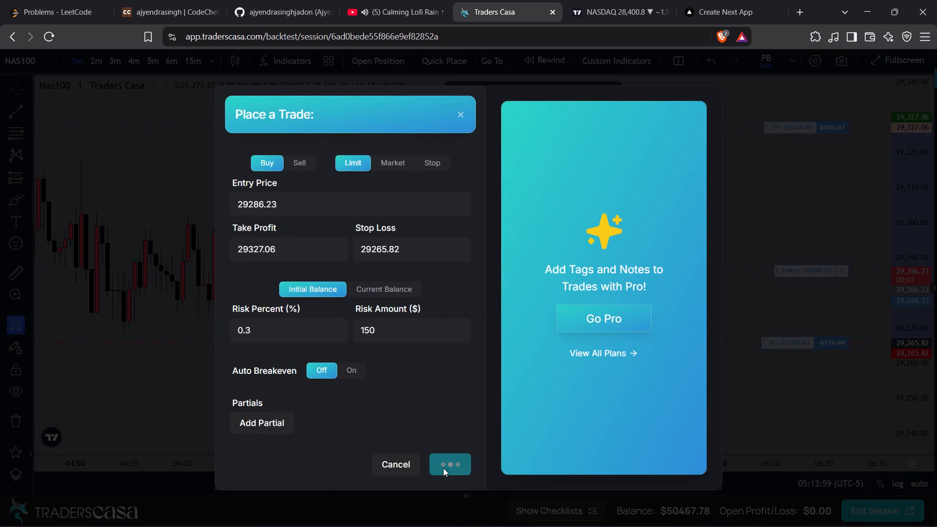
Advance the replay candle by candle to 05:20 to play out the buy trade.
left_click_drag(643, 239, 591, 254)
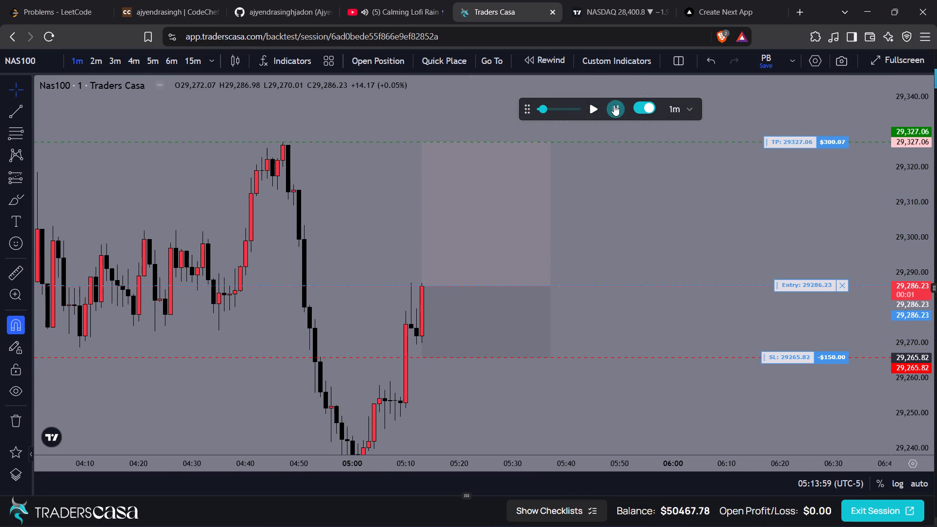
left_click(614, 105)
left_click(614, 105)
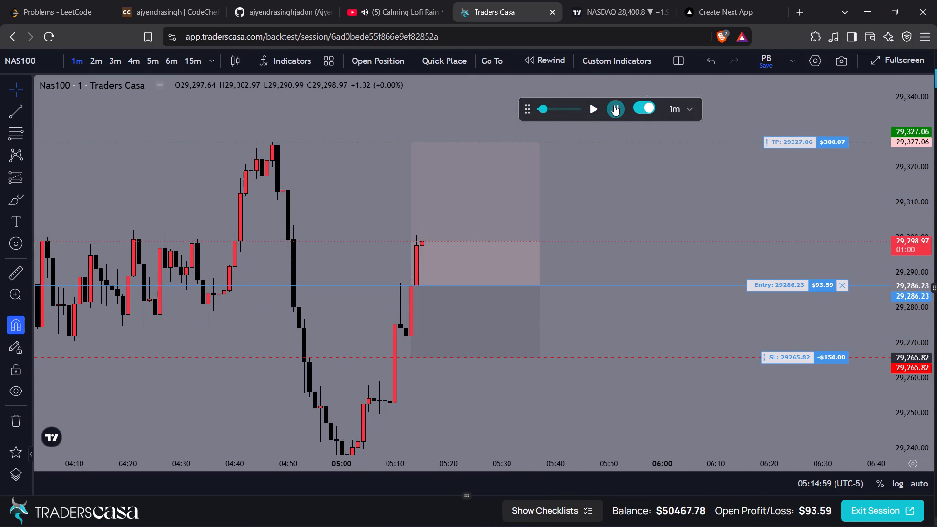
left_click(614, 105)
left_click(614, 105)
left_click(614, 105)
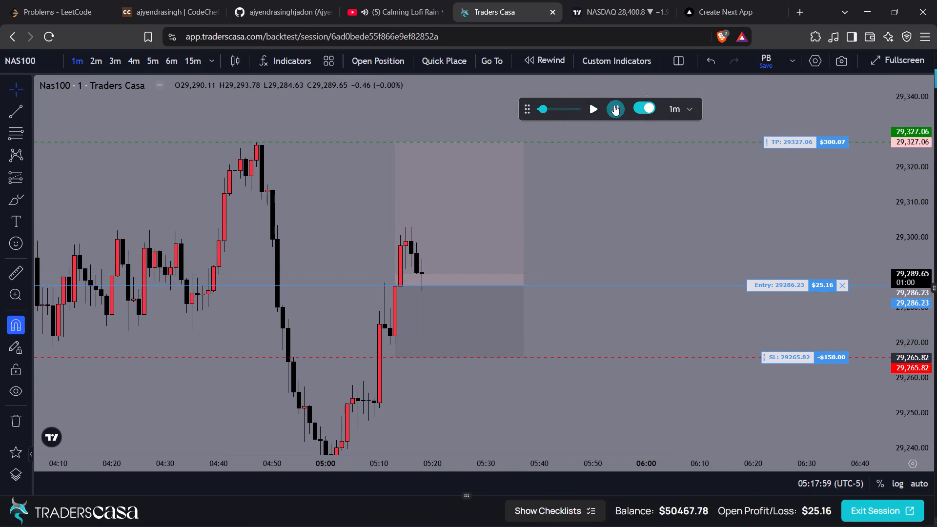
left_click(614, 105)
left_click(614, 105)
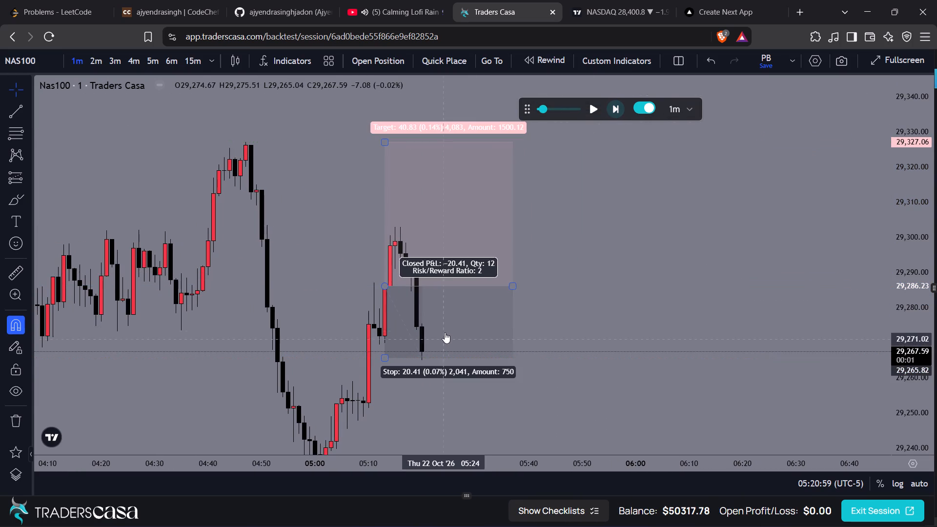
Delete the long position drawing from the chart.
left_click(446, 325)
key("Delete")
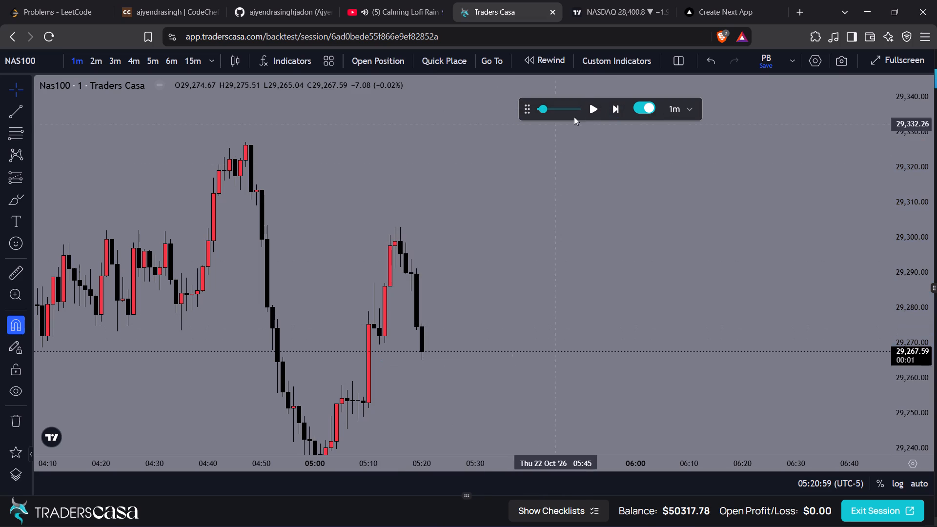
Advance the one-minute replay candle by candle to 05:47.
left_click(621, 111)
left_click(621, 111)
left_click(621, 111)
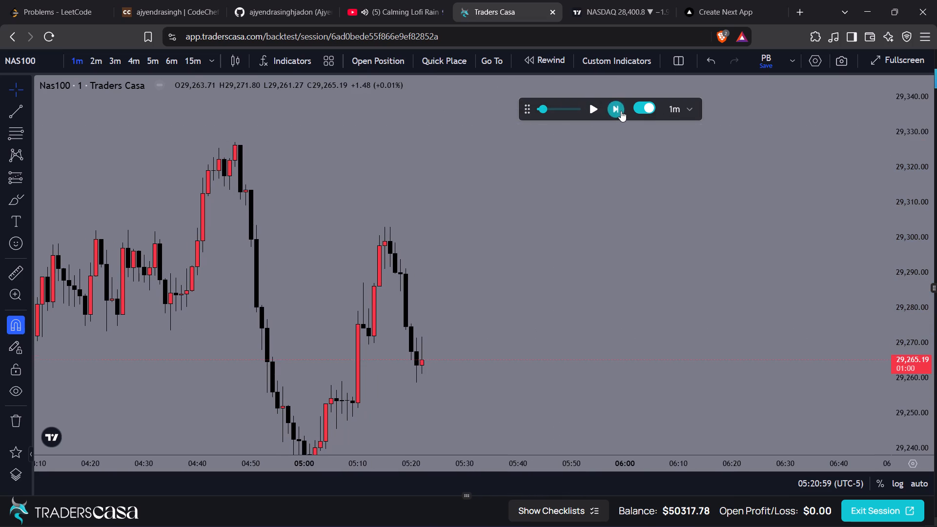
triple_click(621, 111)
triple_click(621, 111)
triple_click(621, 111)
triple_click(621, 111)
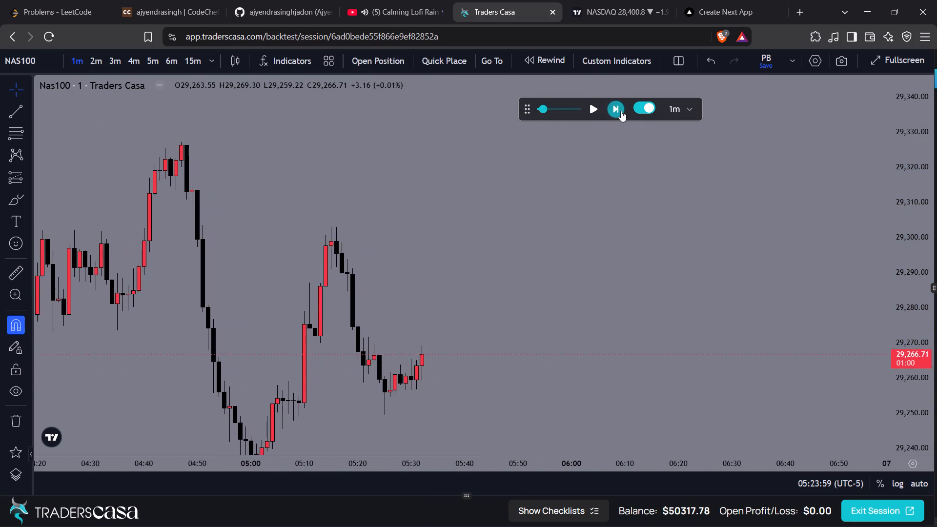
triple_click(621, 111)
triple_click(621, 111)
triple_click(621, 111)
triple_click(621, 111)
triple_click(621, 111)
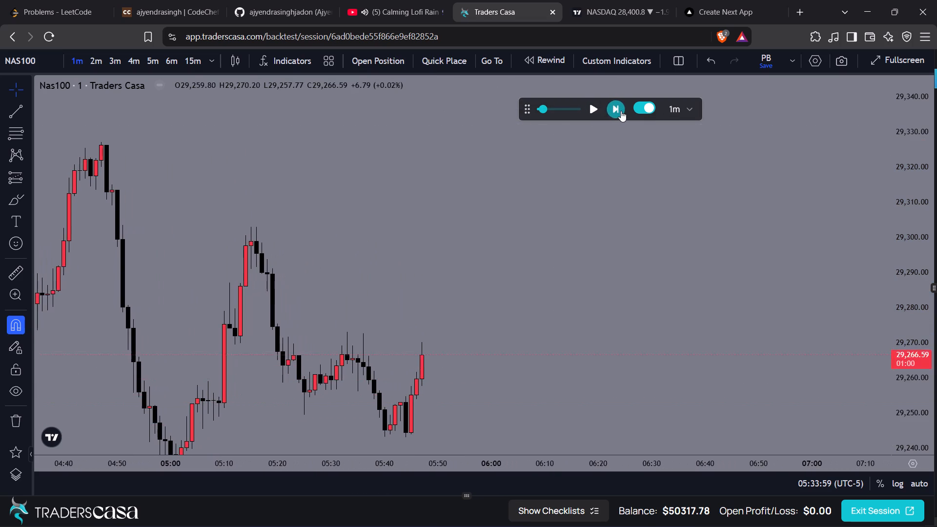
Advance the one-minute replay candle by candle to 06:15.
triple_click(621, 111)
triple_click(621, 111)
triple_click(621, 111)
triple_click(621, 111)
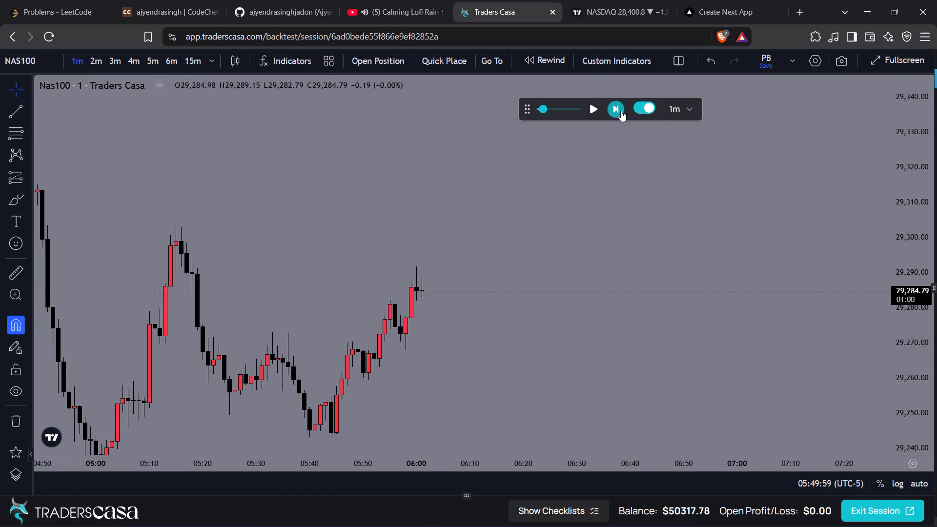
triple_click(621, 111)
triple_click(621, 111)
triple_click(621, 111)
triple_click(621, 111)
triple_click(621, 111)
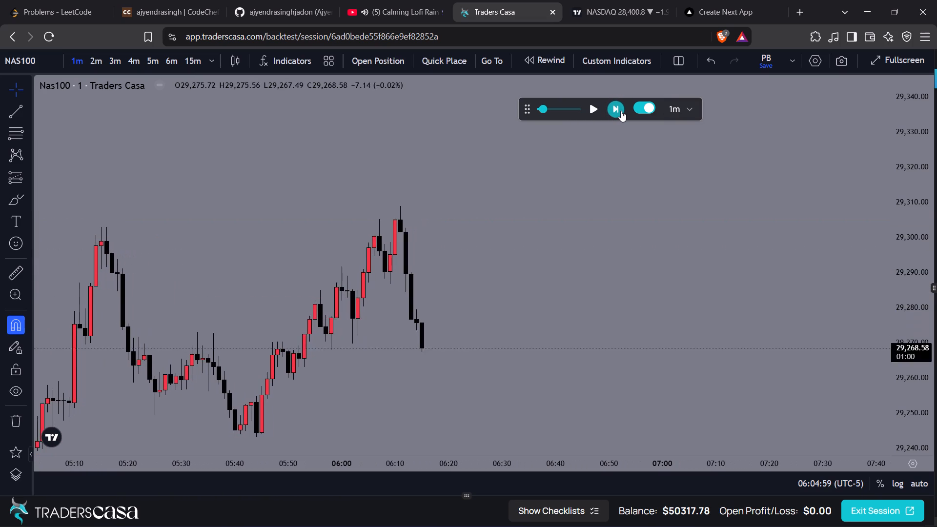
Advance the one-minute replay candle by candle to 06:40.
triple_click(621, 111)
triple_click(621, 111)
triple_click(621, 111)
triple_click(621, 111)
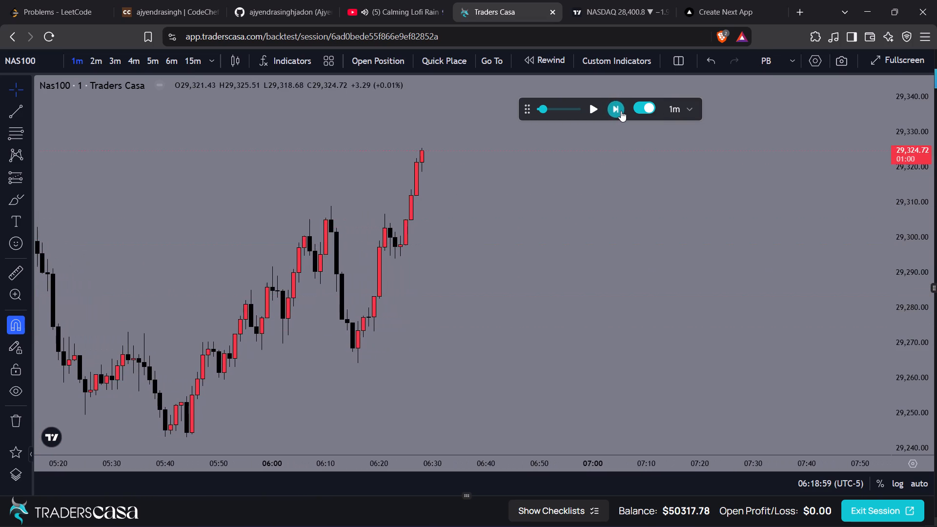
triple_click(621, 111)
triple_click(621, 111)
triple_click(621, 111)
triple_click(621, 111)
triple_click(621, 111)
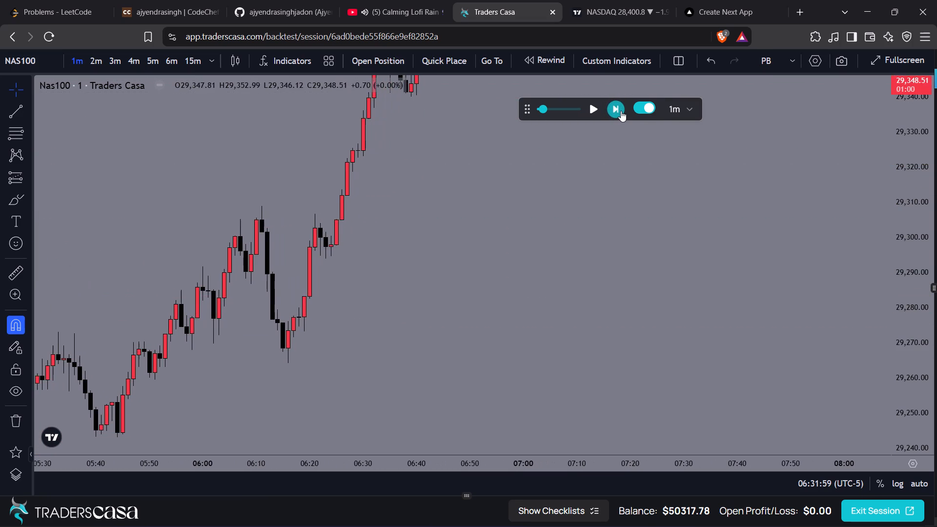
Advance the one-minute replay candle by candle to 07:07.
triple_click(621, 111)
triple_click(621, 111)
triple_click(621, 111)
triple_click(621, 111)
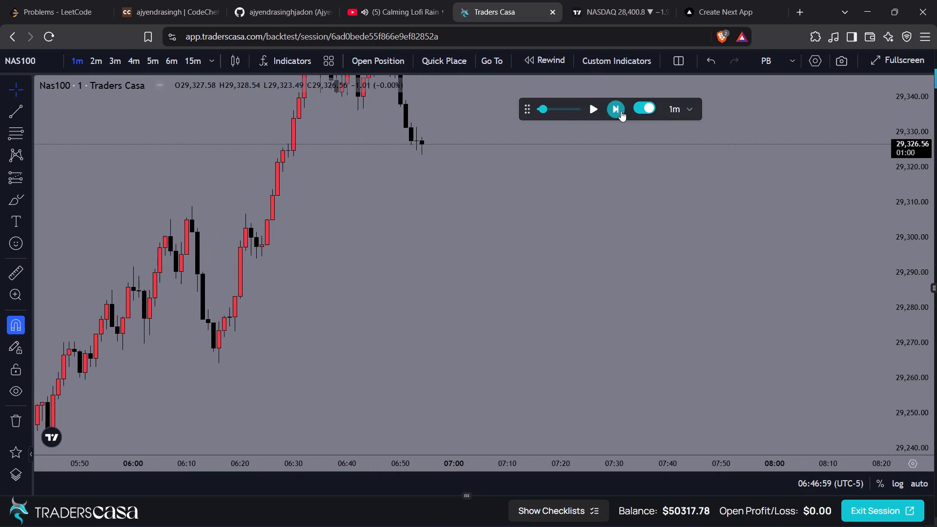
triple_click(621, 111)
triple_click(621, 111)
triple_click(621, 111)
triple_click(621, 111)
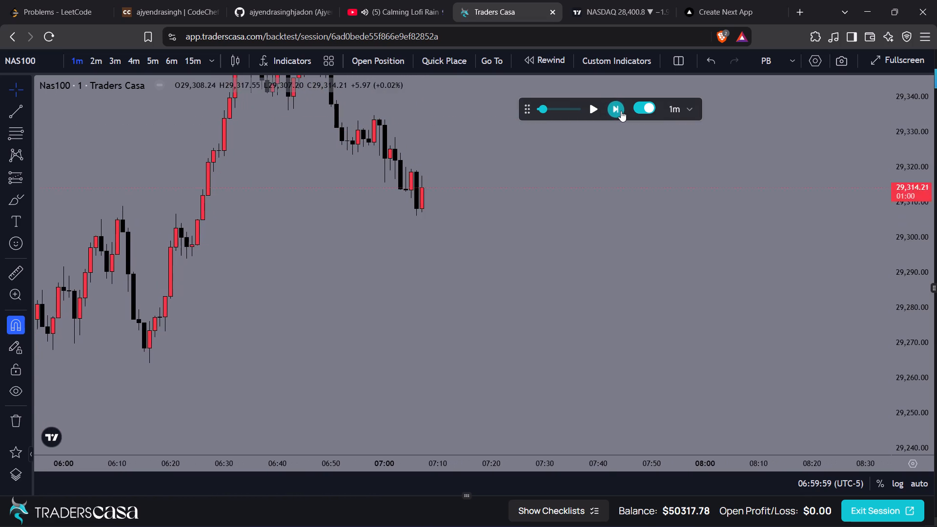
Advance the one-minute replay candle by candle to 07:31.
triple_click(621, 111)
triple_click(621, 111)
triple_click(621, 111)
triple_click(621, 111)
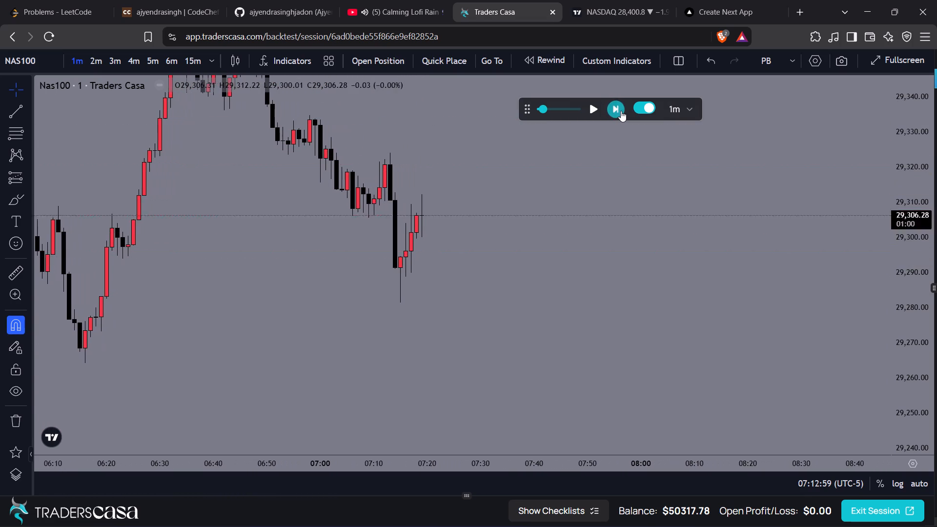
triple_click(621, 111)
triple_click(621, 111)
triple_click(621, 111)
triple_click(621, 111)
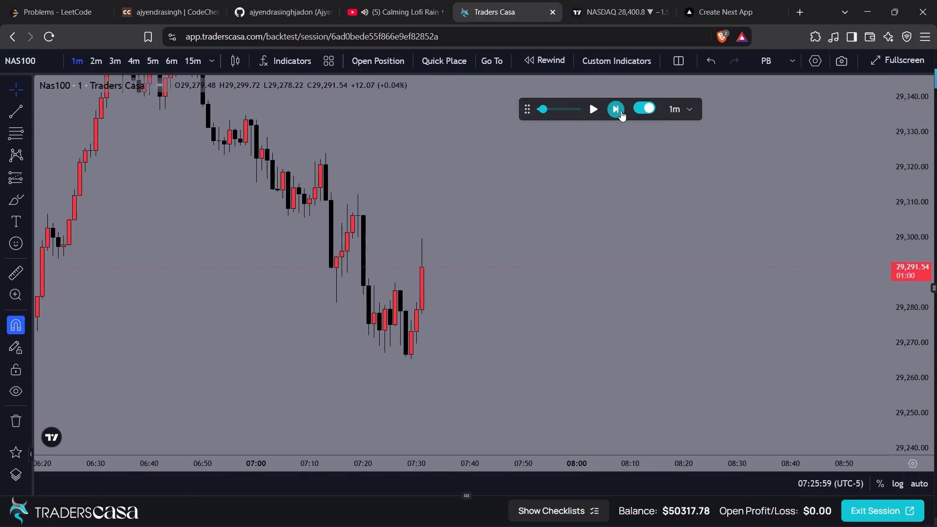
Advance the one-minute replay candle by candle to 08:07.
triple_click(621, 111)
triple_click(621, 111)
triple_click(621, 111)
triple_click(621, 111)
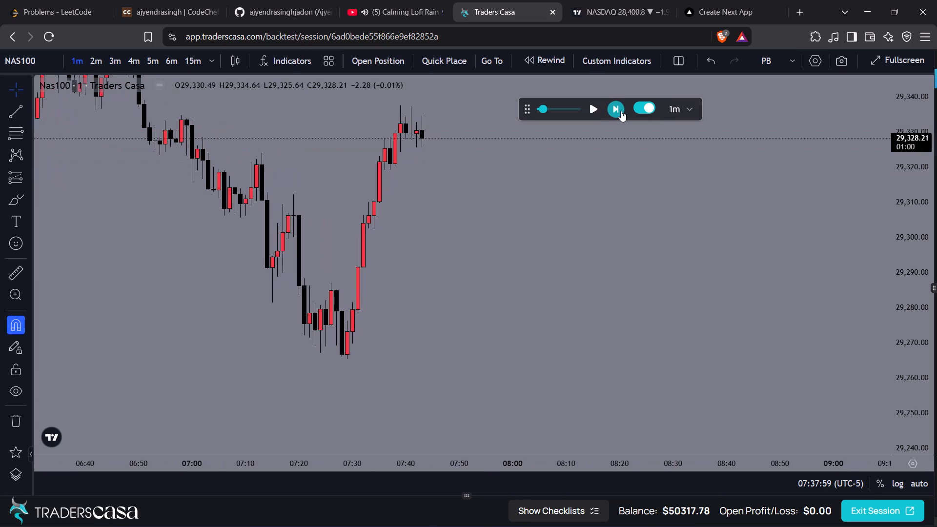
triple_click(621, 111)
triple_click(621, 111)
triple_click(621, 111)
triple_click(621, 111)
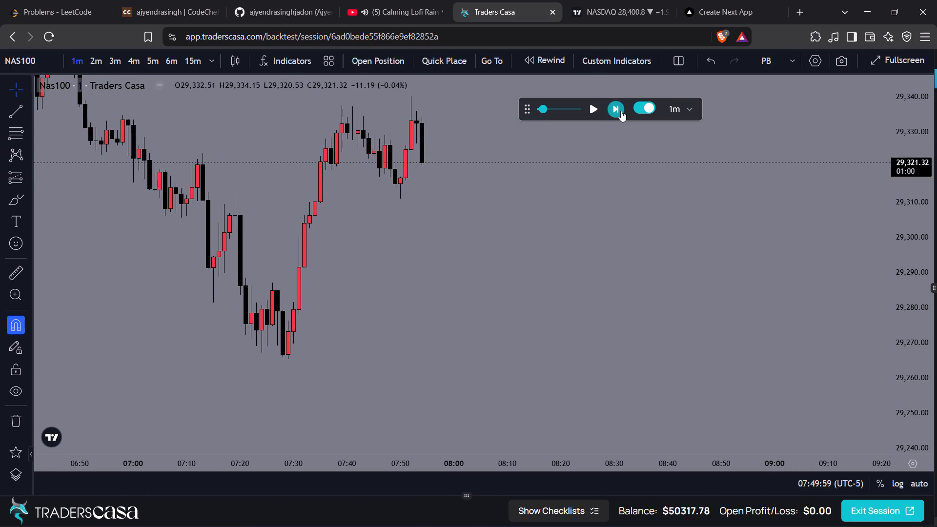
triple_click(621, 111)
triple_click(621, 111)
triple_click(621, 111)
triple_click(621, 111)
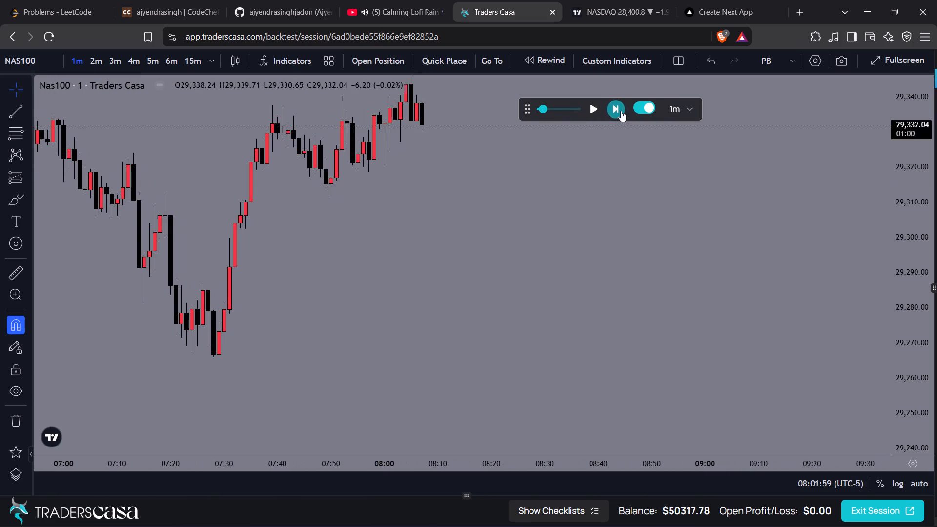
Advance the one-minute replay candle by candle to 08:27.
triple_click(621, 111)
triple_click(621, 111)
double_click(621, 111)
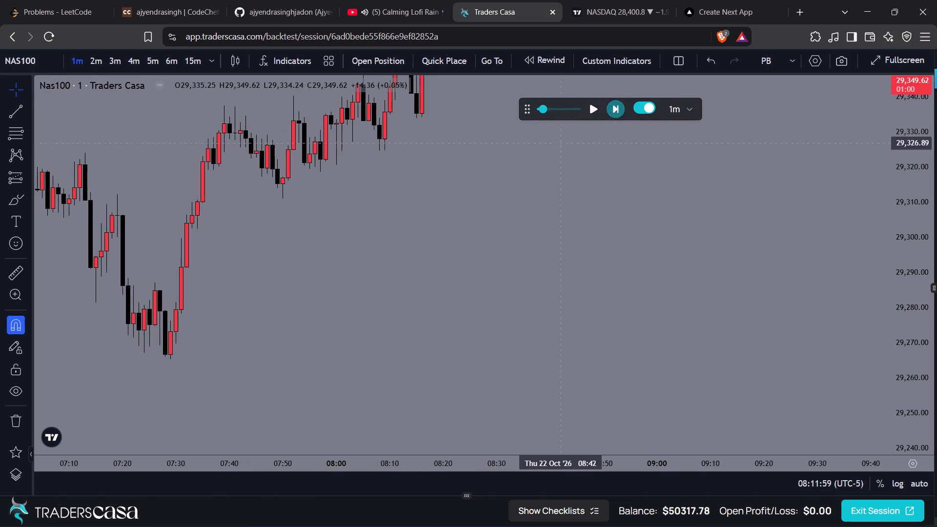
left_click_drag(501, 178, 502, 316)
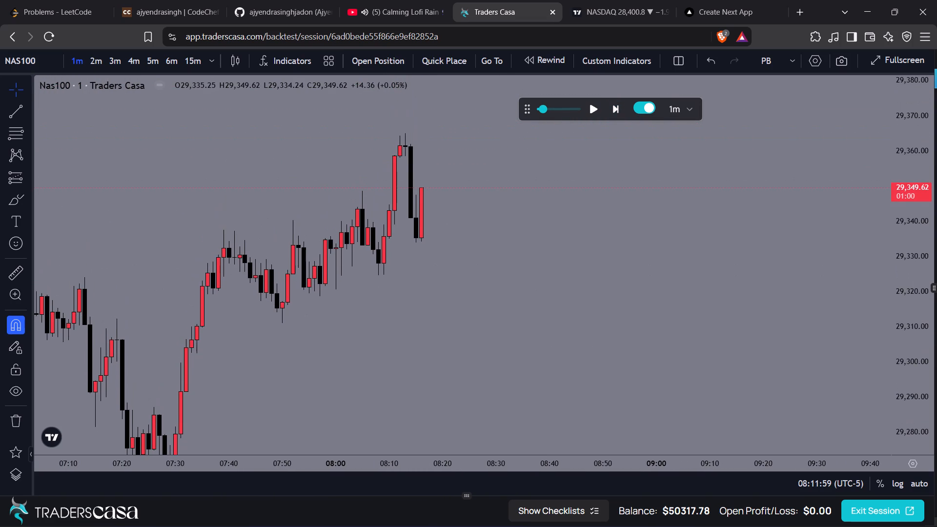
triple_click(611, 103)
triple_click(611, 103)
triple_click(611, 103)
double_click(611, 103)
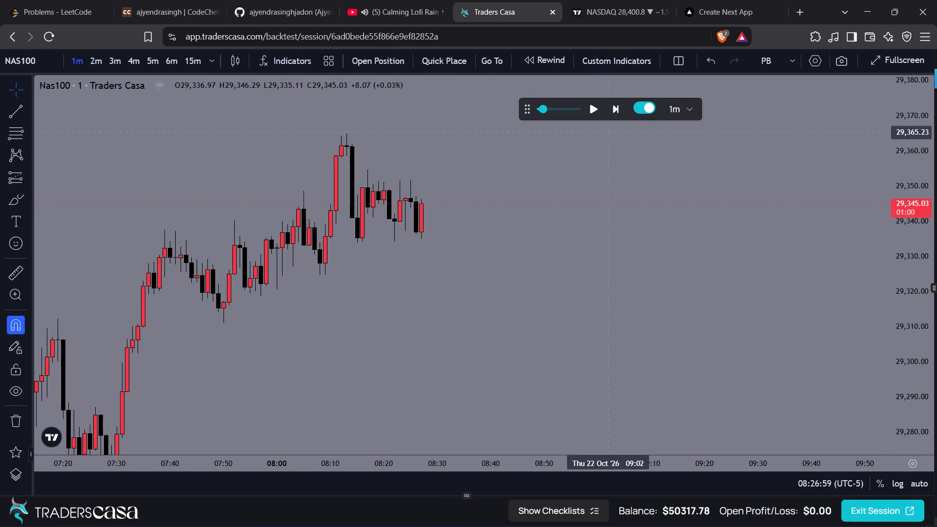
Advance the one-minute replay candle by candle to 08:39.
double_click(620, 111)
left_click(620, 111)
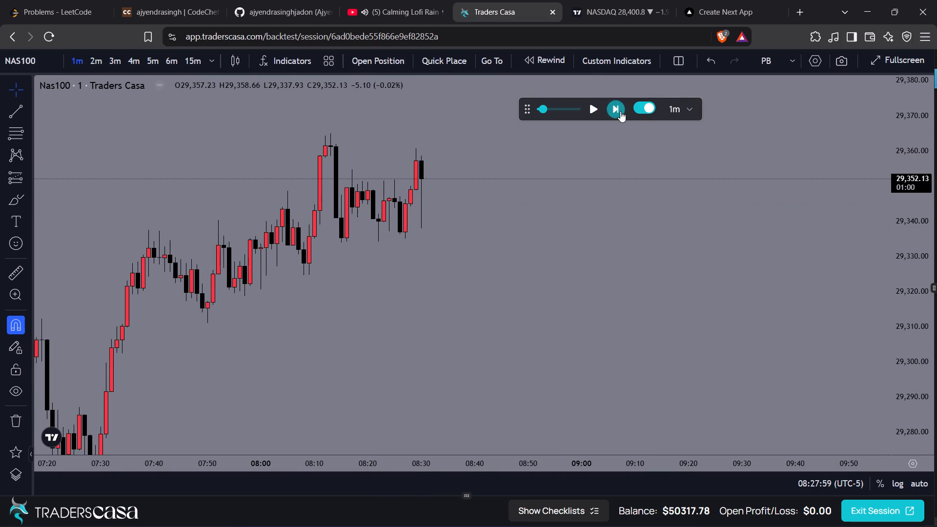
left_click(620, 111)
left_click(620, 111)
left_click(620, 111)
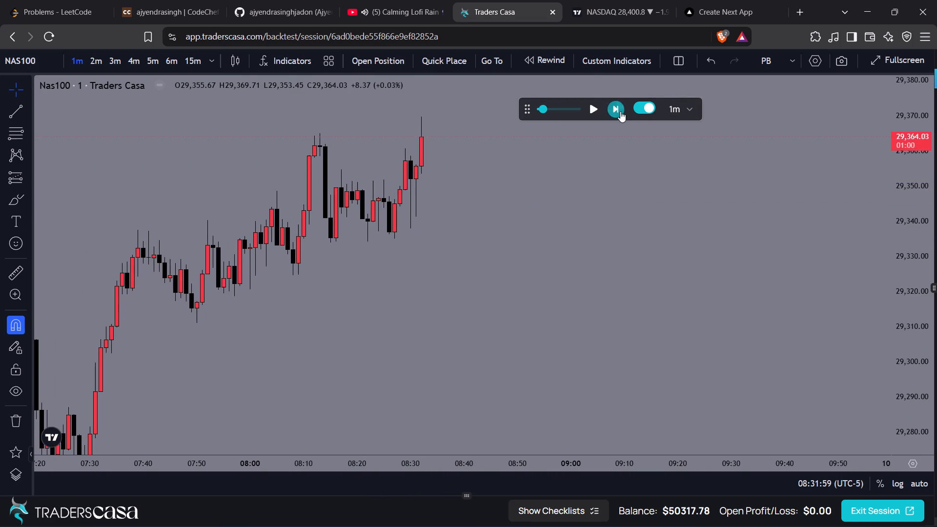
left_click(620, 111)
left_click(620, 111)
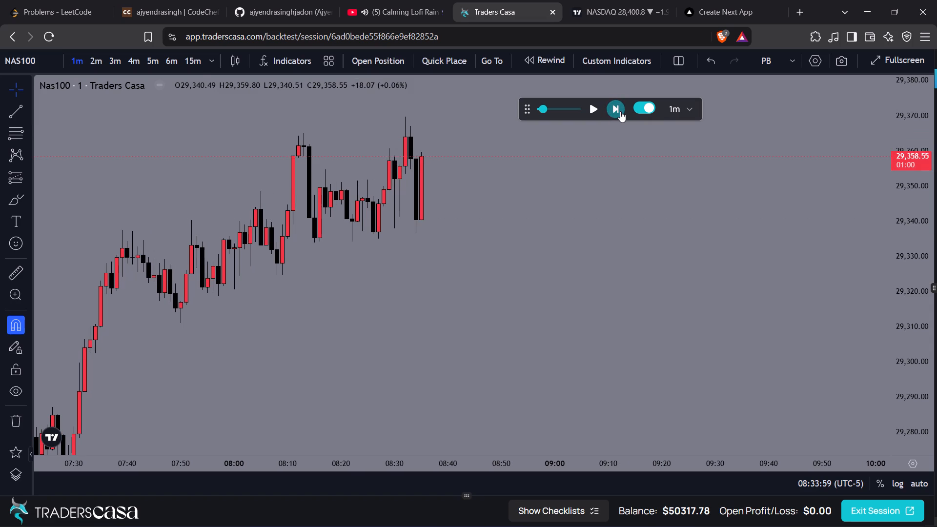
left_click(620, 111)
left_click(620, 111)
double_click(620, 111)
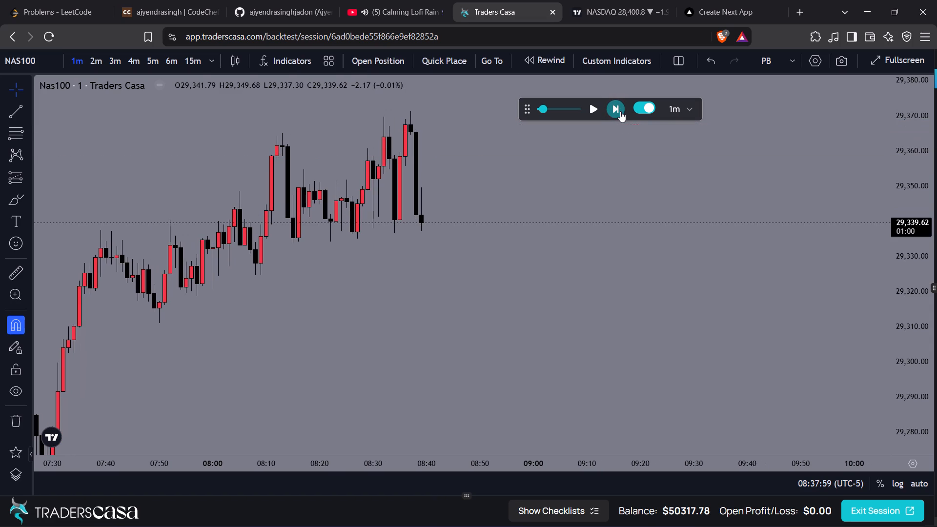
Advance the one-minute replay candle by candle to 08:47.
left_click(620, 111)
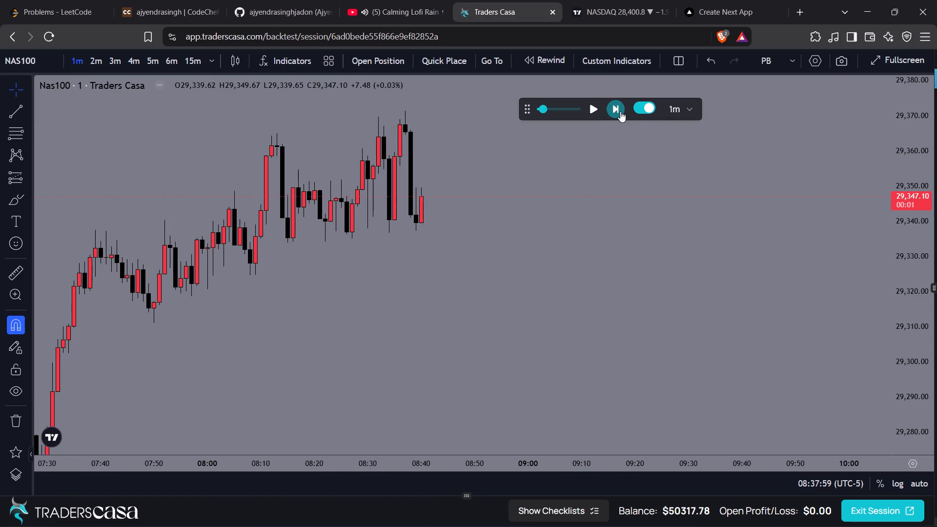
left_click(620, 111)
left_click(620, 111)
left_click(620, 111)
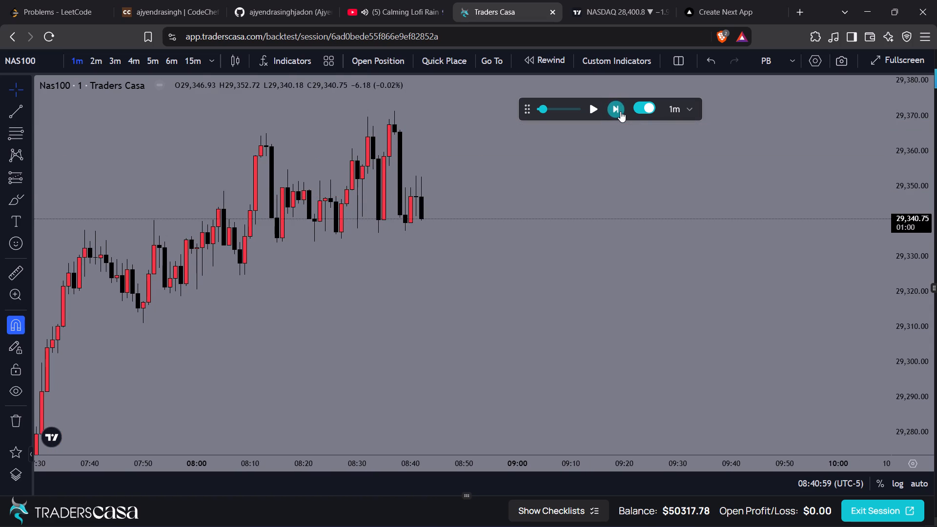
left_click(620, 111)
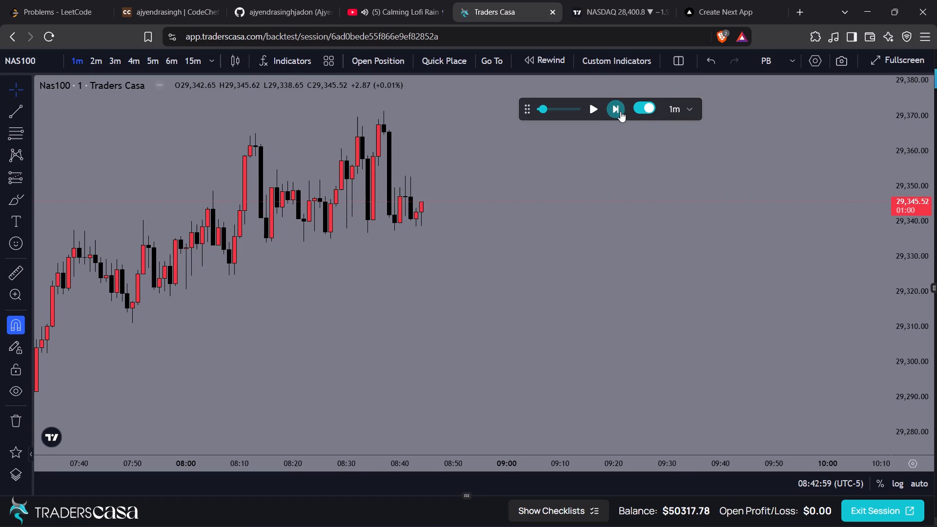
left_click(620, 111)
left_click(620, 111)
left_click(620, 111)
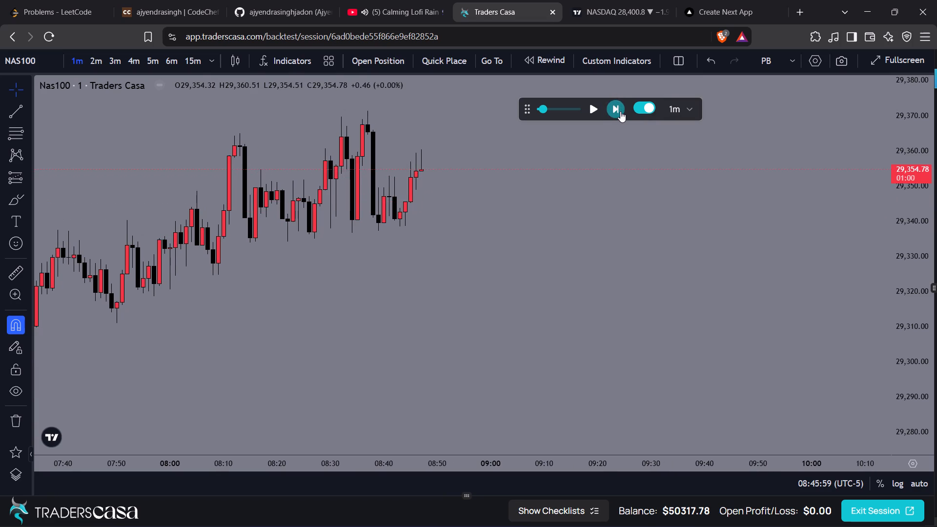
Advance the one-minute replay candle by candle to 08:53.
left_click_drag(572, 175, 642, 272)
left_click_drag(900, 342, 876, 249)
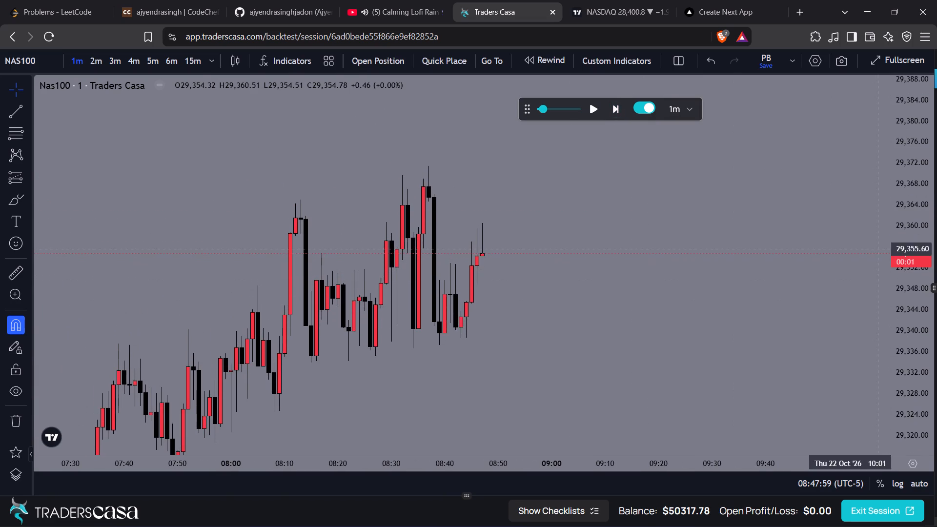
scroll(580, 297, "up", 1)
left_click(619, 109)
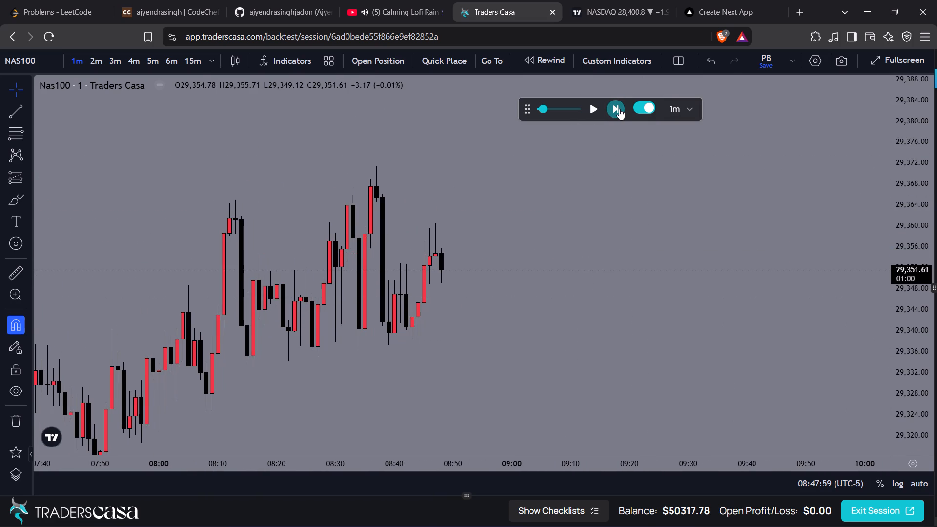
left_click(619, 109)
left_click(619, 109)
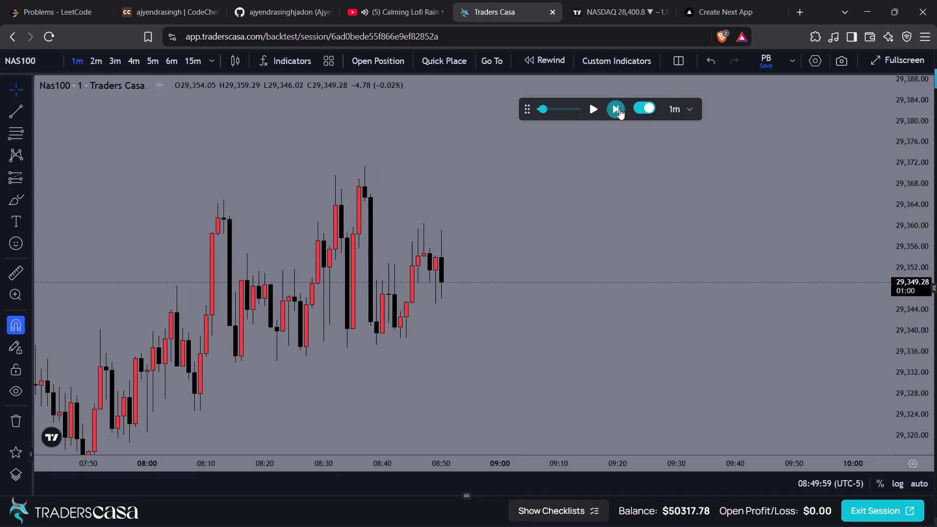
left_click_drag(556, 257, 538, 288)
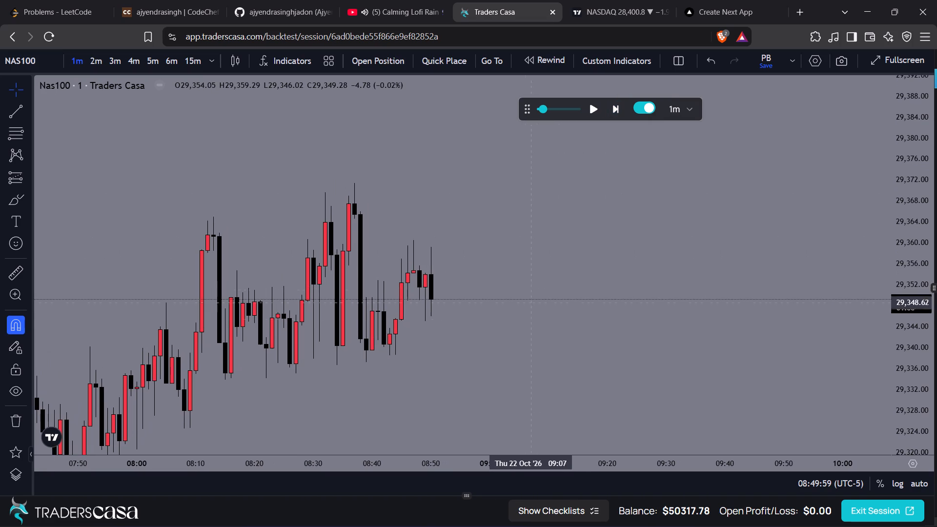
left_click(617, 102)
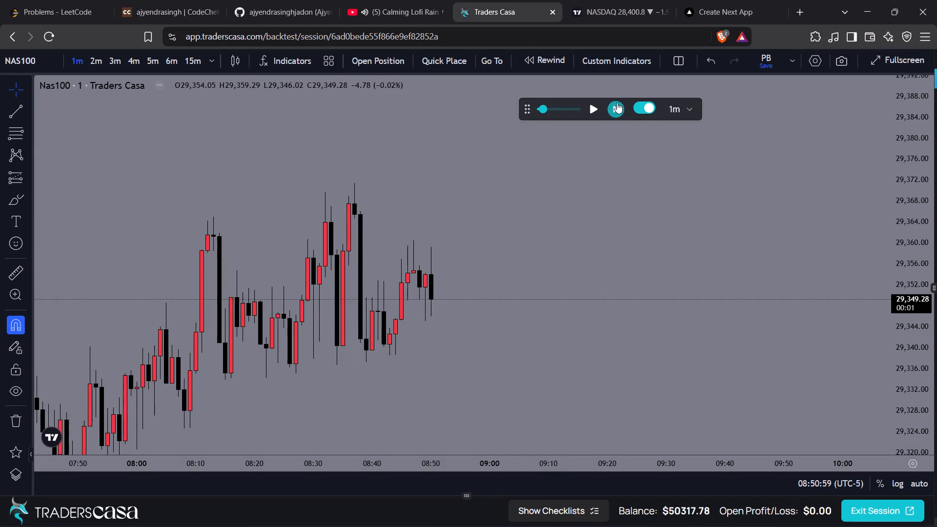
left_click(617, 102)
left_click(617, 102)
Advance the one-minute replay candle by candle to 09:01.
left_click_drag(565, 281, 585, 232)
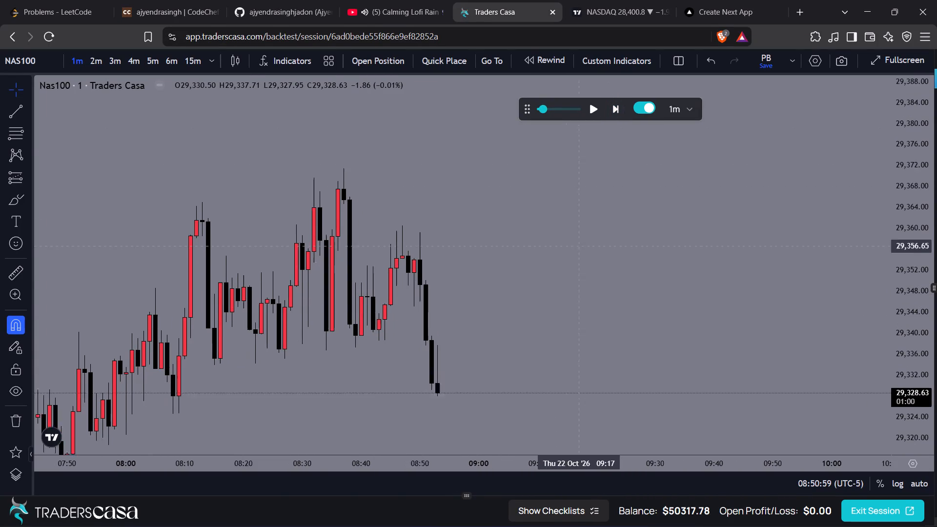
left_click_drag(585, 232, 602, 182)
left_click(613, 111)
left_click(613, 111)
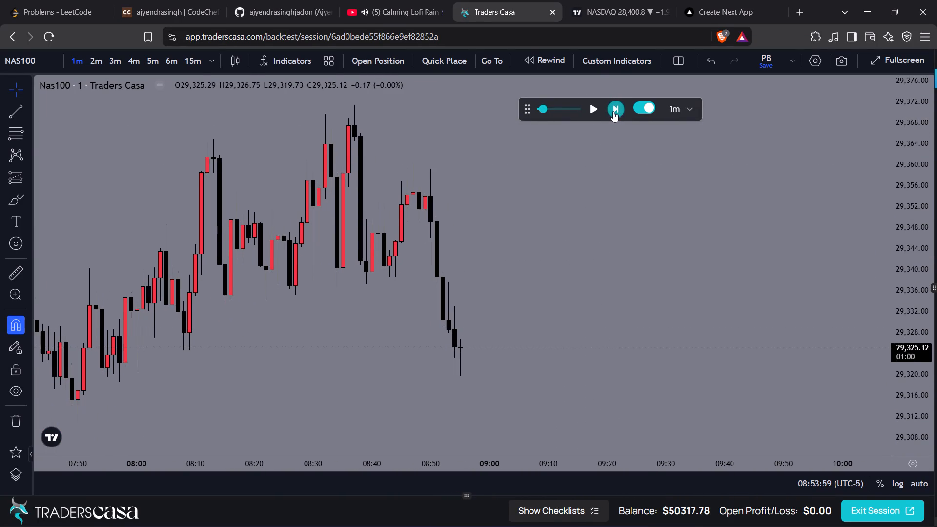
left_click(613, 111)
left_click(613, 111)
left_click_drag(558, 272, 635, 209)
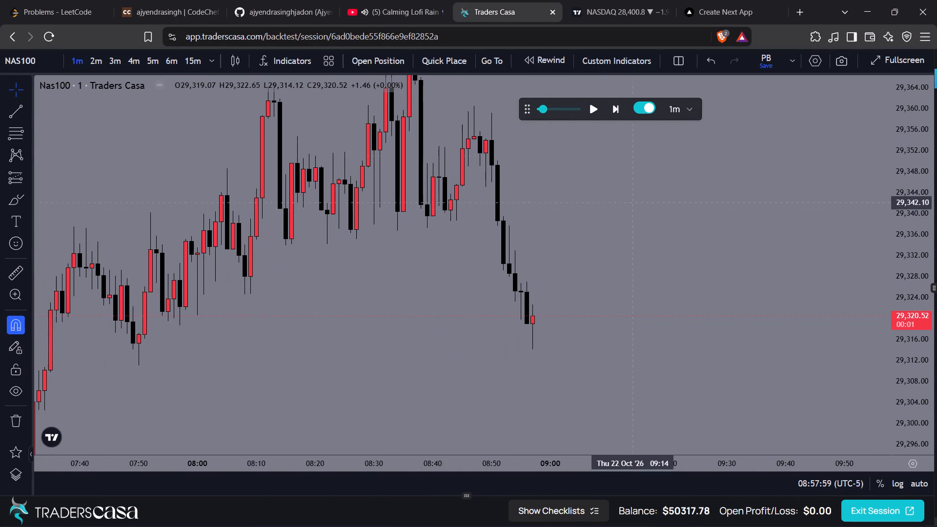
left_click(611, 108)
left_click(611, 108)
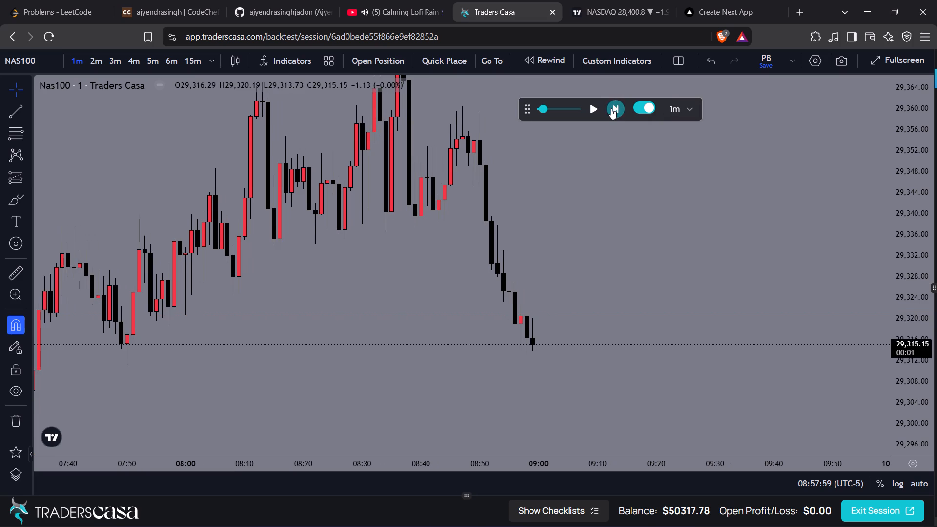
left_click(611, 108)
left_click(611, 108)
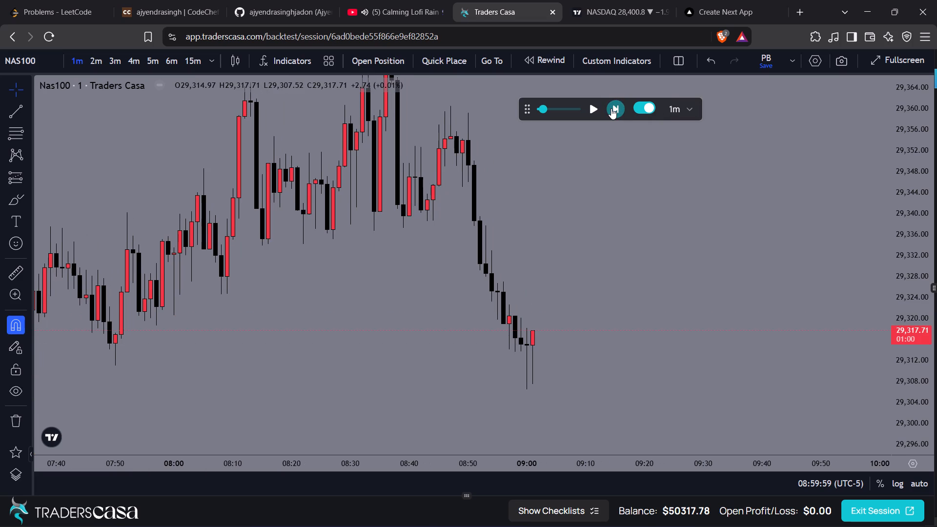
Advance the one-minute replay candle by candle to 09:14.
left_click(611, 108)
triple_click(611, 108)
triple_click(611, 108)
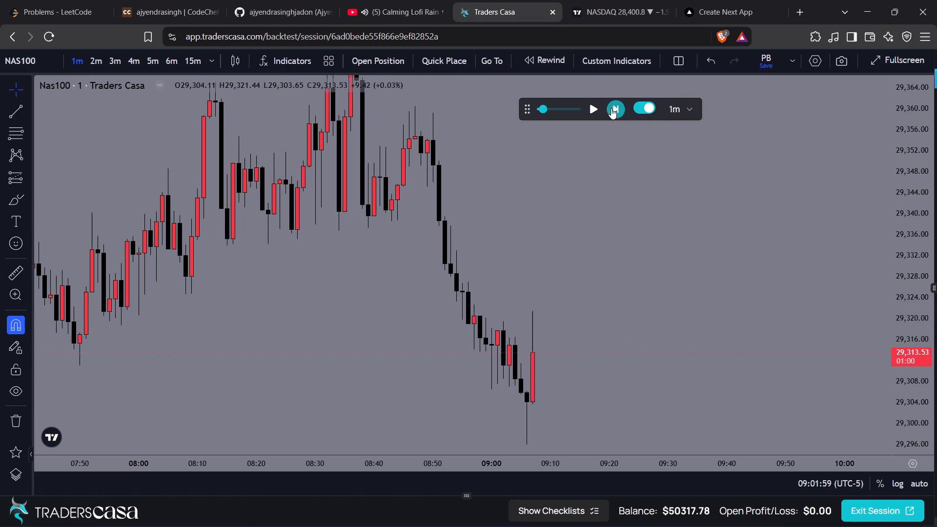
left_click_drag(595, 291, 589, 218)
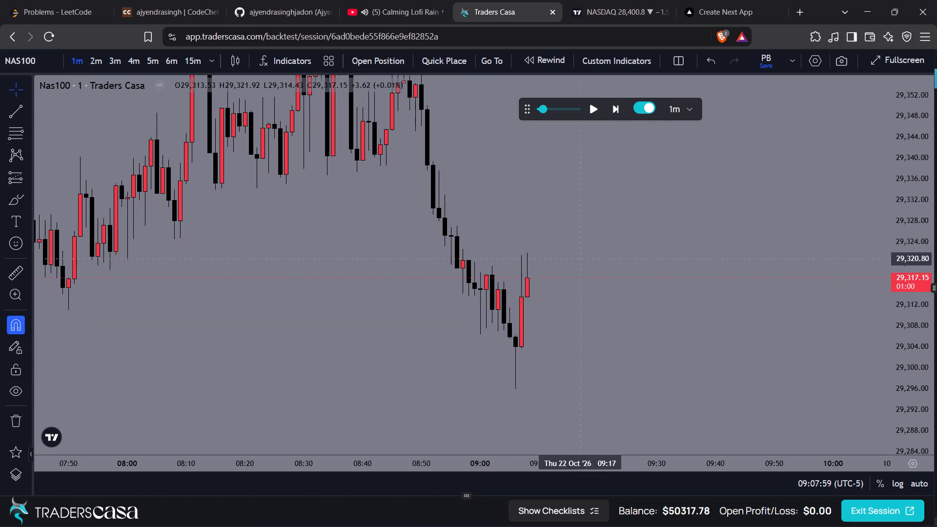
double_click(561, 334)
scroll(561, 334, "down", 2)
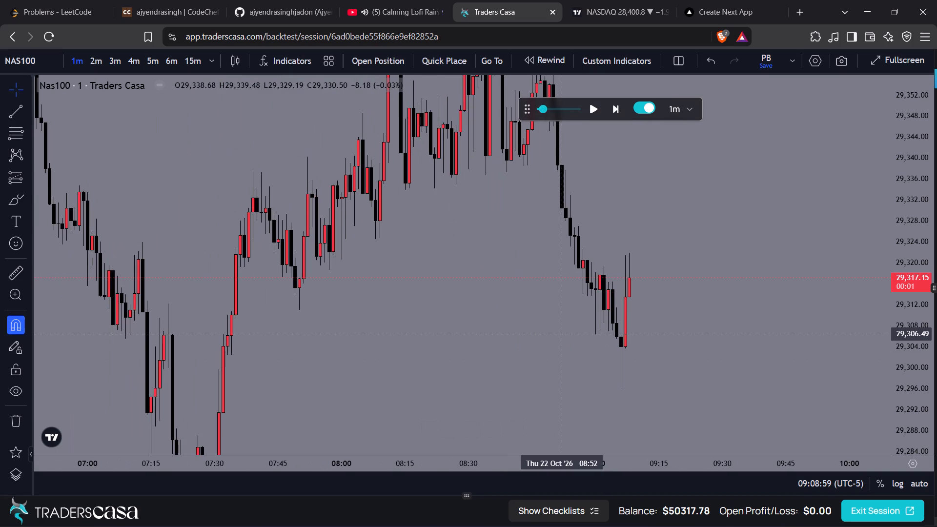
scroll(549, 308, "up", 3)
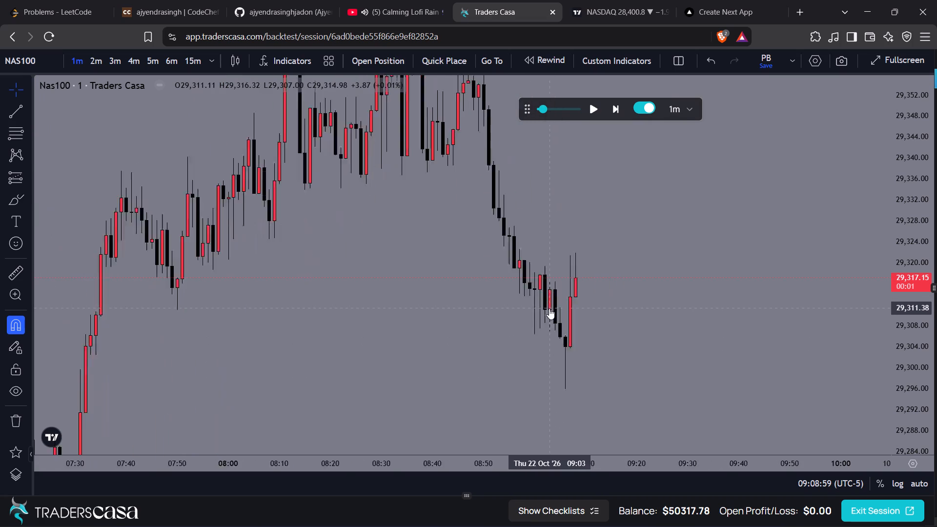
left_click(611, 103)
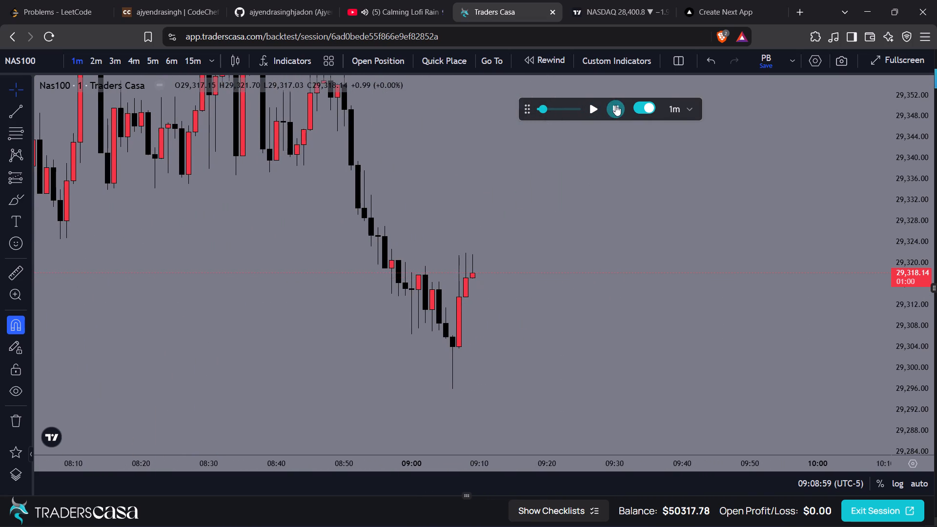
left_click(615, 105)
left_click(615, 105)
left_click(615, 105)
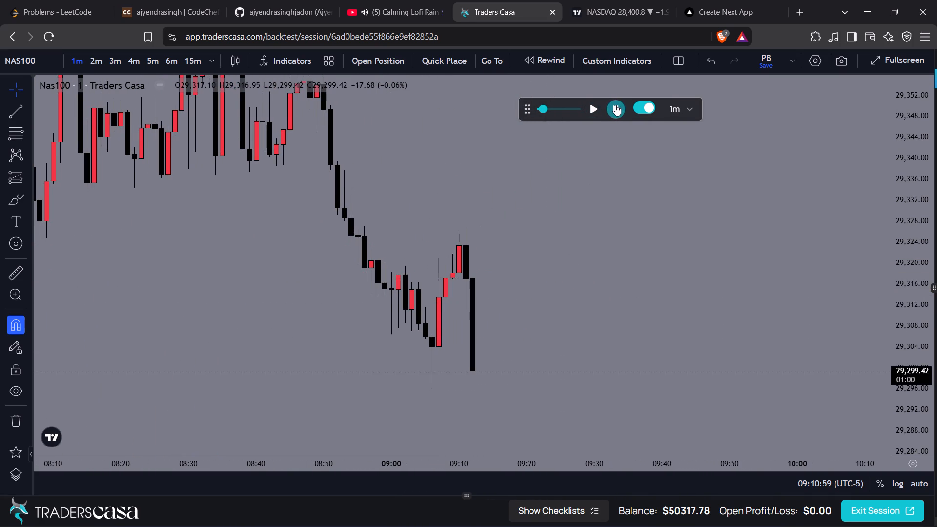
left_click(615, 105)
left_click(615, 105)
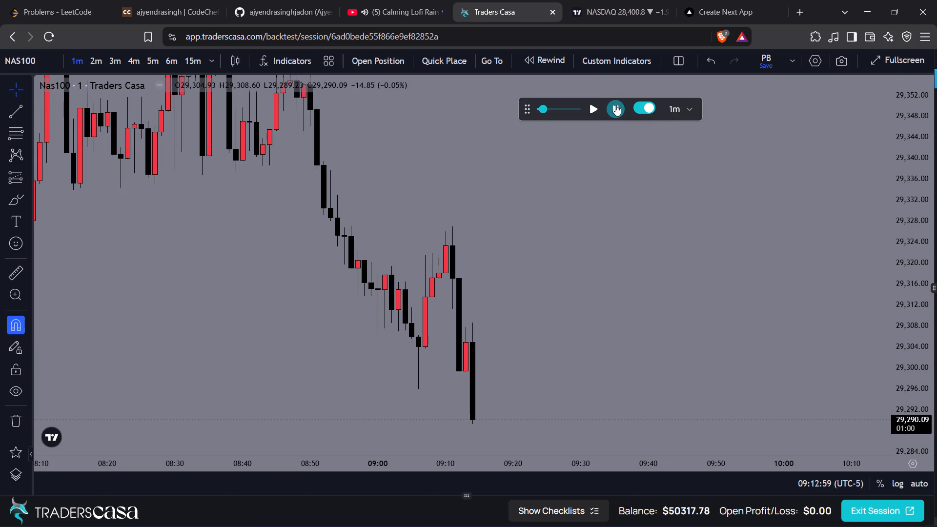
Draw a short position from the 09:14 close at 29,290.09 with its stop at 29,311.49 and target at 29,265.64.
left_click_drag(587, 301, 617, 207)
scroll(599, 291, "down", 2)
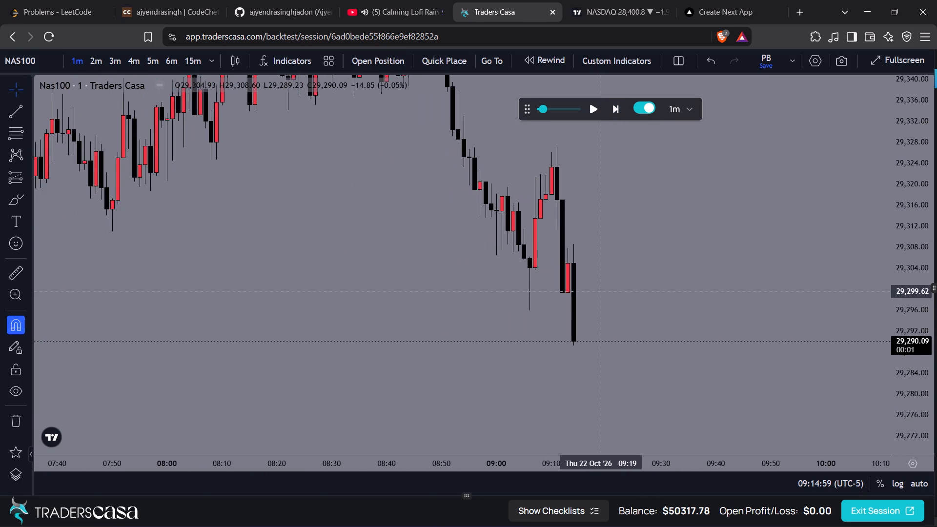
scroll(595, 214, "up", 1)
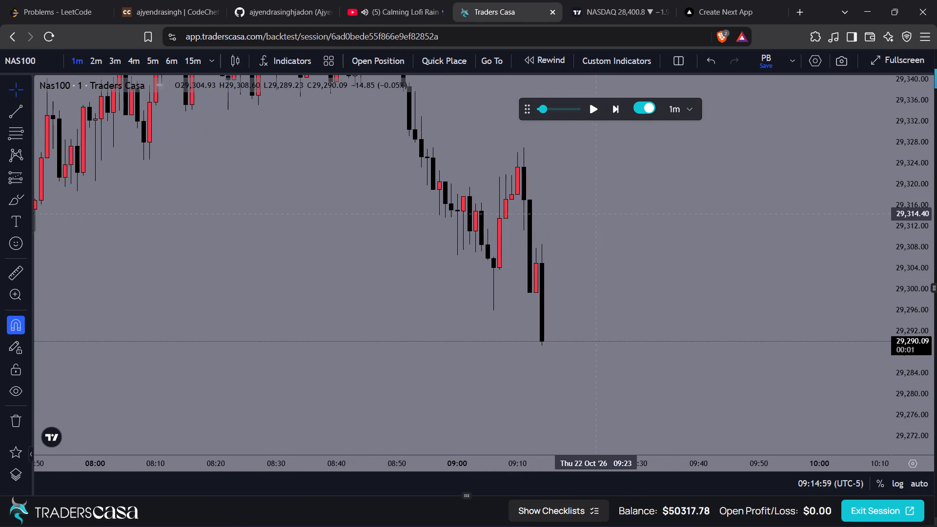
left_click_drag(602, 238, 572, 242)
scroll(569, 246, "down", 6)
scroll(569, 246, "up", 2)
left_click_drag(570, 248, 450, 218)
left_click_drag(484, 251, 409, 250)
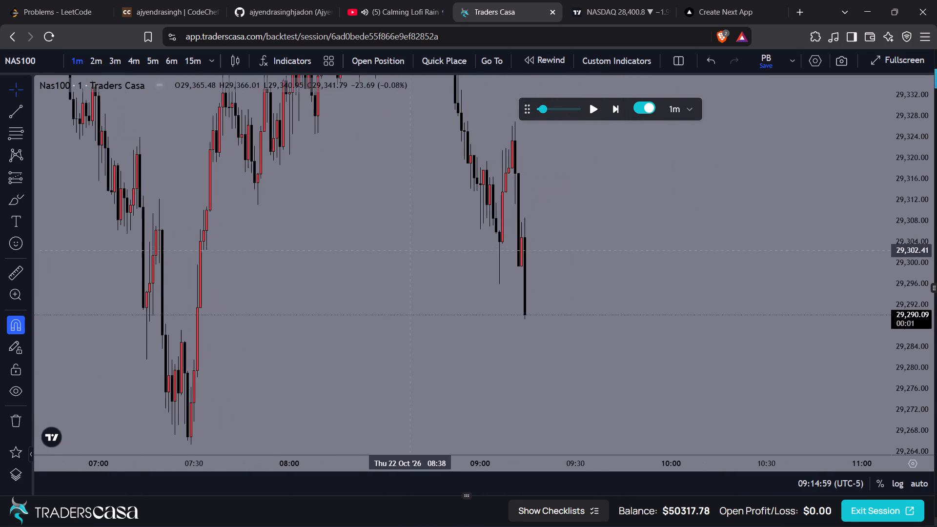
left_click(26, 181)
left_click(89, 219)
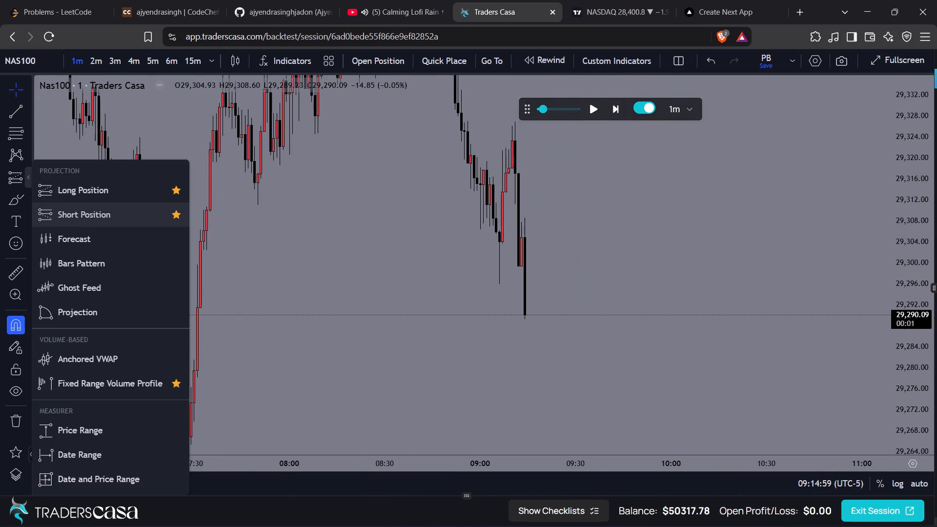
left_click(525, 314)
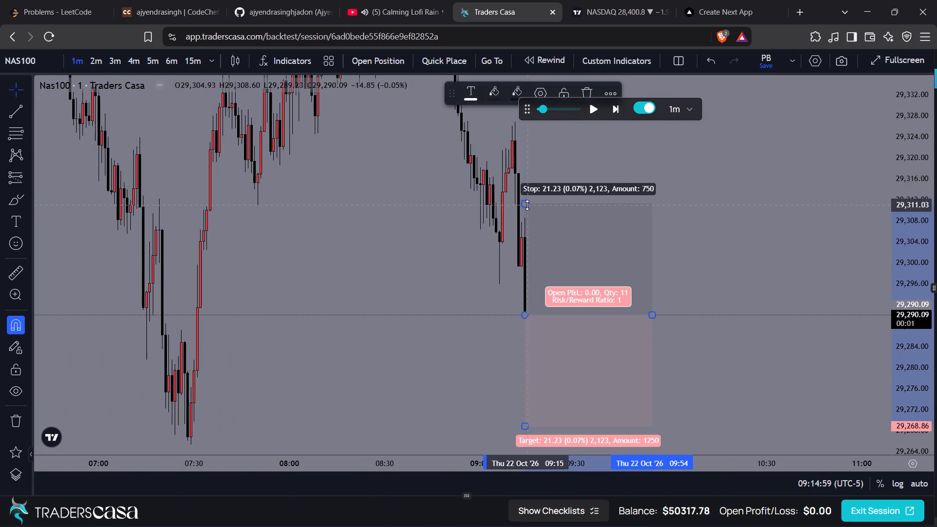
left_click_drag(527, 205, 538, 203)
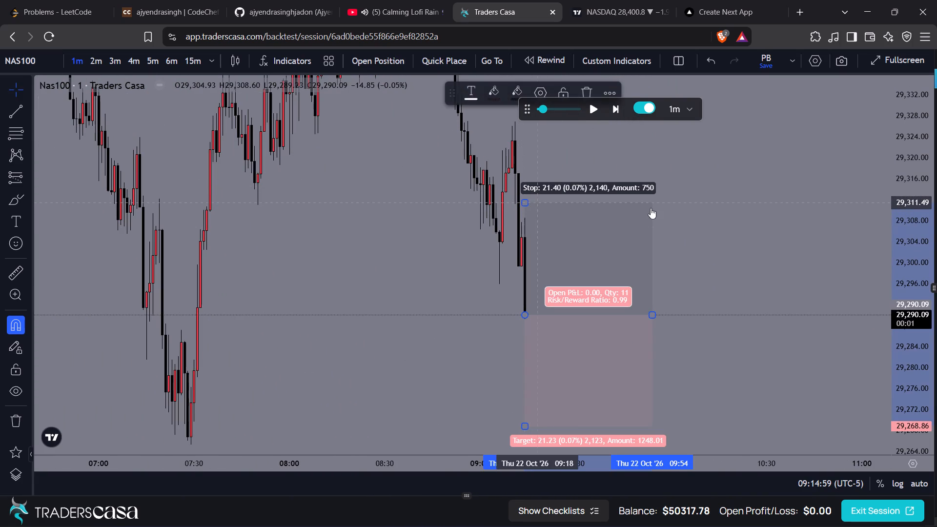
left_click_drag(711, 230, 662, 169)
left_click_drag(486, 378, 495, 389)
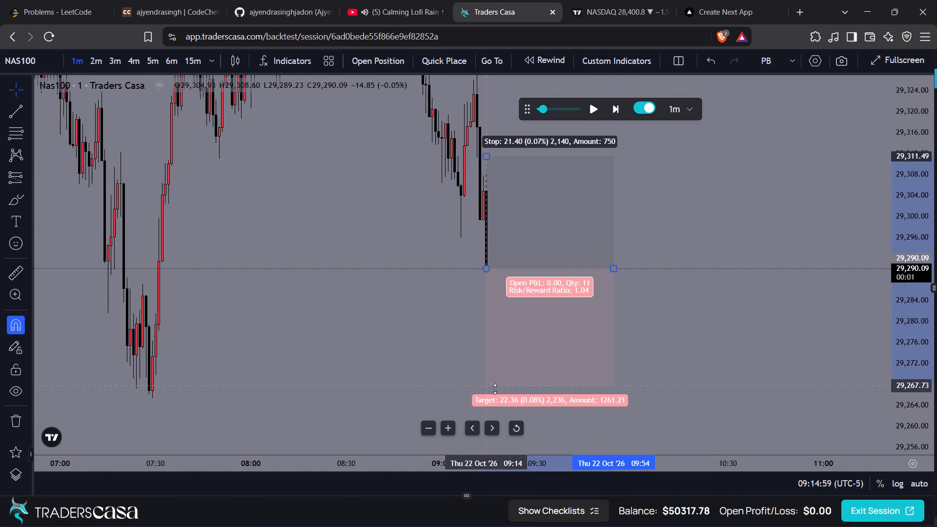
left_click_drag(495, 389, 501, 397)
Place a sell limit trade at 29290.09 with take profit 29265.64, stop loss 29311.49 and 0.3% risk.
left_click(374, 55)
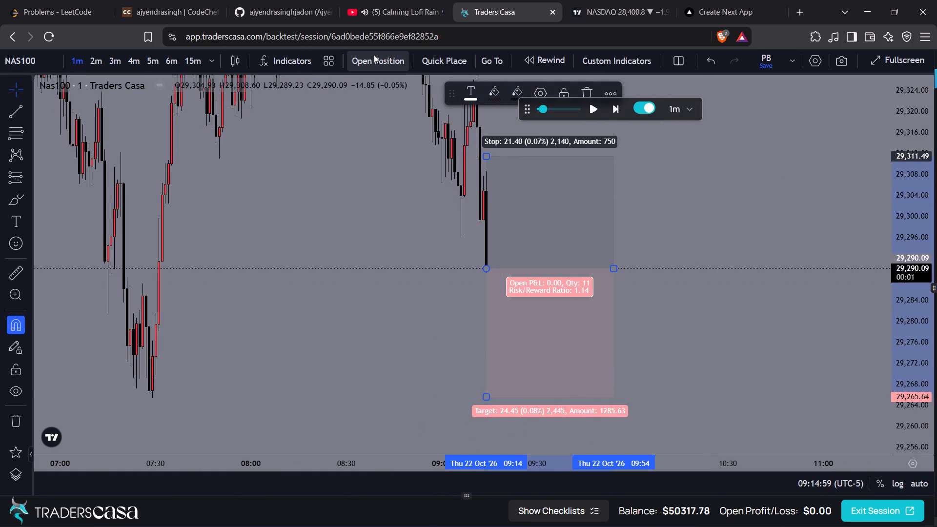
left_click(443, 468)
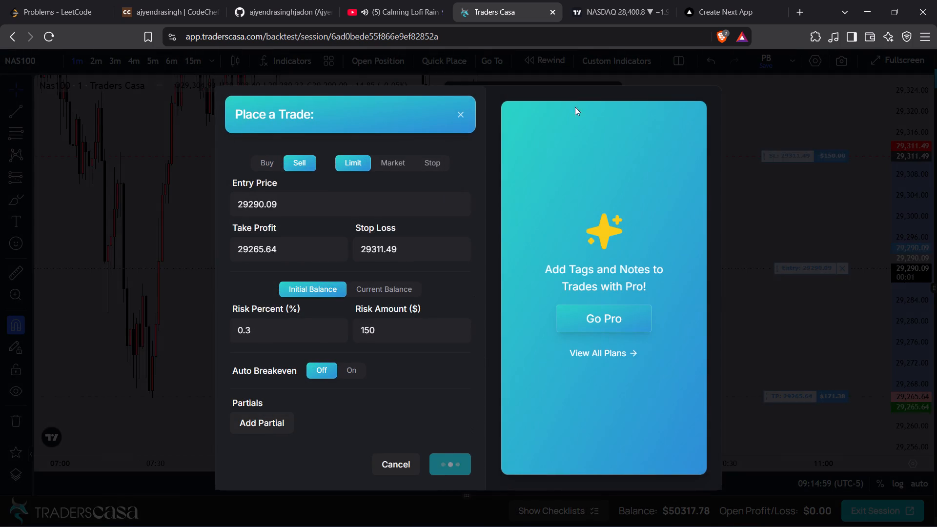
Advance the one-minute replay candle by candle to 09:22.
triple_click(613, 107)
double_click(613, 107)
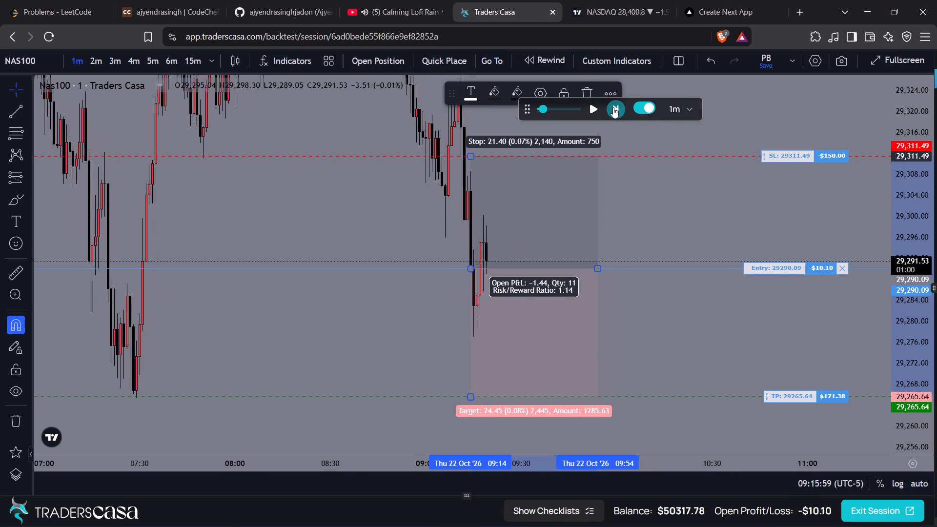
left_click(613, 107)
left_click(613, 107)
left_click(613, 107)
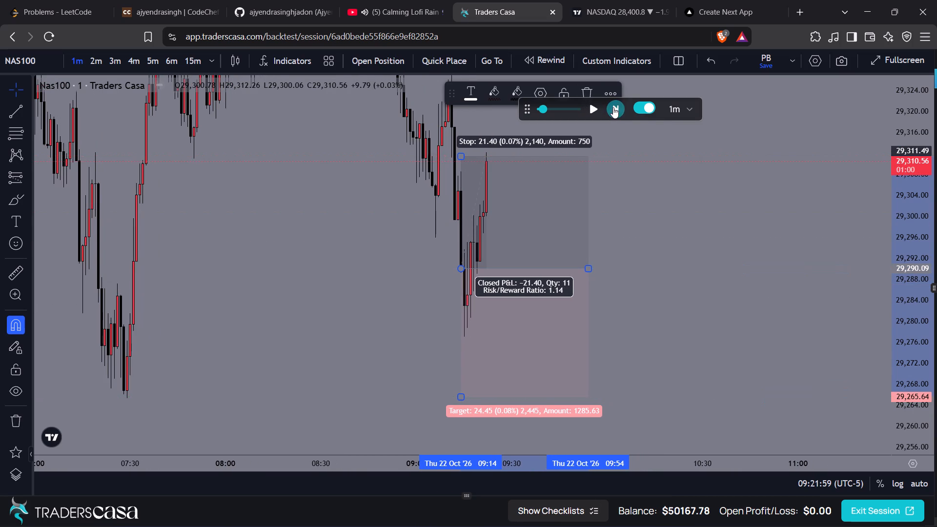
Delete the short position drawing that starts at the 09:14 candle.
left_click(537, 227)
key("Delete")
Dismiss the advertisement and advance the one-minute replay candle by candle to 09:29.
left_click_drag(581, 221, 557, 293)
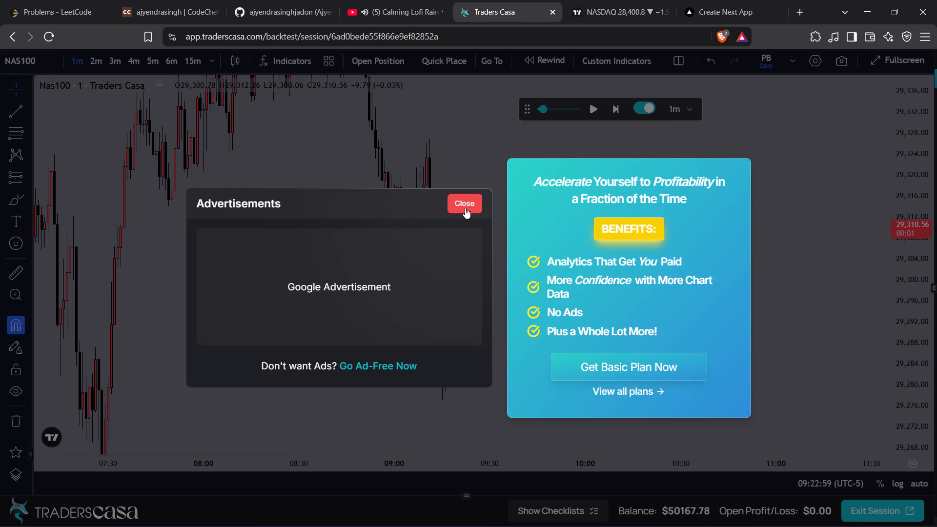
left_click(465, 208)
scroll(500, 299, "up", 3)
left_click_drag(437, 217, 604, 233)
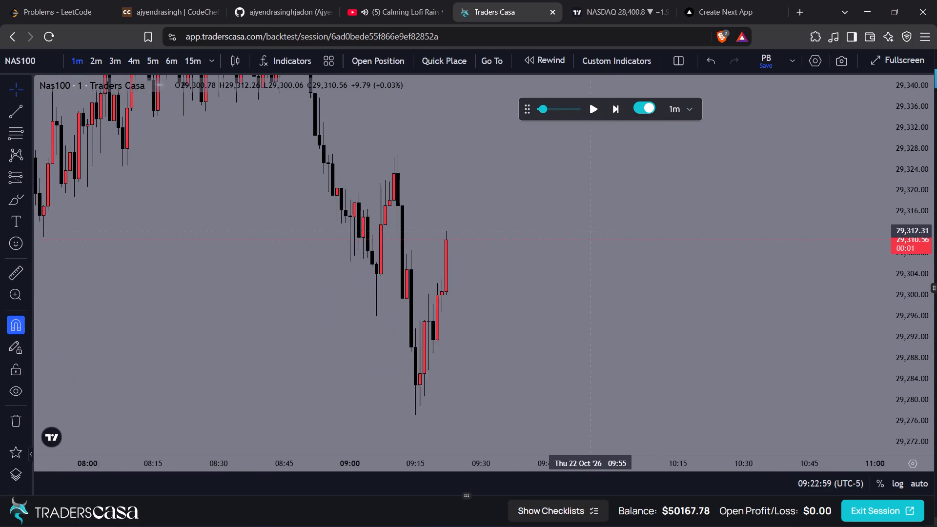
left_click_drag(604, 233, 617, 236)
double_click(615, 102)
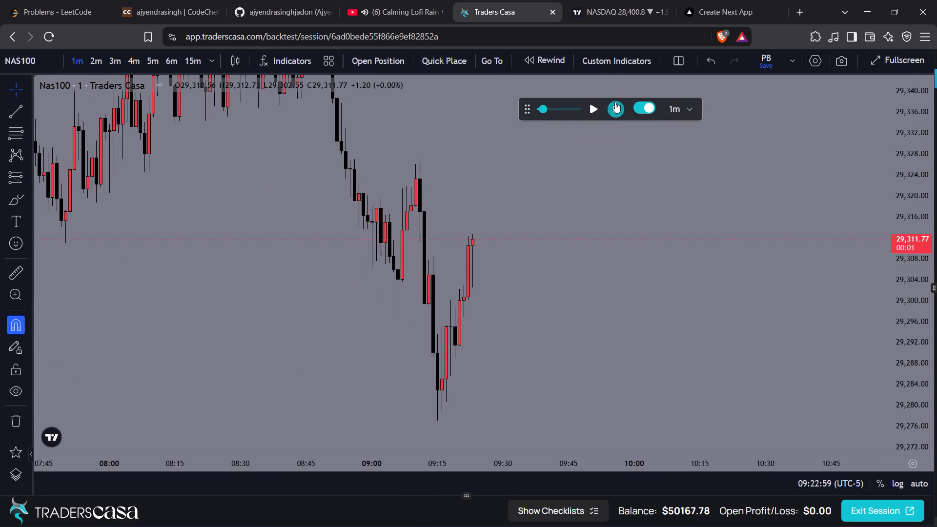
left_click(615, 102)
left_click(615, 102)
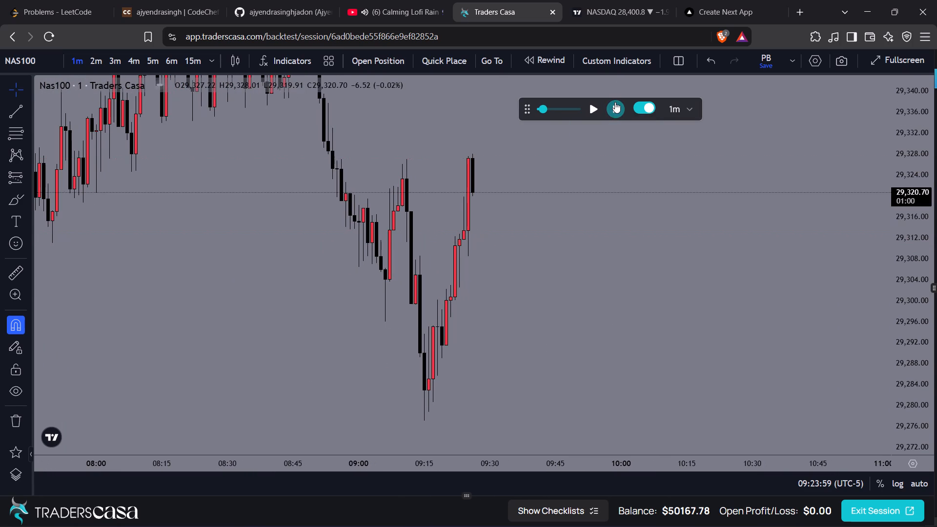
left_click(615, 102)
left_click(615, 102)
left_click(615, 102)
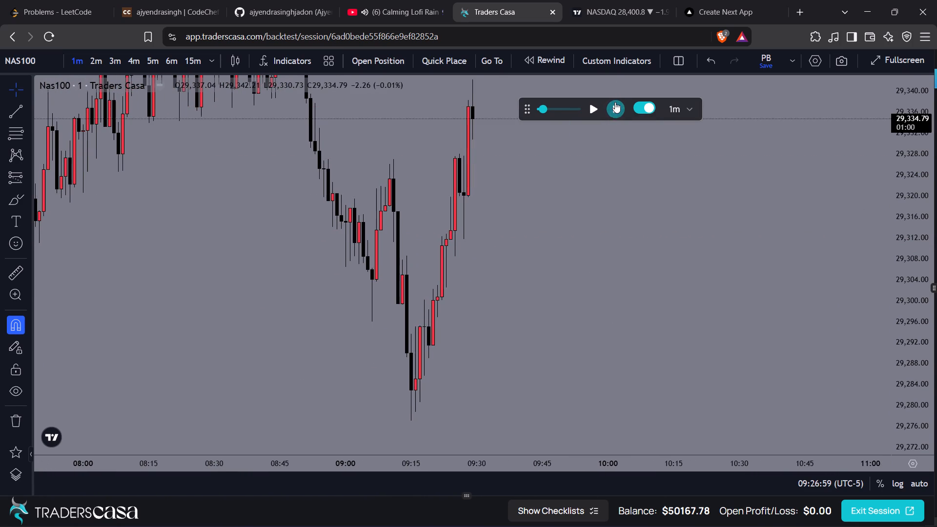
Advance the one-minute replay candle by candle to 09:37.
double_click(615, 102)
double_click(612, 115)
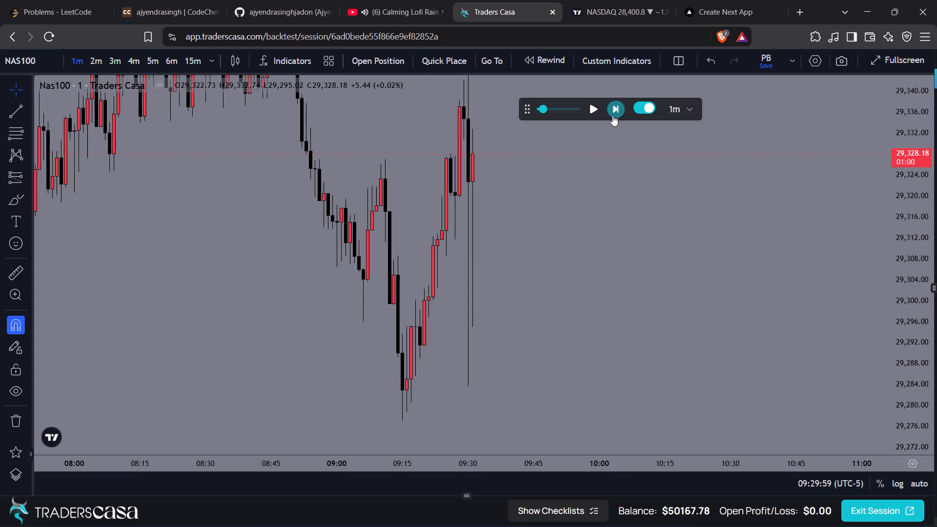
double_click(612, 115)
left_click(612, 115)
left_click_drag(592, 170, 596, 316)
left_click_drag(641, 261, 679, 324)
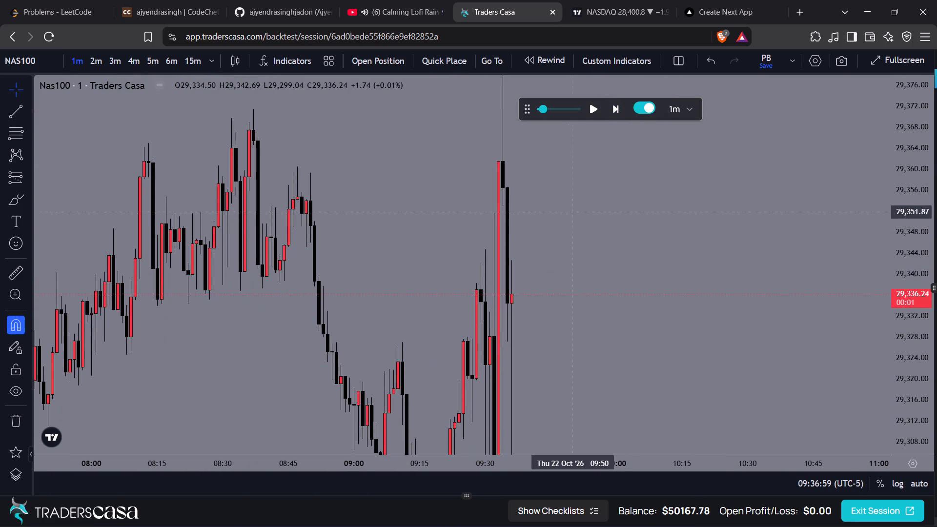
left_click(617, 103)
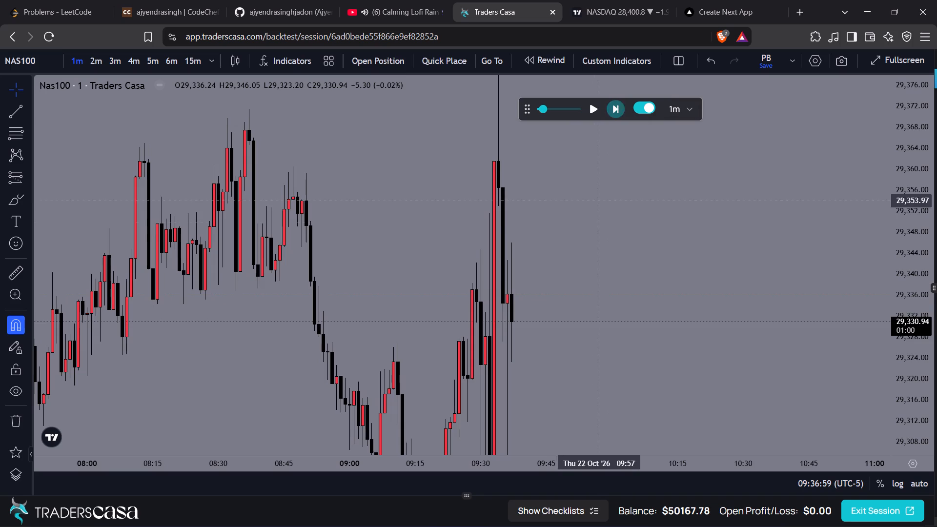
Draw a short position from the 09:37 close at 29,330.94 with its stop at 29,353.15 and target at 29,277.16.
left_click_drag(597, 223, 528, 205)
left_click(25, 184)
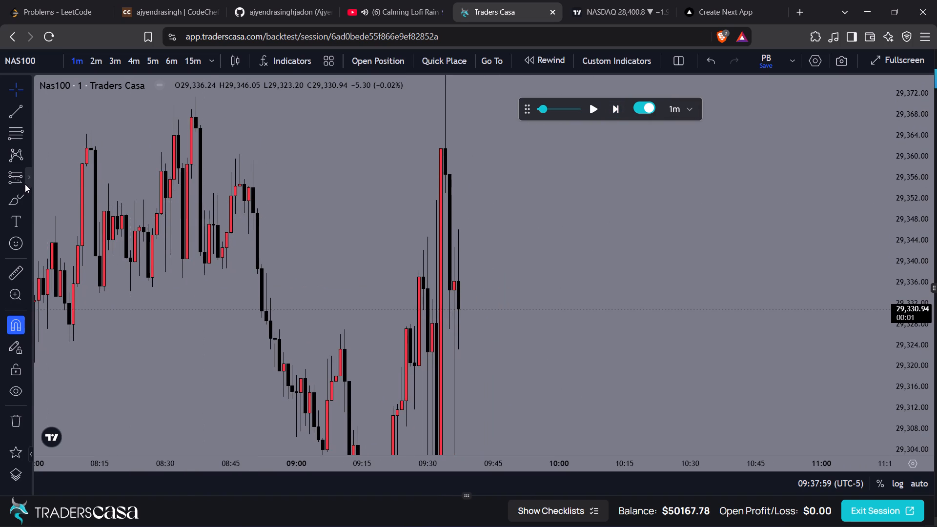
left_click(54, 209)
left_click(458, 309)
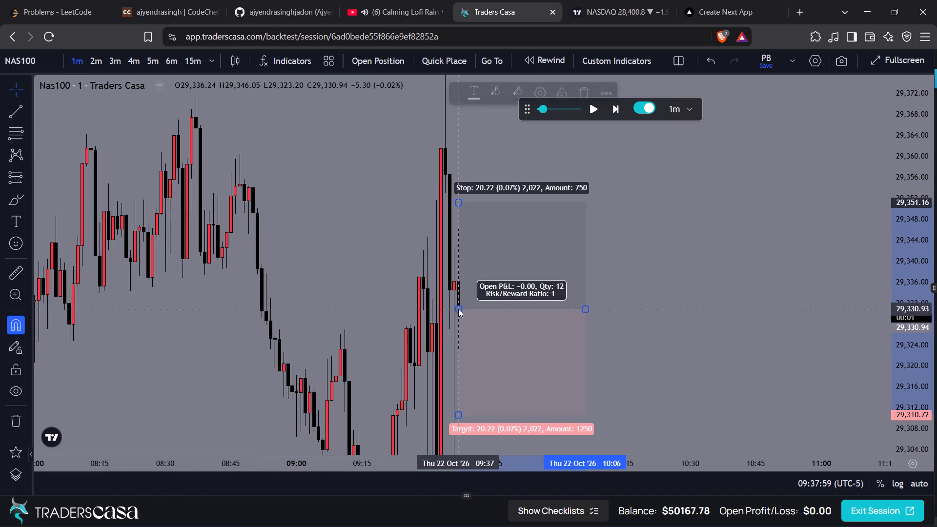
left_click_drag(458, 204, 482, 194)
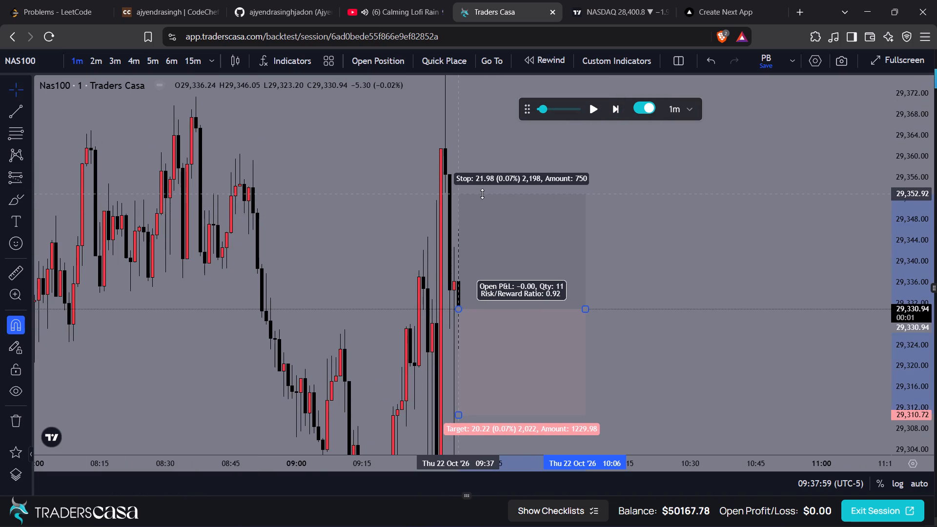
left_click_drag(482, 194, 487, 192)
left_click_drag(707, 242, 692, 97)
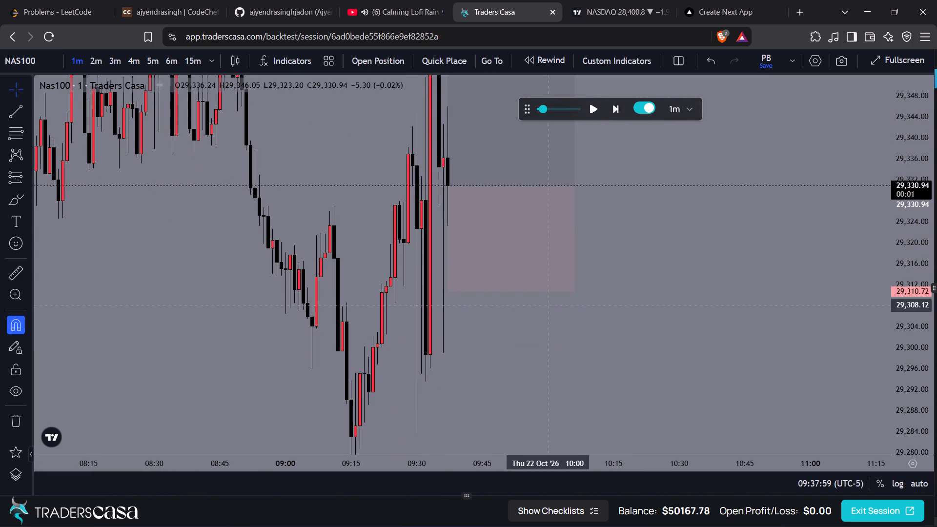
left_click_drag(448, 289, 496, 451)
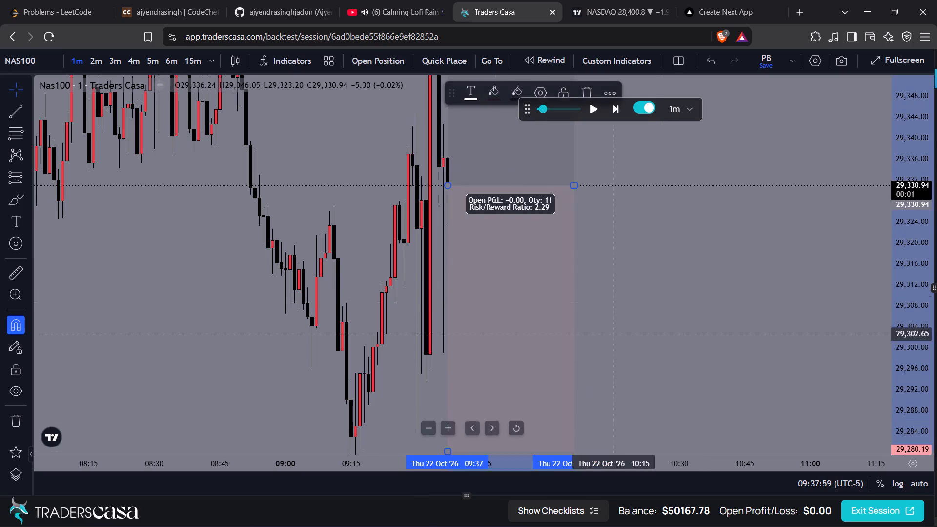
left_click_drag(663, 302, 668, 186)
left_click_drag(452, 363, 456, 372)
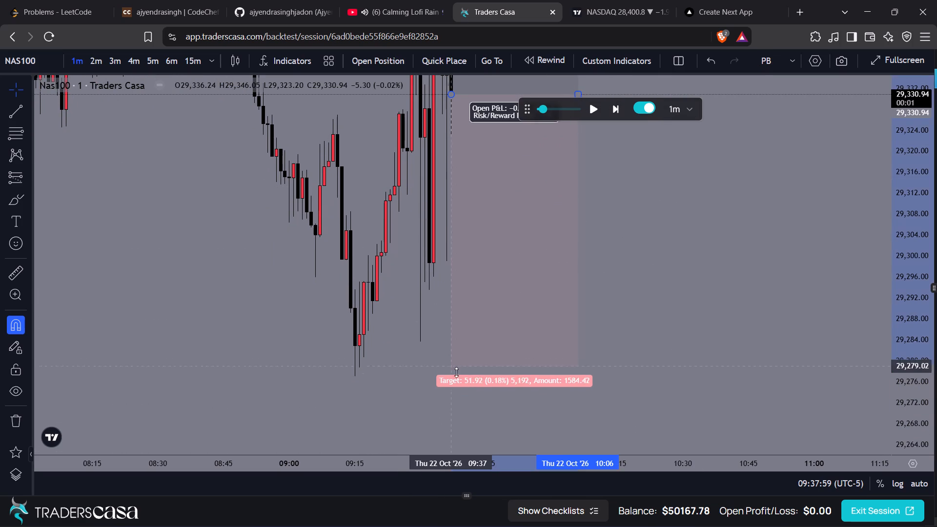
left_click_drag(456, 372, 469, 376)
left_click_drag(639, 199, 688, 365)
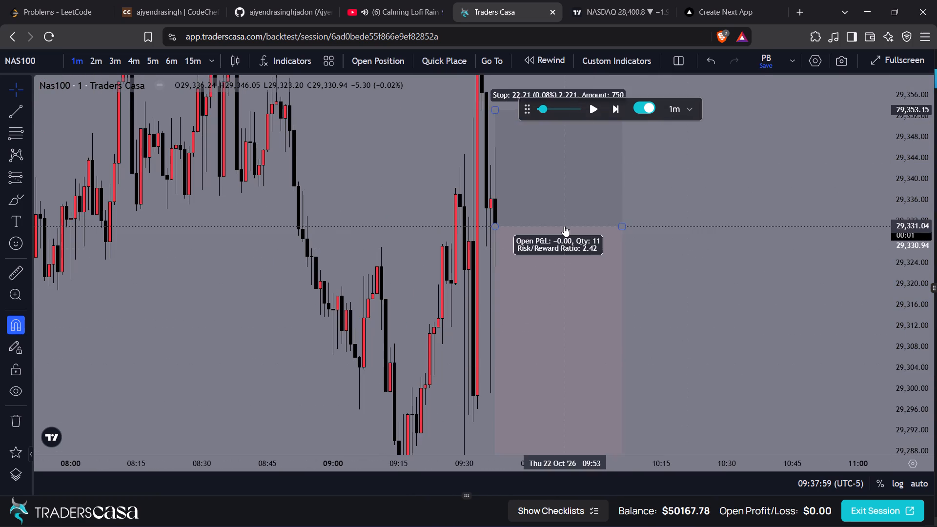
Place a sell stop trade at 29330.94 with take profit 29277.16, stop loss 29353.15 and 0.3% risk.
left_click(564, 226)
left_click(399, 61)
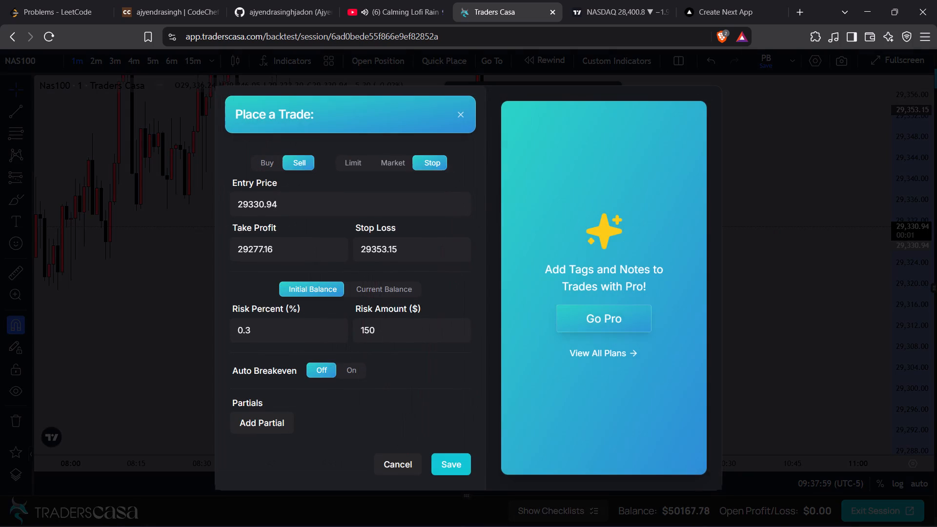
left_click(452, 451)
left_click(453, 457)
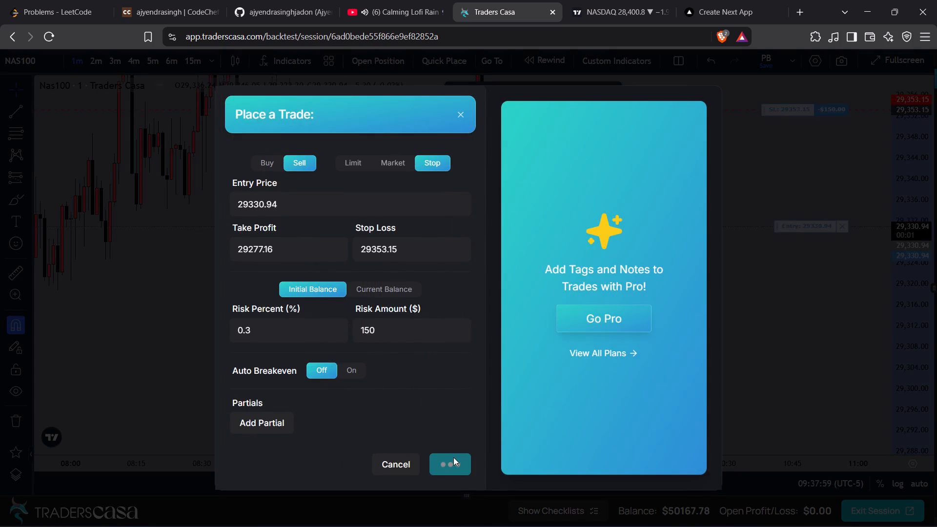
Compress the price scale to fit the whole trade and advance the replay one candle to 09:38.
left_click_drag(898, 169, 859, 337)
left_click_drag(734, 306, 677, 243)
left_click(615, 114)
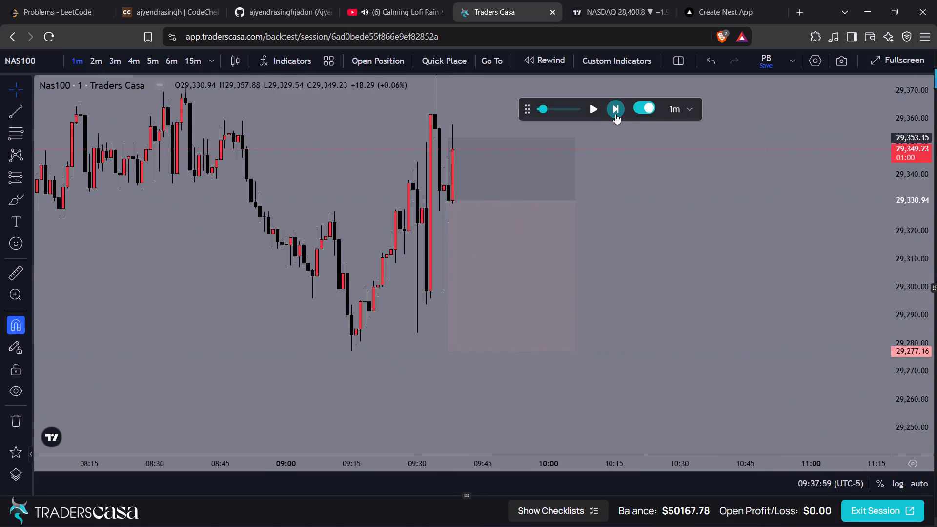
Delete the short position drawing that starts at the 09:37 candle.
left_click(546, 210)
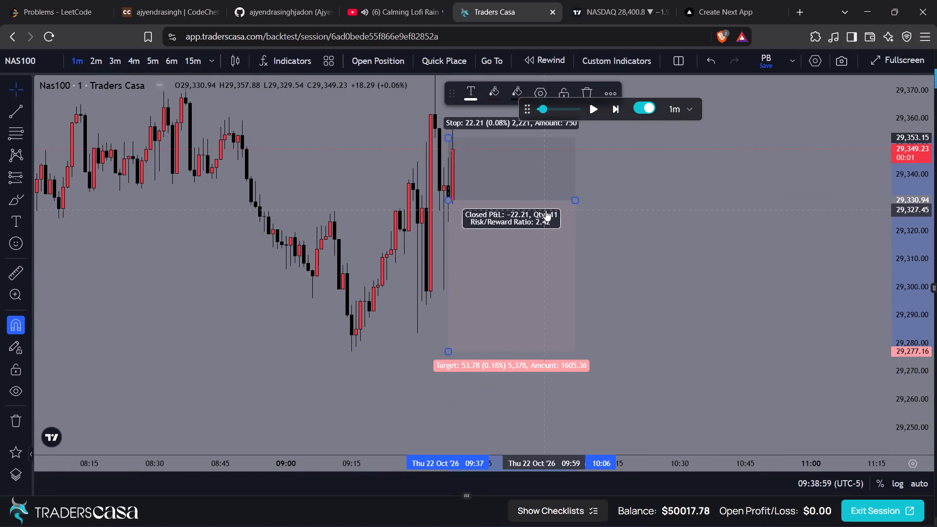
key("Delete")
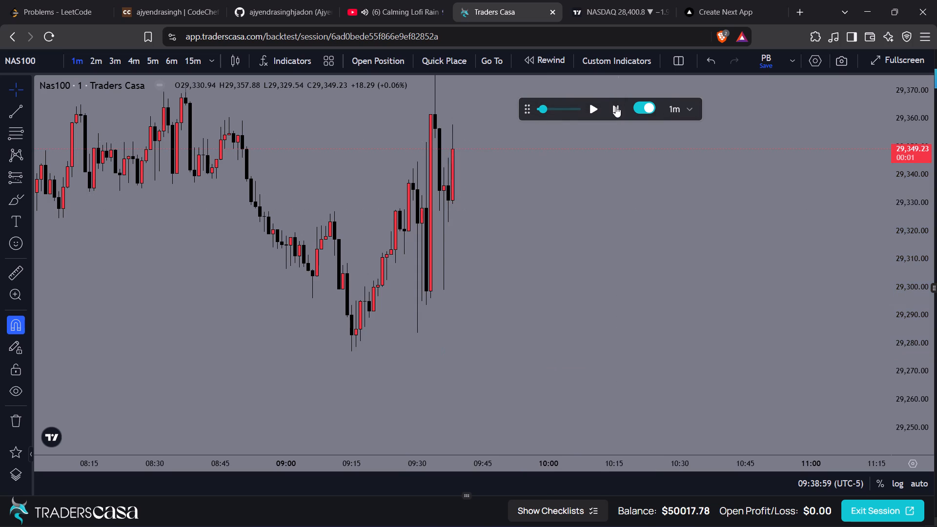
Advance the one-minute replay candle by candle to 09:47.
left_click(617, 107)
left_click(617, 107)
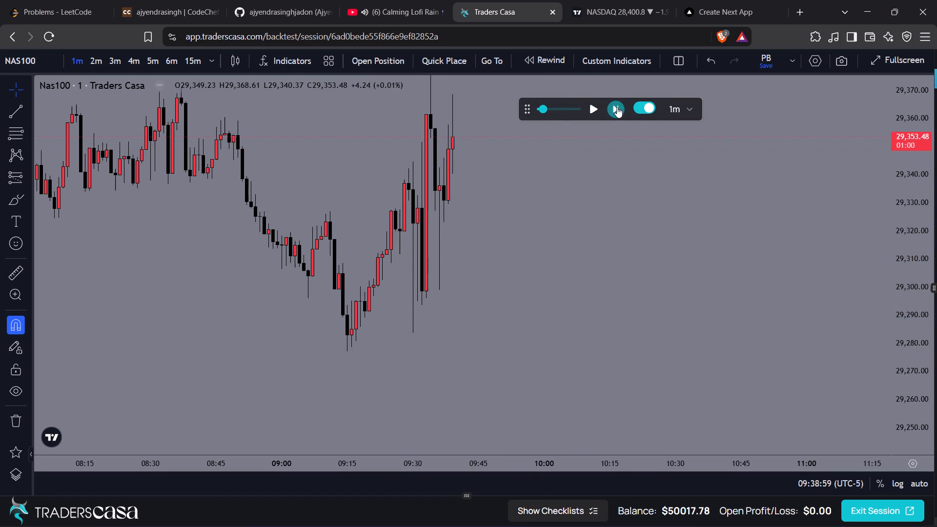
left_click(617, 107)
left_click(617, 107)
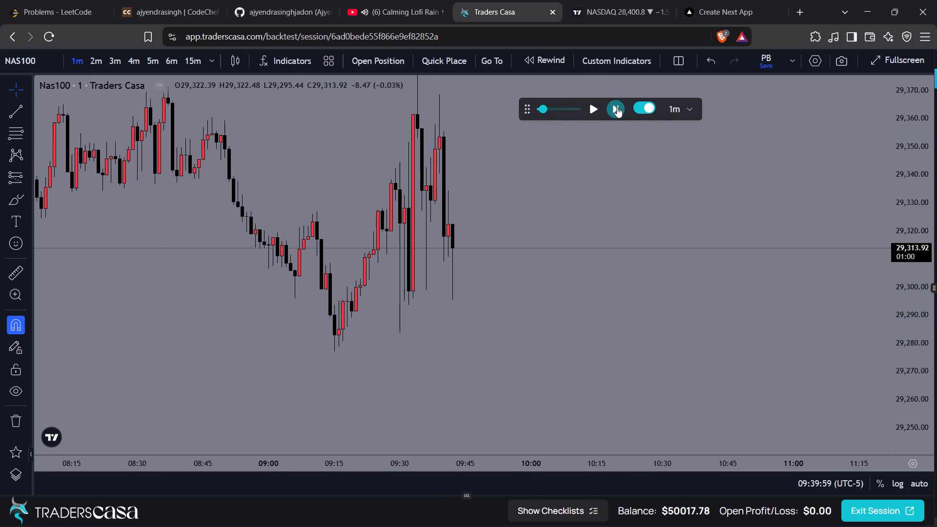
left_click(617, 107)
left_click(617, 107)
left_click(617, 107)
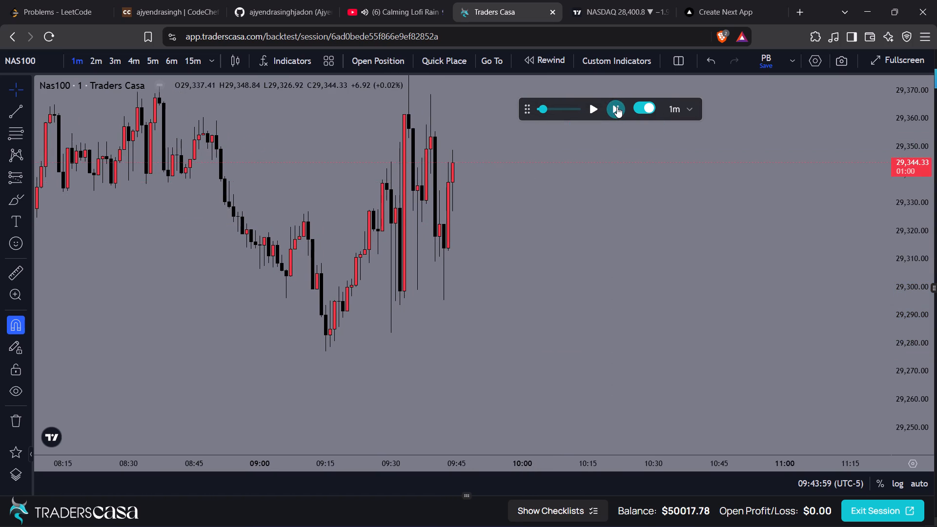
left_click(617, 107)
left_click(617, 107)
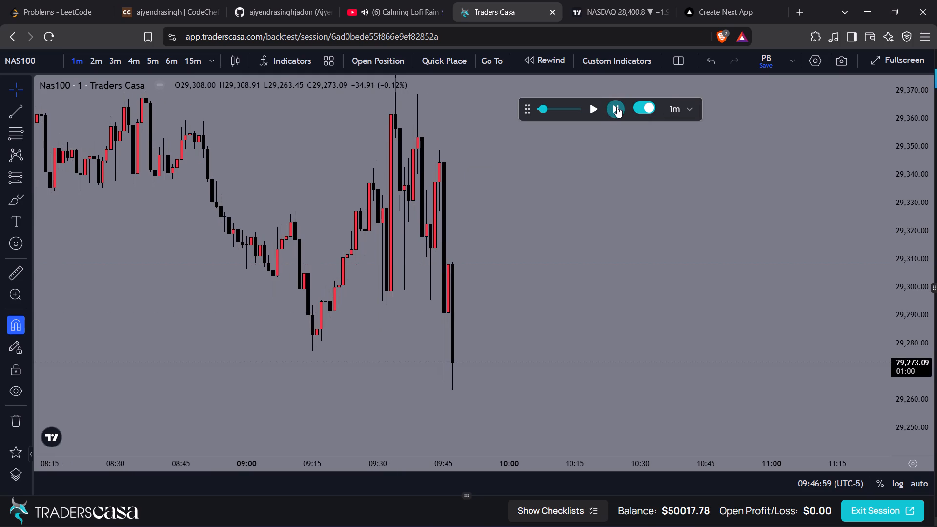
Advance the one-minute replay candle by candle from 09:47 to 09:58.
left_click(617, 107)
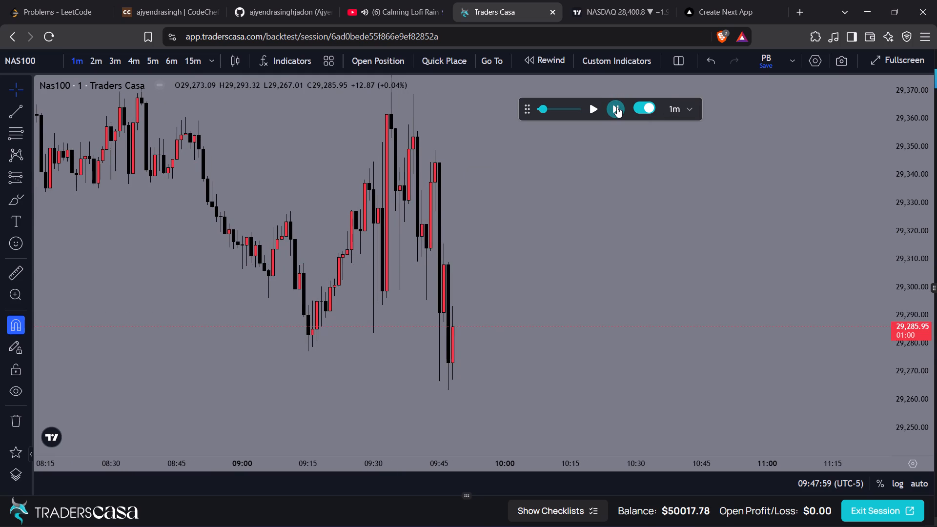
left_click(617, 107)
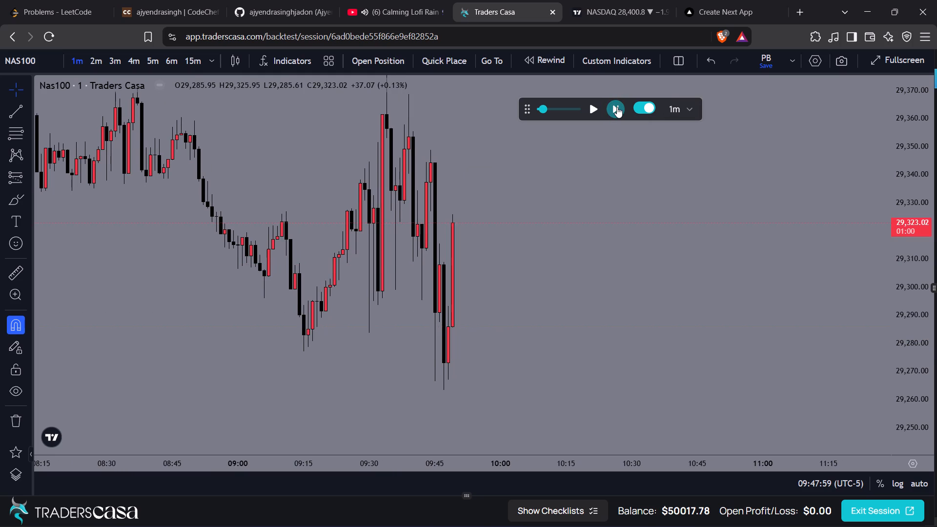
left_click(617, 107)
left_click(617, 107)
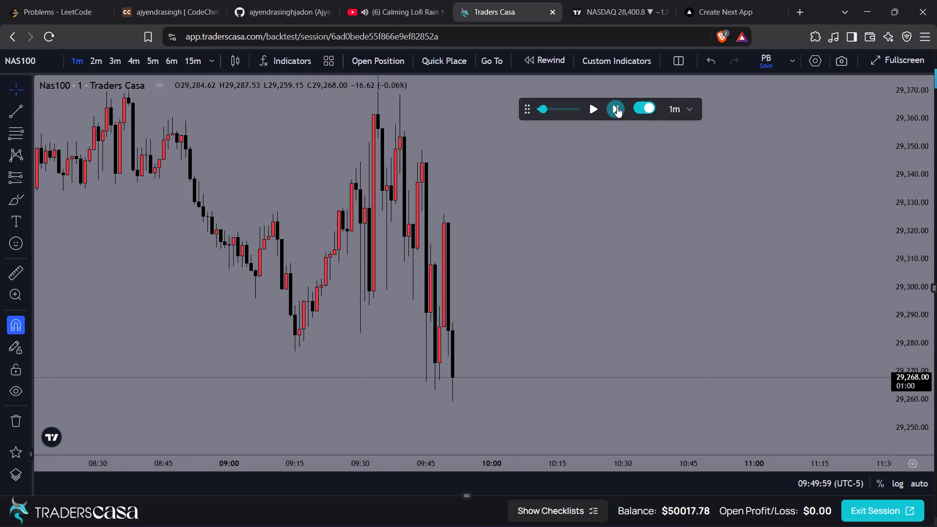
left_click(617, 107)
triple_click(617, 107)
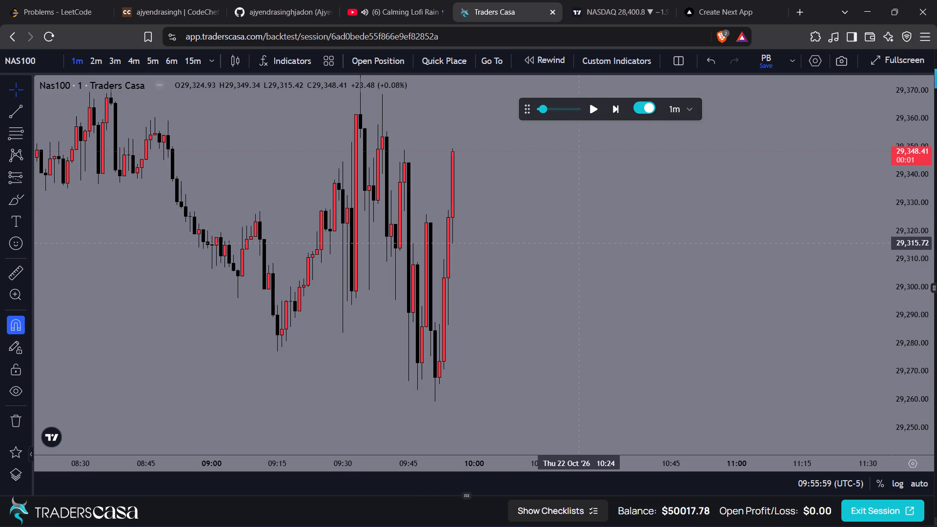
left_click(622, 107)
left_click(622, 107)
left_click(622, 107)
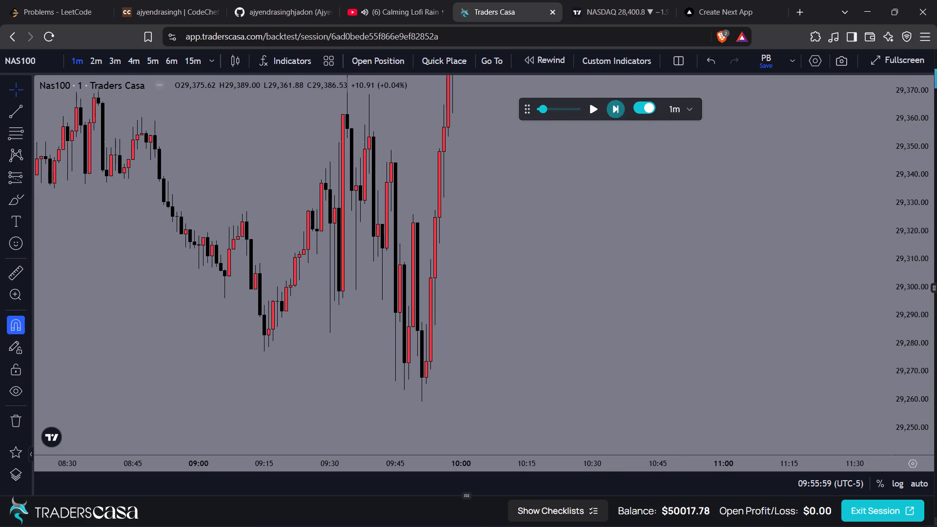
Continue the one-minute replay candle by candle to 10:06, keeping the rising price in view.
left_click_drag(604, 142, 631, 280)
left_click(618, 101)
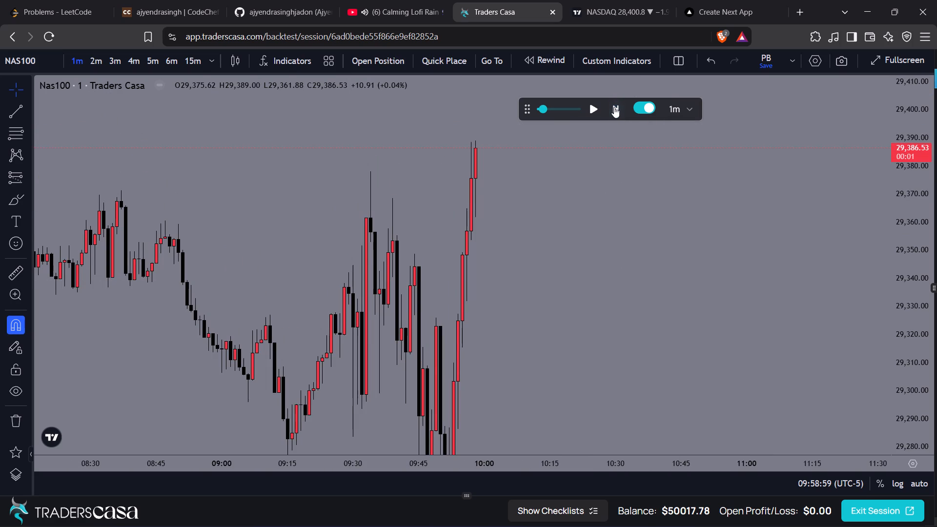
left_click(614, 107)
left_click(616, 110)
left_click(616, 110)
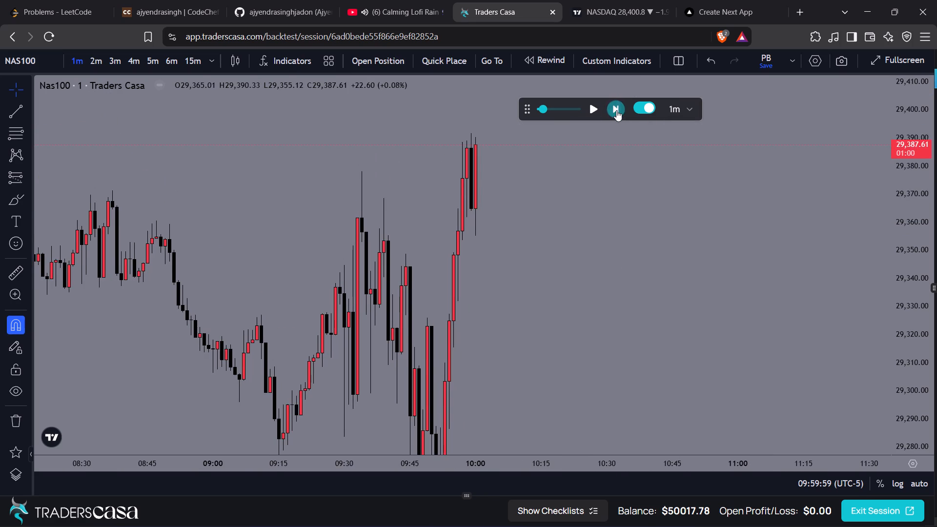
left_click(616, 110)
left_click(616, 110)
left_click(616, 110)
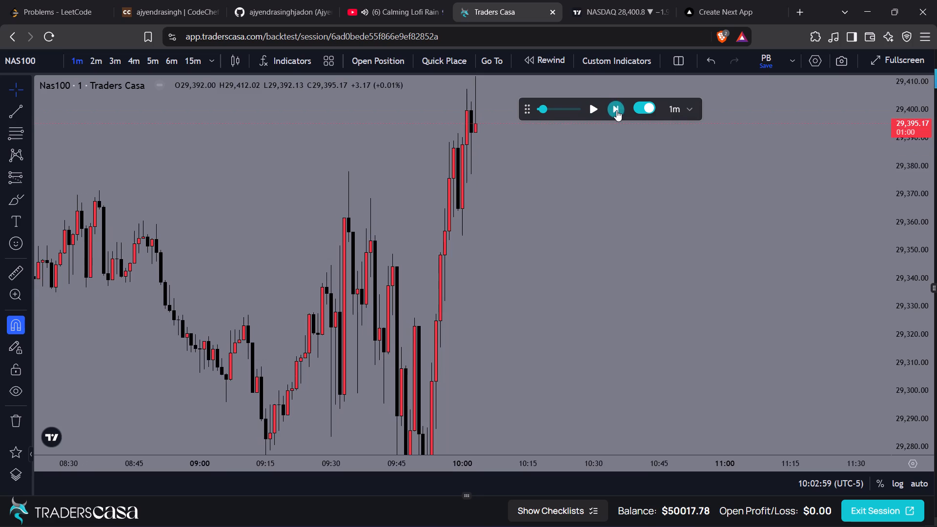
left_click(616, 110)
left_click(616, 110)
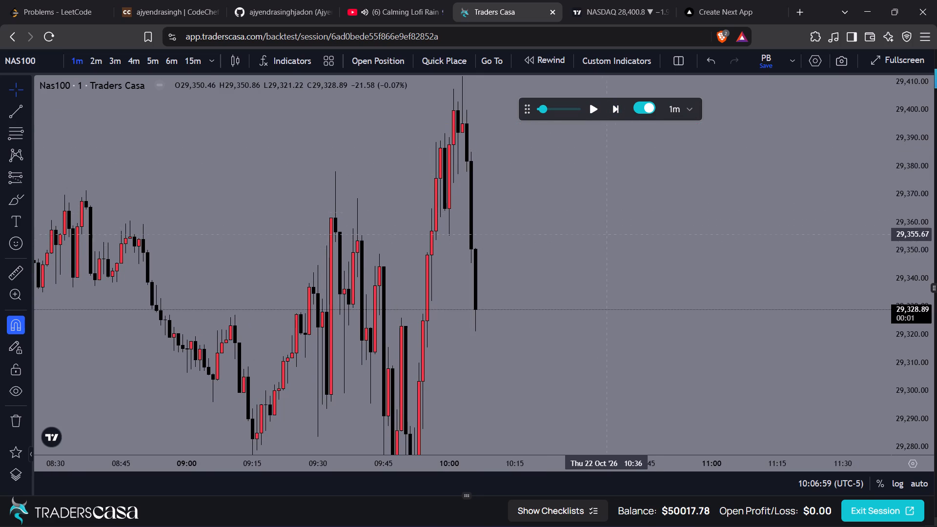
Step the one-minute replay forward candle by candle to 10:14.
left_click(618, 113)
left_click(618, 113)
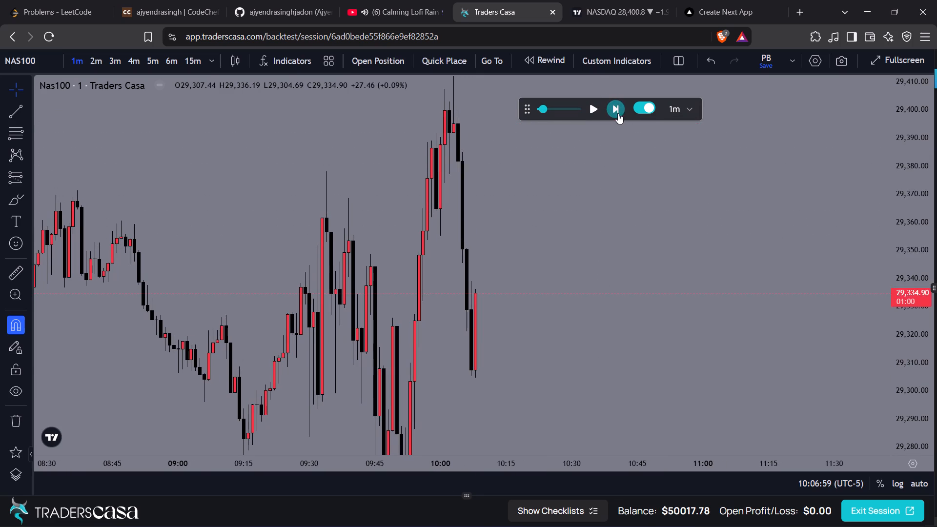
left_click(618, 113)
left_click(618, 113)
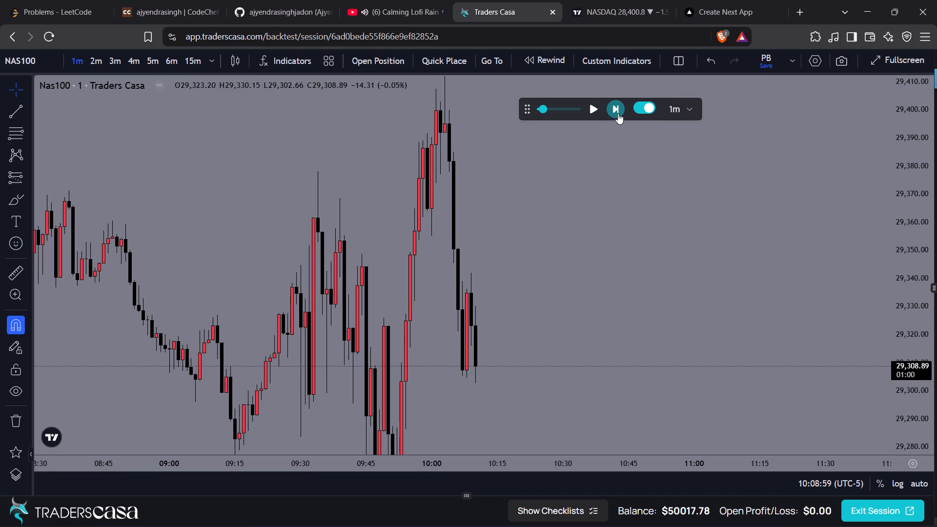
left_click(618, 113)
left_click(618, 113)
left_click(618, 113)
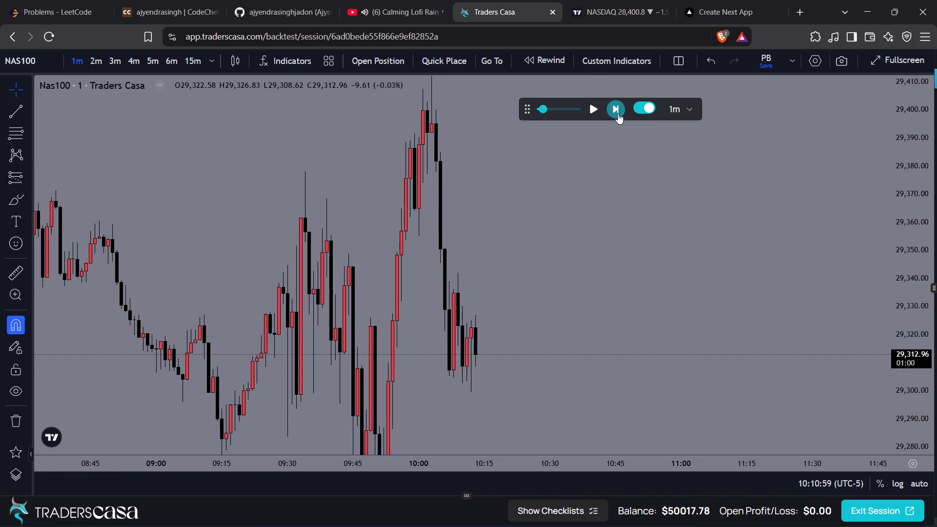
left_click(618, 113)
Advance the one-minute replay candle by candle to 10:24.
left_click_drag(616, 220, 612, 127)
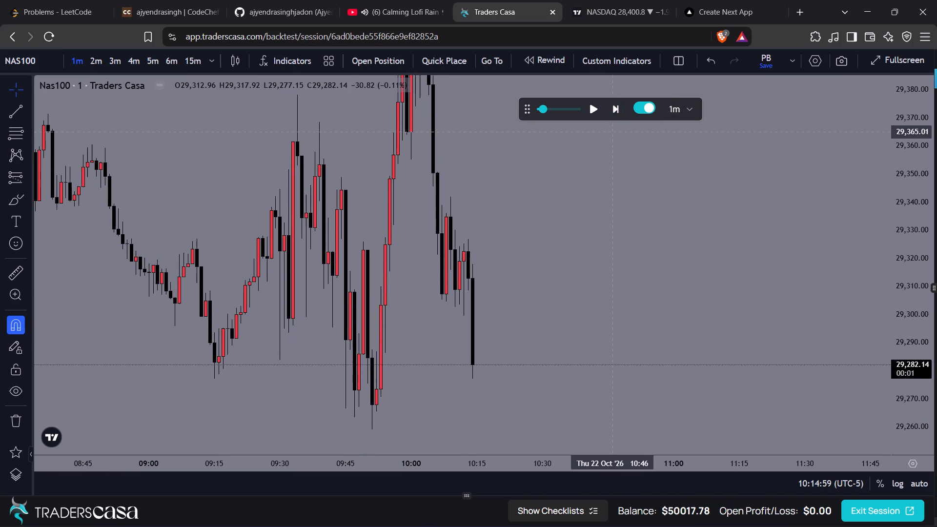
left_click_drag(612, 127, 612, 127)
left_click(608, 107)
left_click(608, 107)
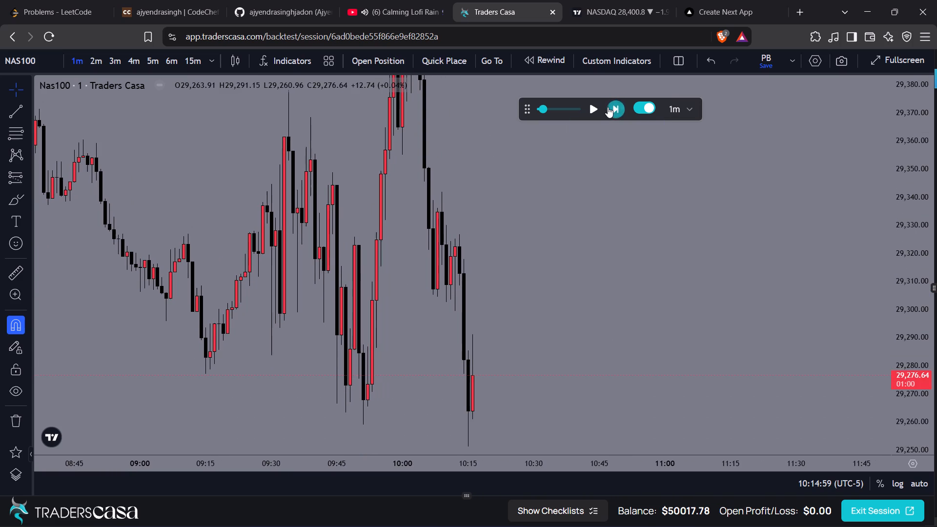
left_click(608, 107)
left_click(608, 107)
left_click(608, 107)
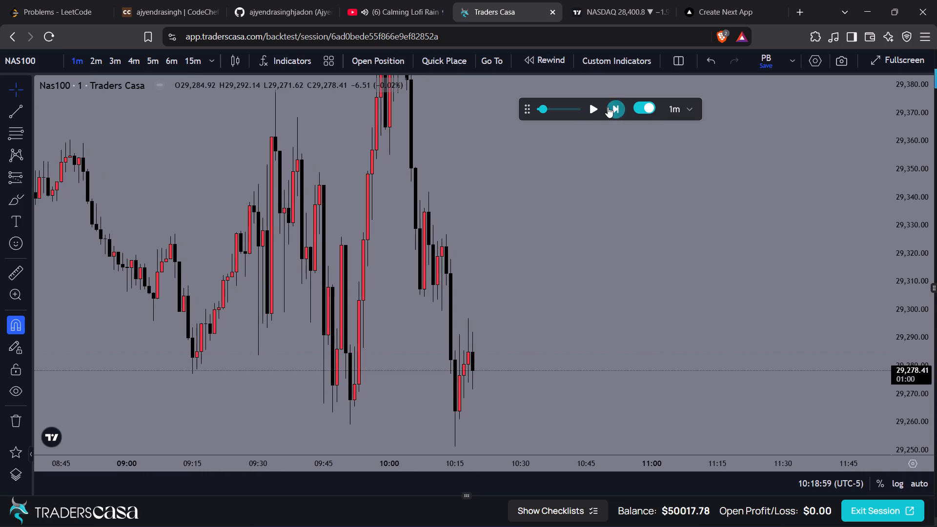
left_click(608, 107)
left_click(608, 107)
triple_click(608, 107)
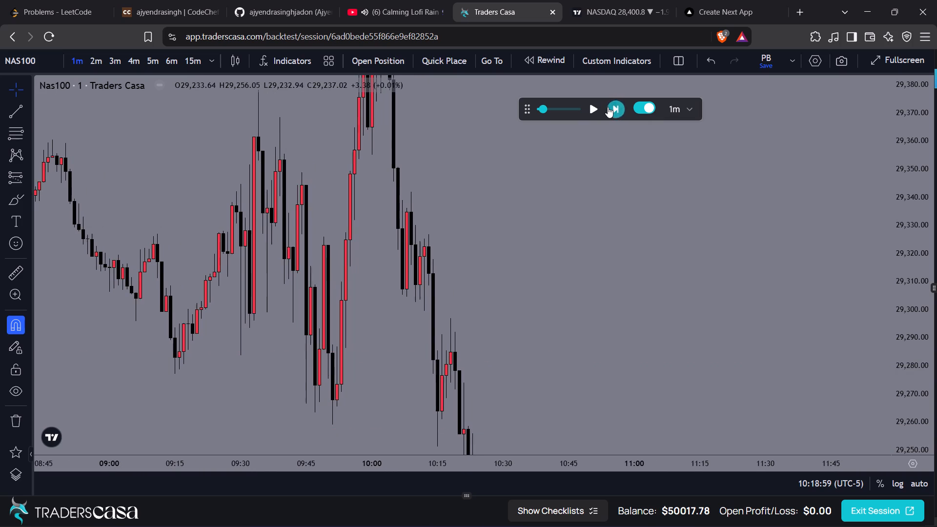
Advance the one-minute replay to 10:36, keeping the falling price in view.
left_click_drag(593, 323, 630, 188)
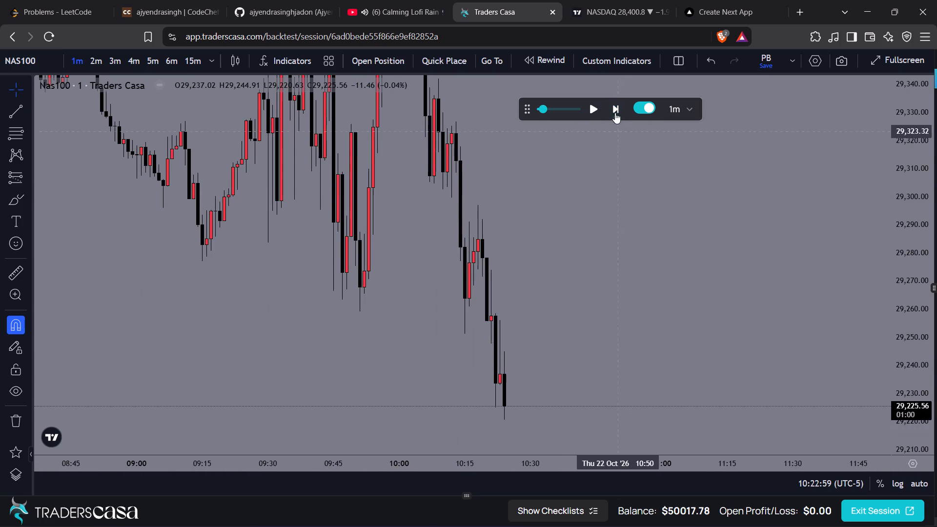
left_click(613, 107)
left_click(613, 107)
left_click(613, 107)
double_click(613, 107)
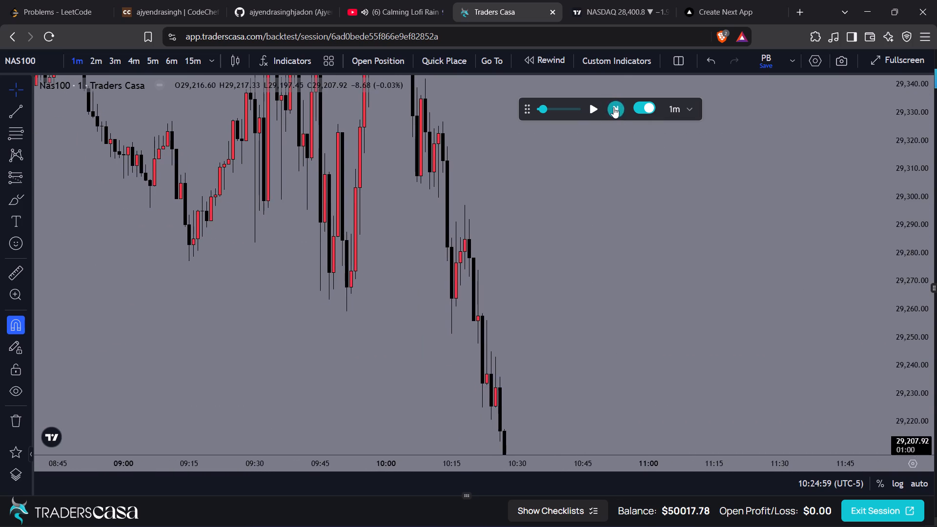
left_click_drag(611, 252, 633, 93)
triple_click(617, 111)
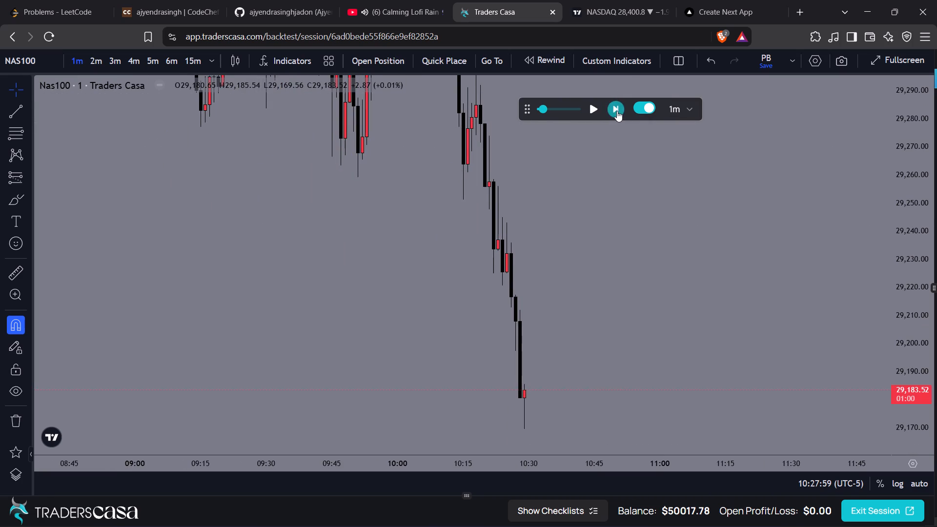
left_click_drag(632, 274, 631, 97)
triple_click(624, 112)
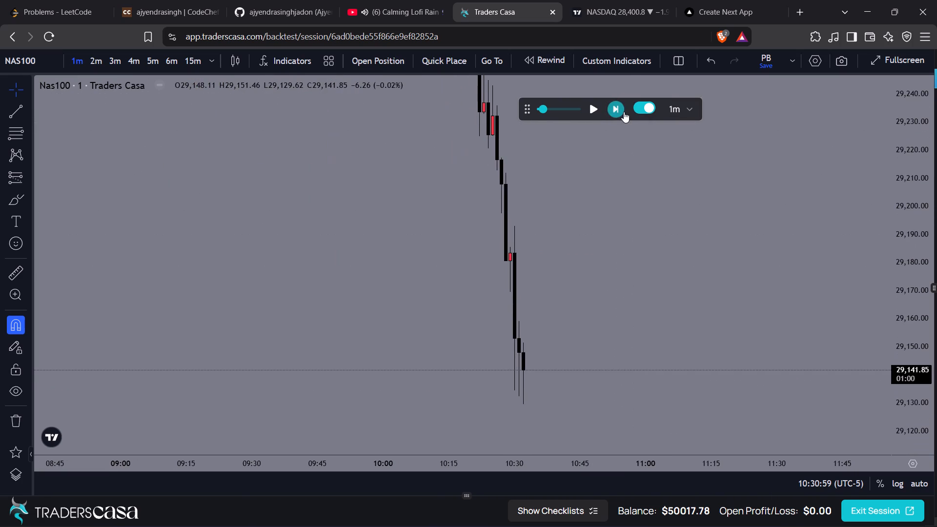
left_click(624, 112)
Move the one-minute replay forward quickly, several candles at a time, to 11:02.
left_click_drag(627, 244, 660, 72)
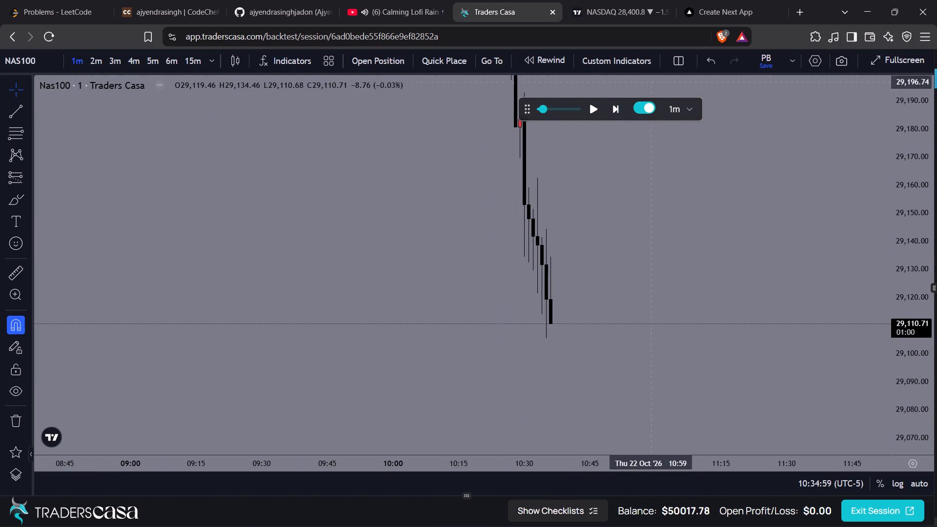
double_click(622, 107)
triple_click(622, 107)
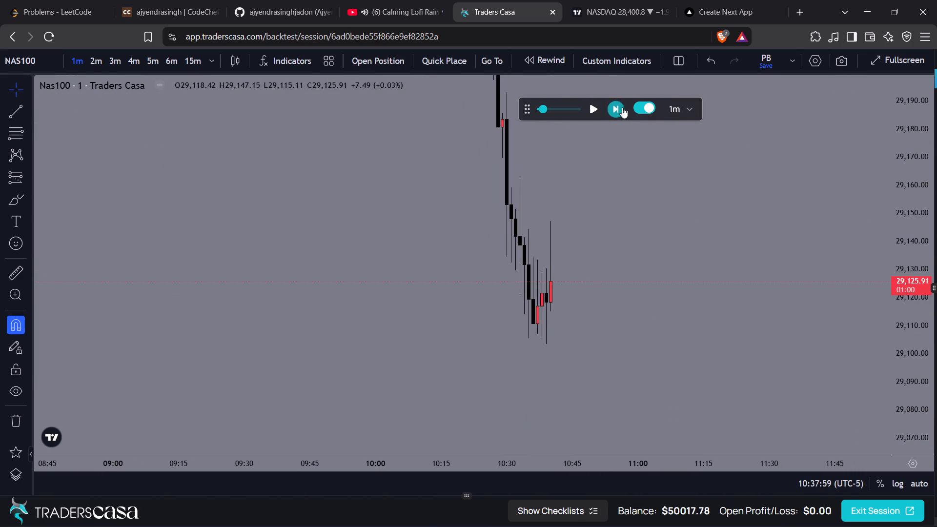
triple_click(622, 107)
triple_click(622, 107)
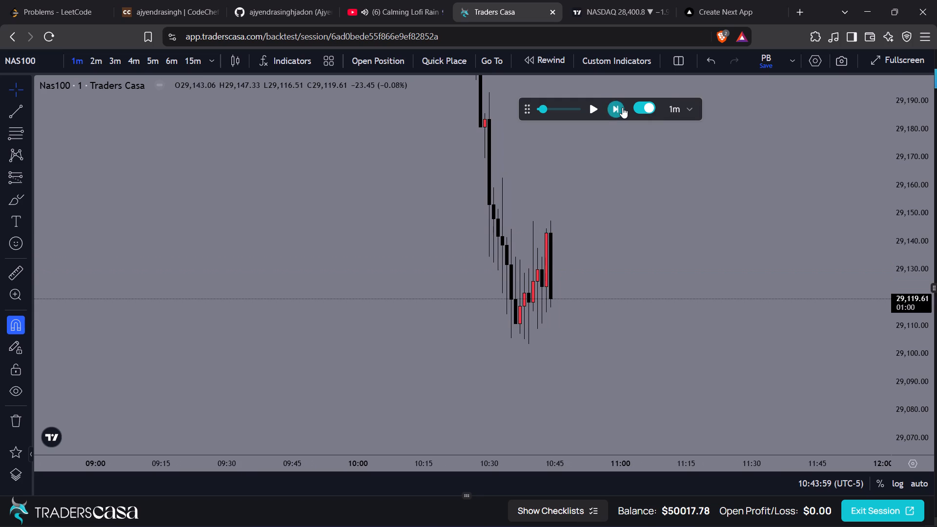
triple_click(622, 107)
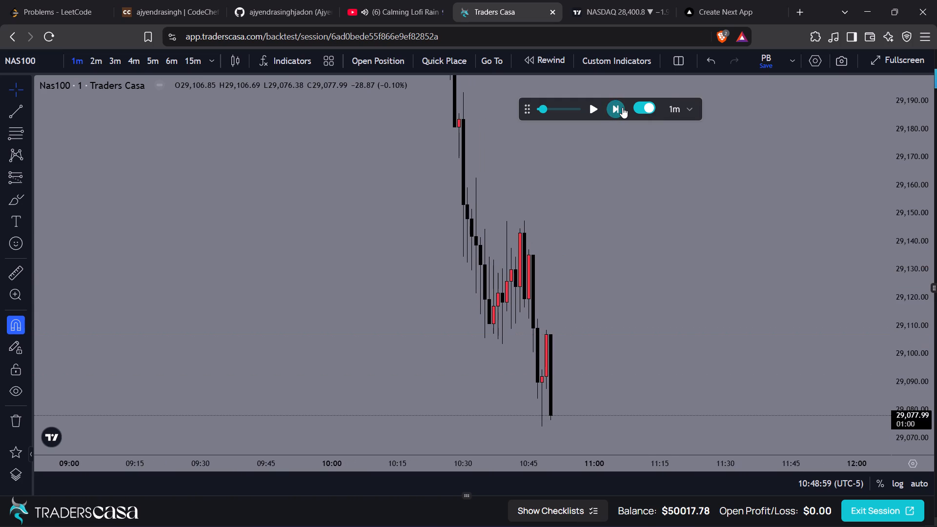
left_click_drag(630, 328, 620, 256)
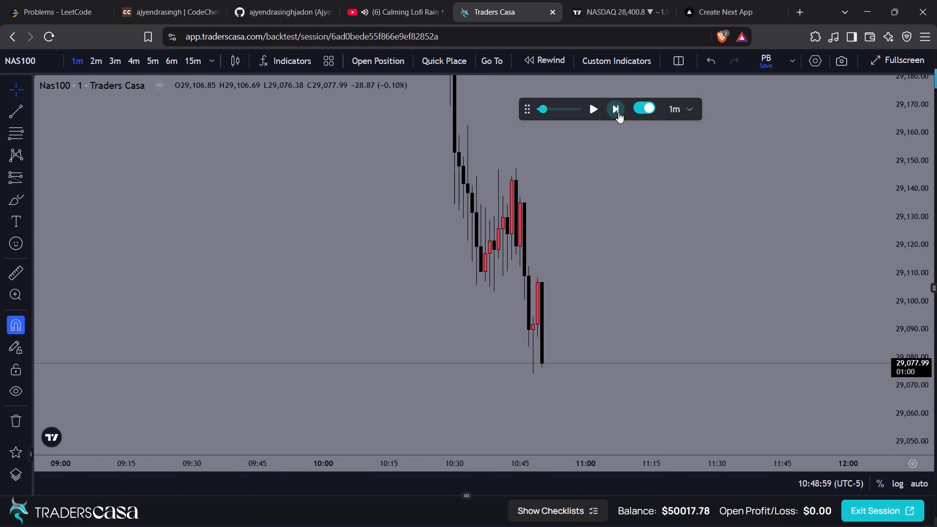
triple_click(617, 111)
triple_click(617, 111)
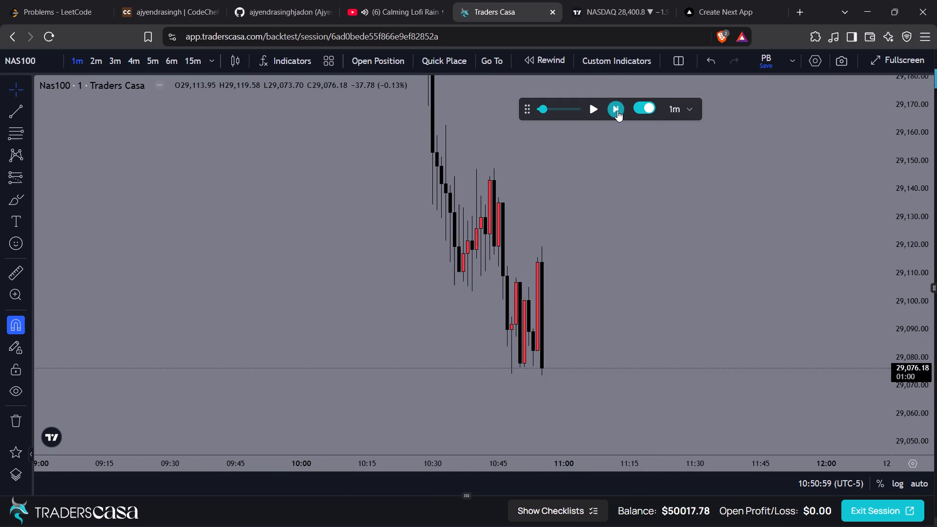
double_click(617, 111)
double_click(617, 111)
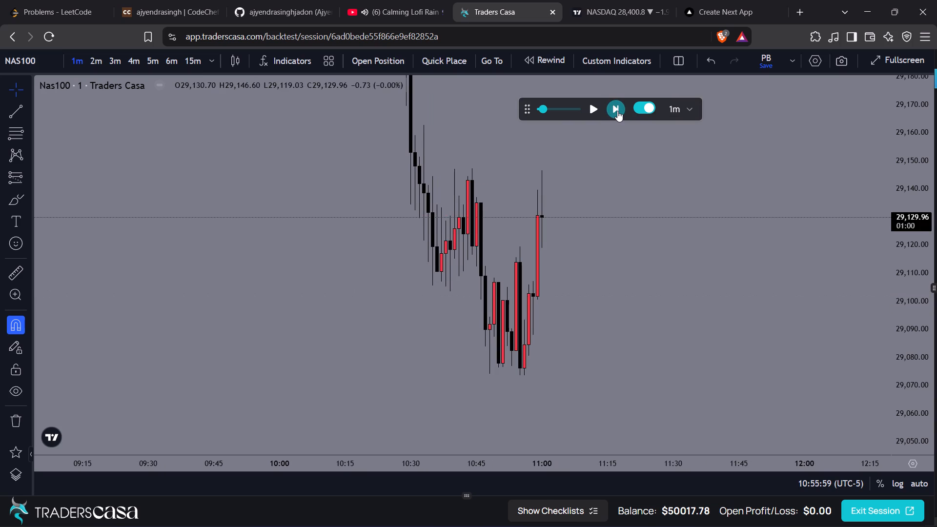
double_click(617, 111)
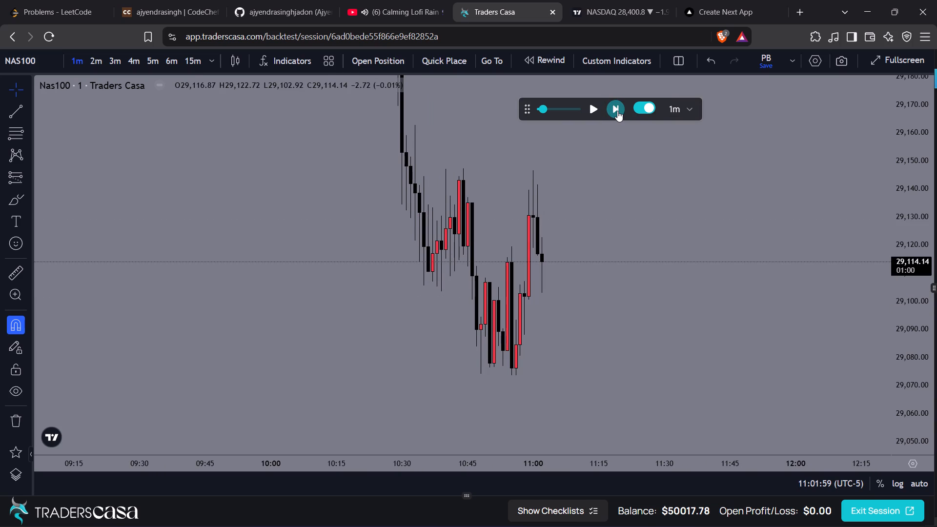
Advance the one-minute replay candle by candle to 11:18.
left_click(617, 111)
left_click(617, 111)
left_click(617, 111)
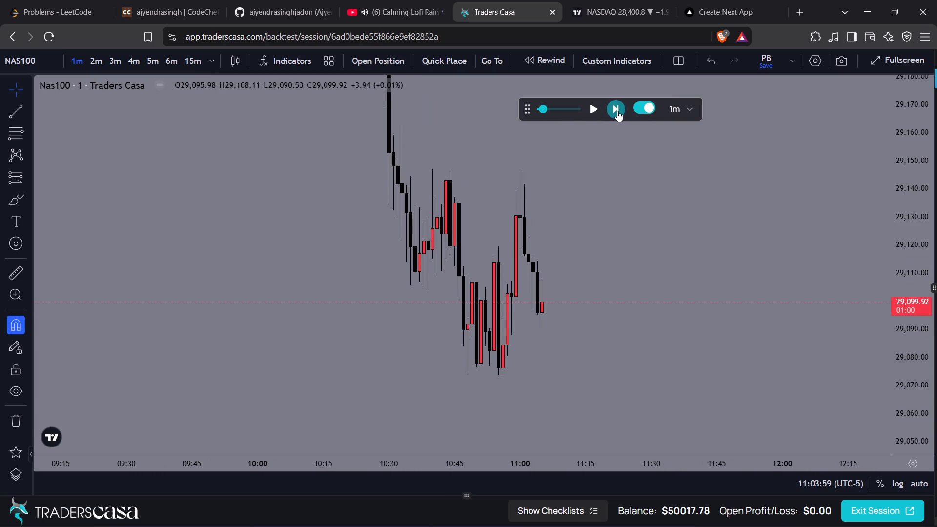
triple_click(617, 111)
double_click(617, 111)
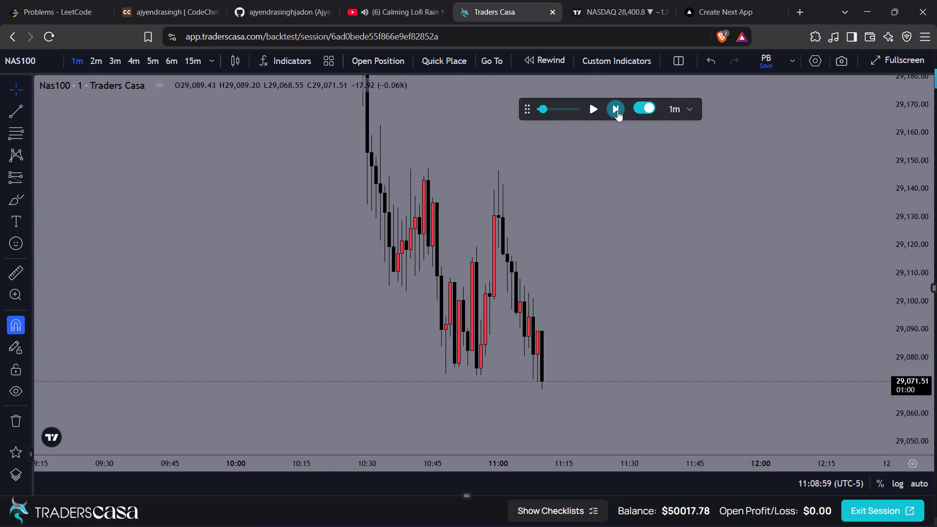
double_click(617, 111)
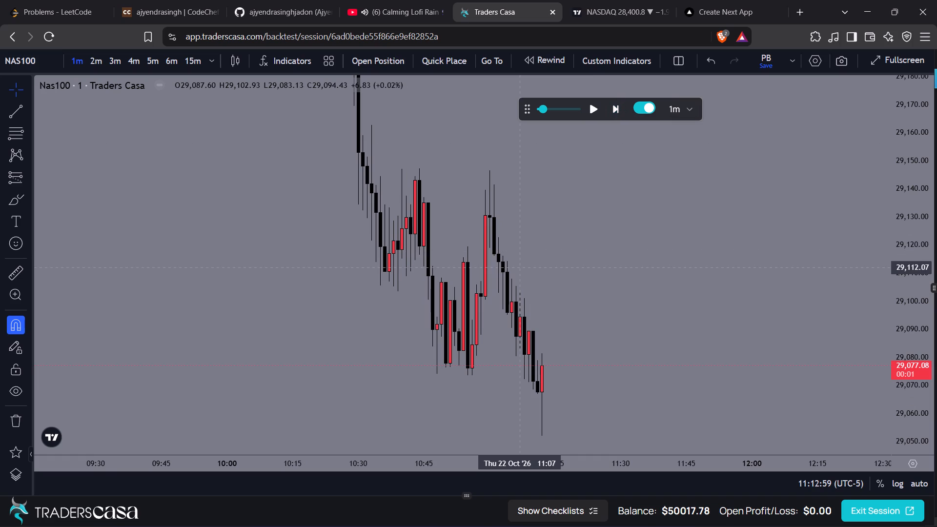
left_click(618, 102)
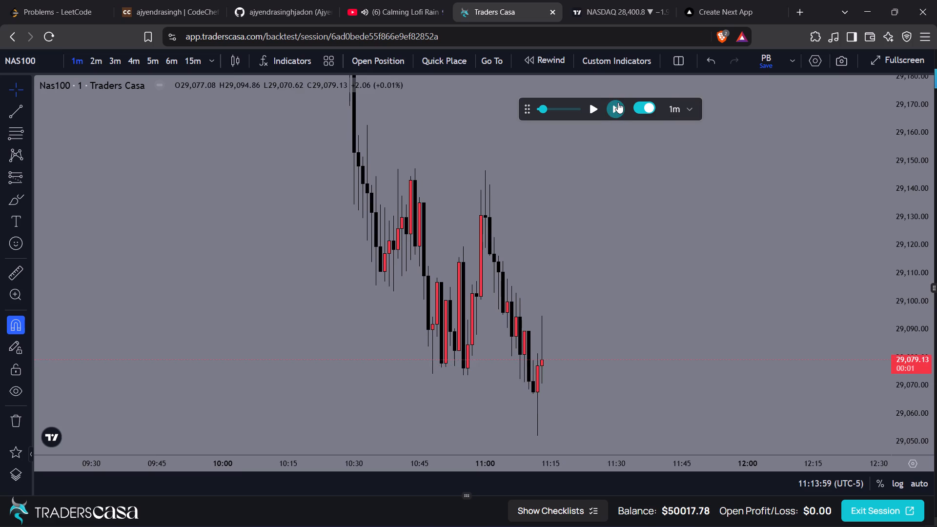
left_click(618, 102)
double_click(618, 102)
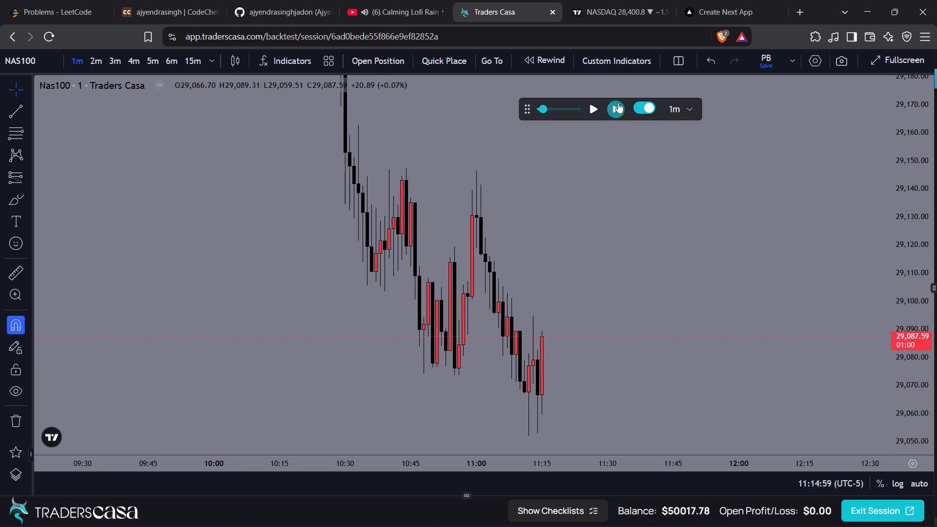
left_click_drag(648, 315, 670, 250)
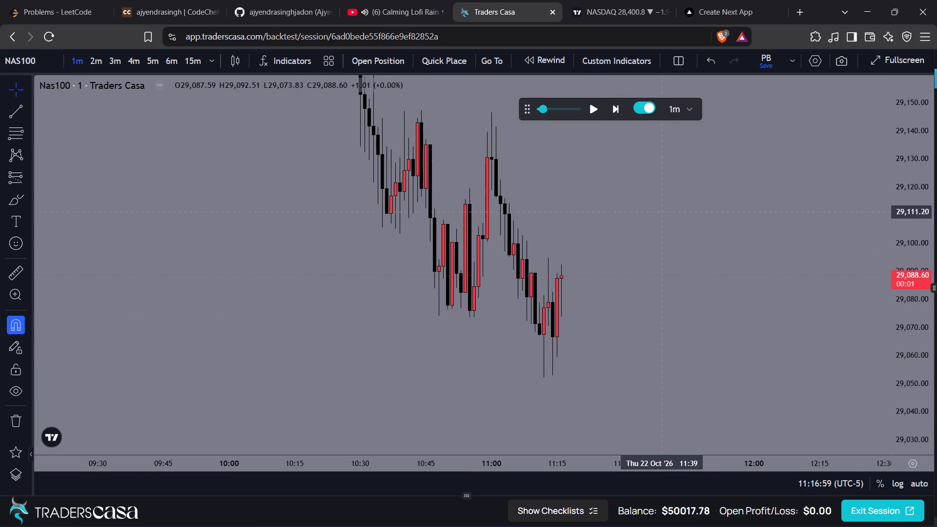
left_click(615, 112)
left_click(615, 112)
left_click(615, 112)
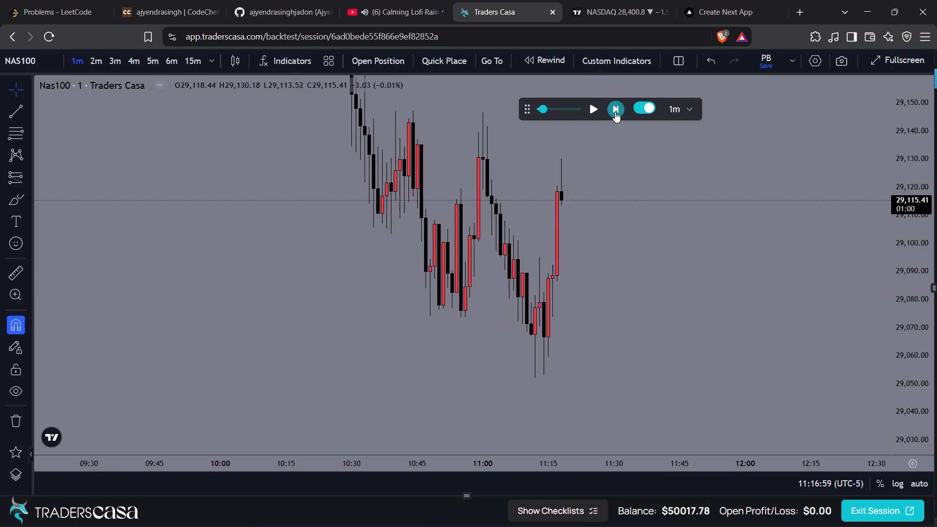
Advance the one-minute replay candle by candle to 11:25, keeping the rising price in view.
left_click(615, 112)
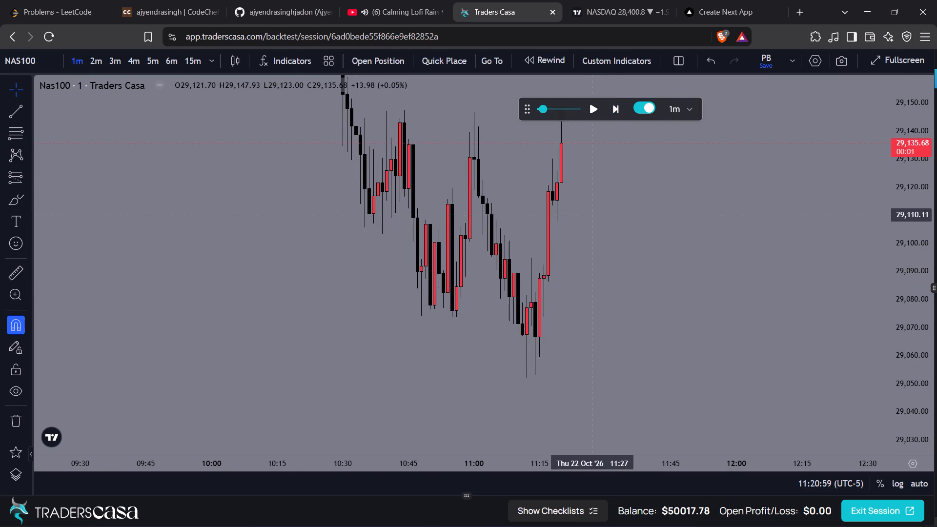
left_click(617, 112)
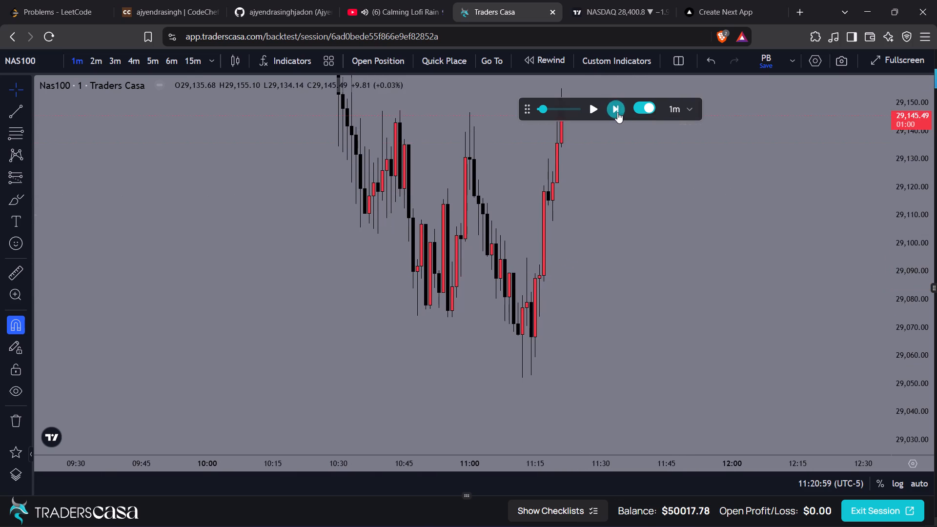
double_click(617, 112)
left_click_drag(604, 151, 595, 187)
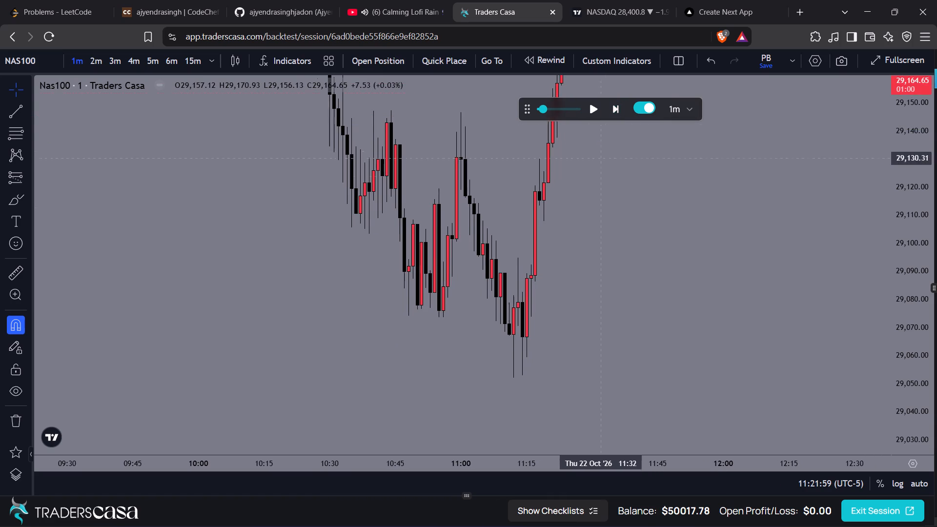
left_click_drag(595, 187, 584, 271)
left_click(616, 105)
left_click(616, 105)
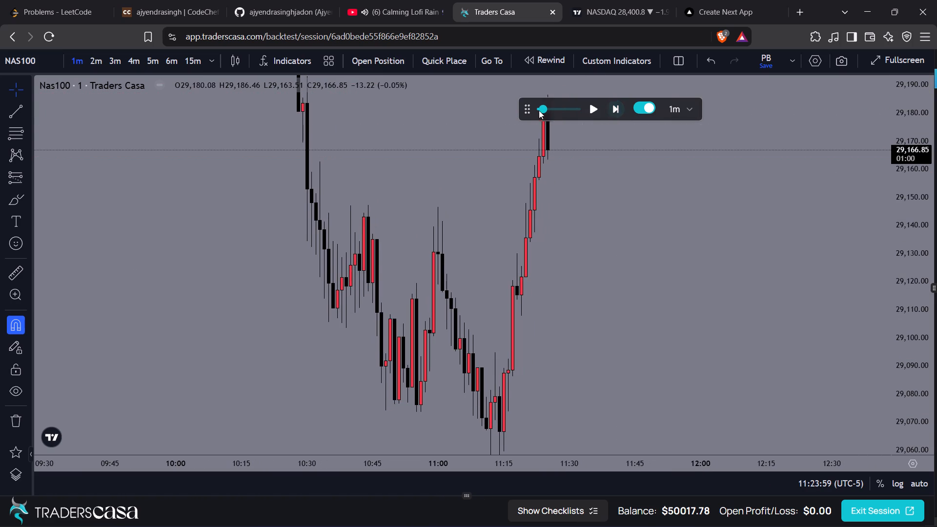
Move the floating replay controls up above the chart, clear of the candles.
left_click_drag(526, 109, 493, 49)
Advance the one-minute replay candle by candle to 11:35.
left_click_drag(586, 132, 571, 224)
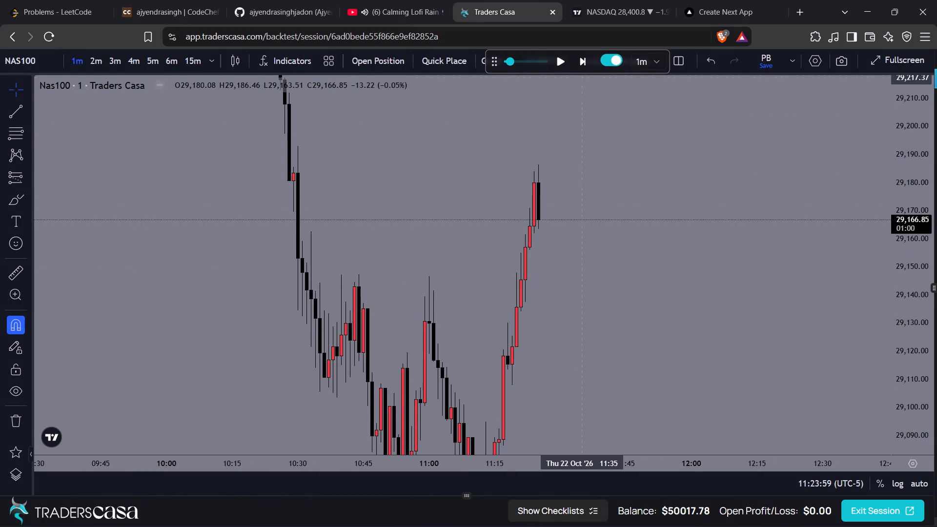
left_click(580, 67)
left_click(582, 65)
left_click(582, 65)
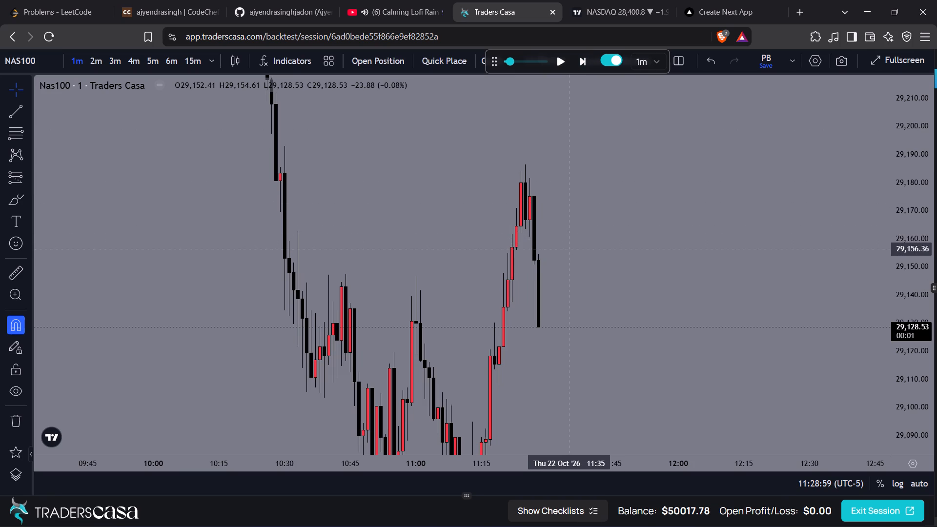
left_click(582, 63)
left_click(582, 63)
left_click(582, 63)
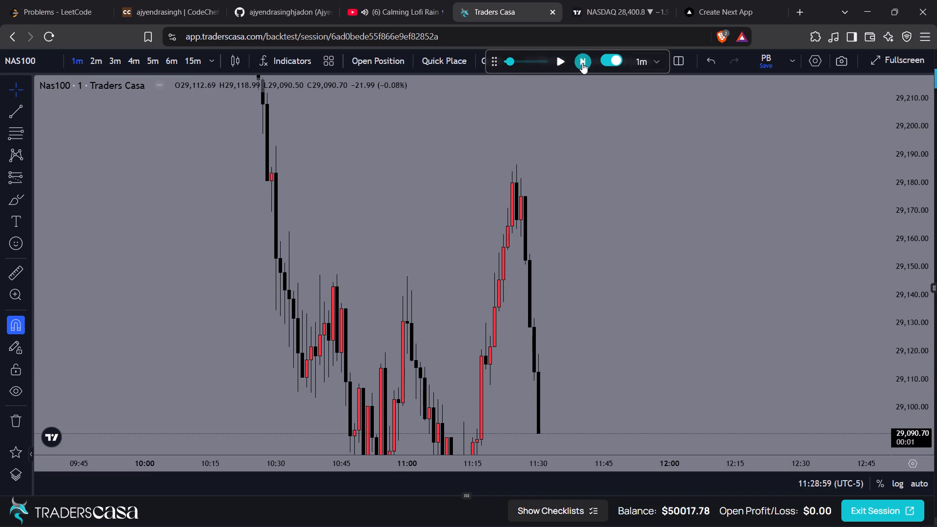
left_click_drag(598, 298, 619, 114)
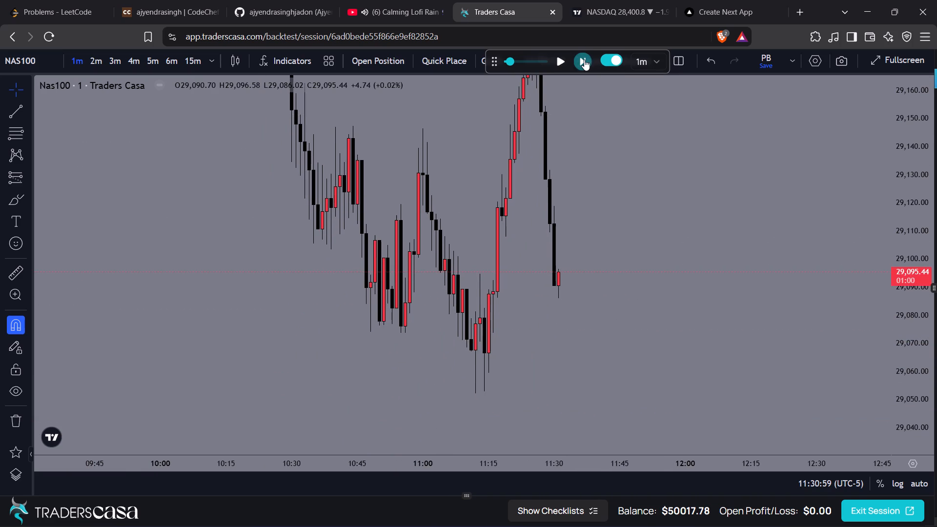
left_click(584, 60)
double_click(584, 60)
left_click(584, 60)
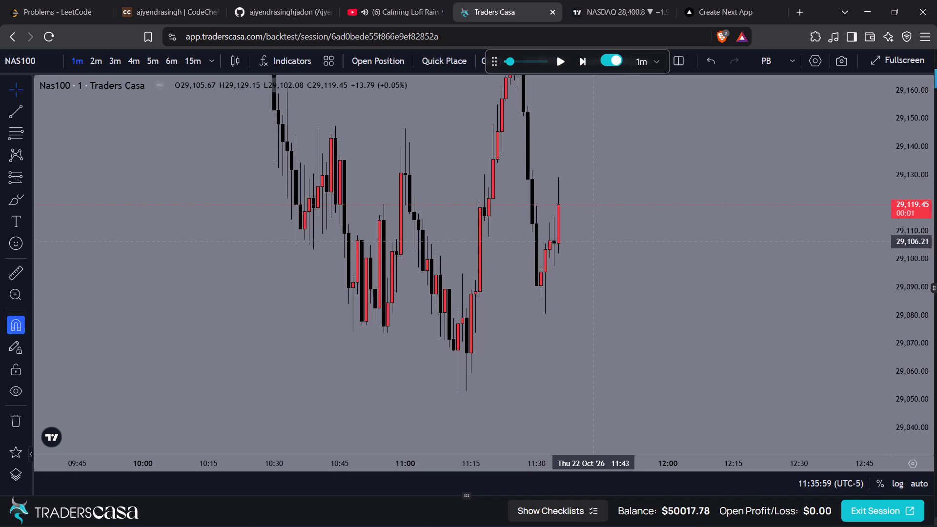
Move the one-minute replay forward in quick bursts to 11:52.
left_click(589, 64)
left_click(589, 64)
left_click(589, 64)
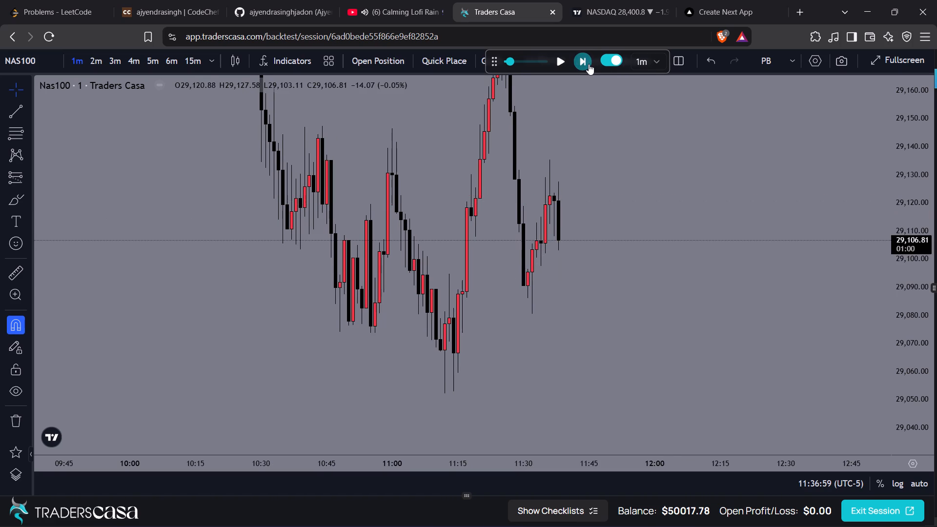
left_click(589, 64)
left_click(589, 64)
left_click(589, 64)
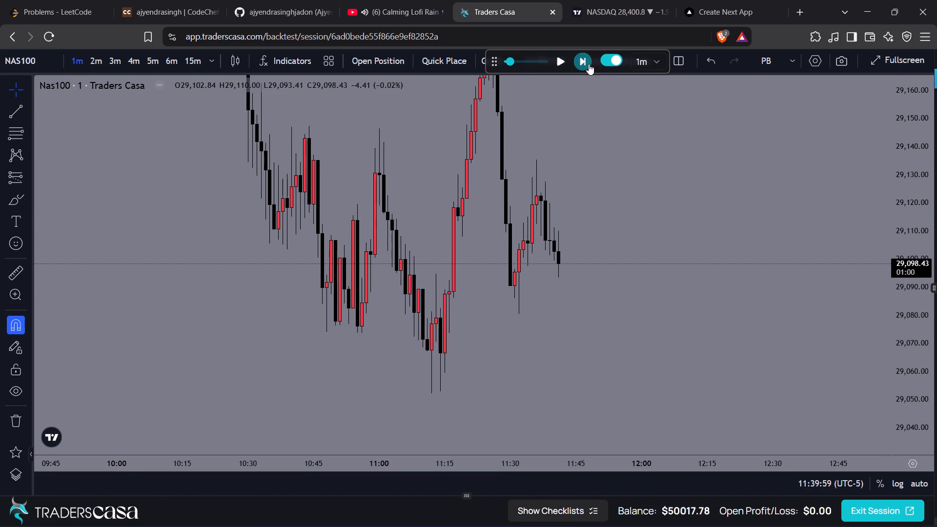
left_click(589, 64)
left_click(589, 64)
triple_click(589, 64)
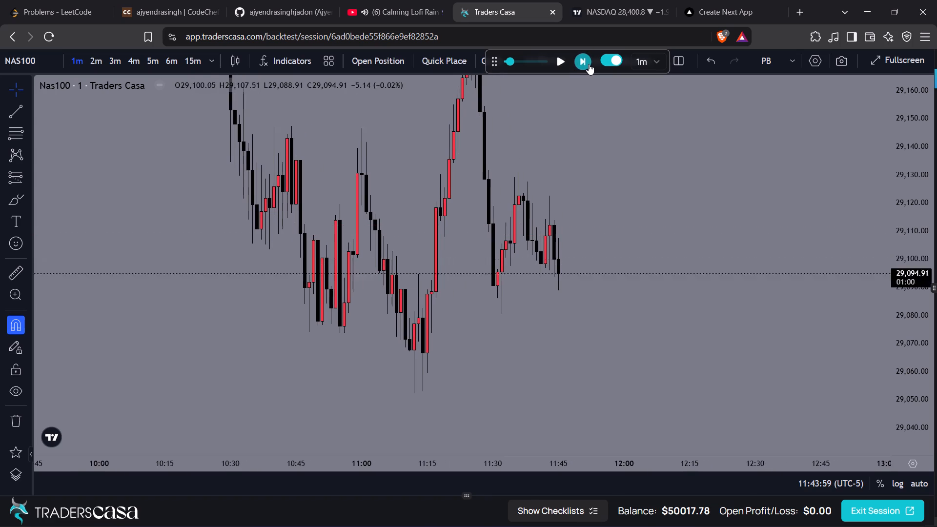
double_click(589, 64)
left_click(589, 64)
triple_click(589, 64)
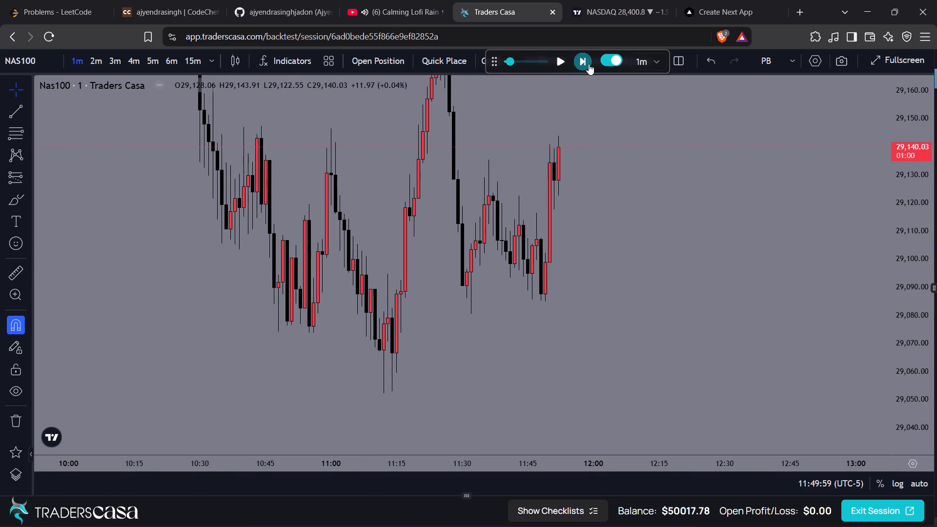
Advance the one-minute replay several candles at a time to 12:03.
left_click(589, 64)
triple_click(589, 64)
left_click(589, 64)
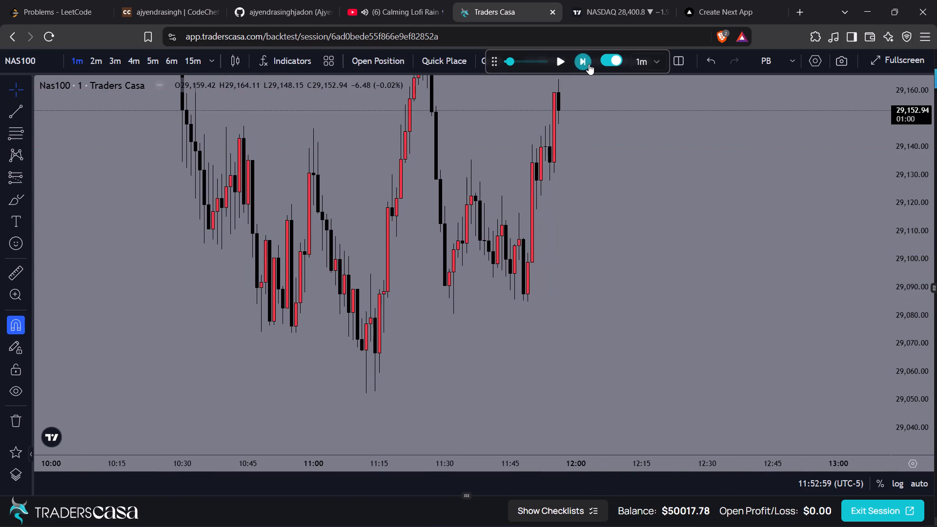
double_click(589, 64)
left_click_drag(600, 137, 584, 259)
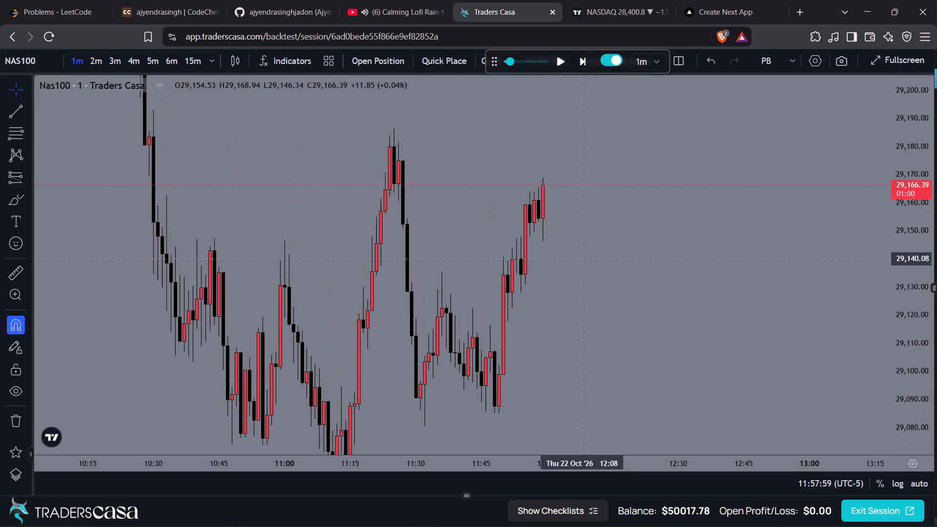
triple_click(582, 62)
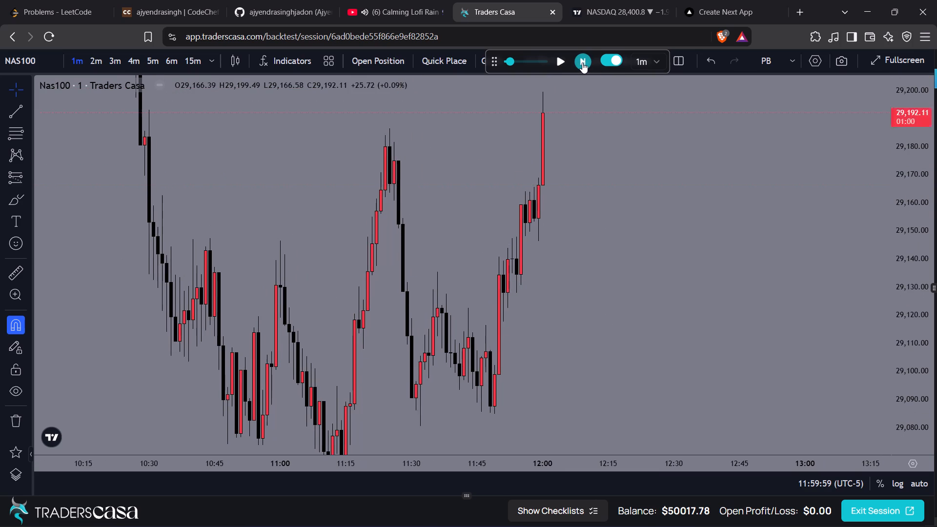
left_click(582, 62)
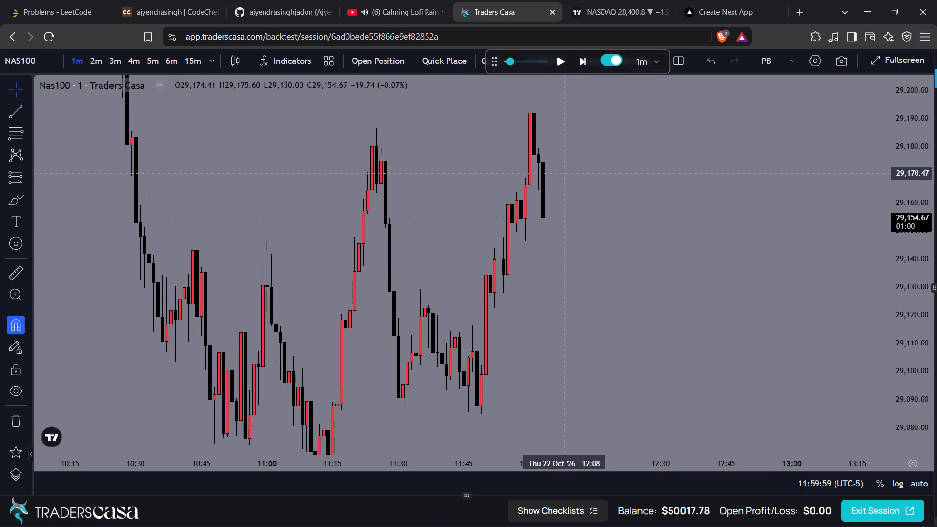
Advance the one-minute replay candle by candle to 12:09.
left_click(584, 65)
left_click(584, 65)
left_click(584, 65)
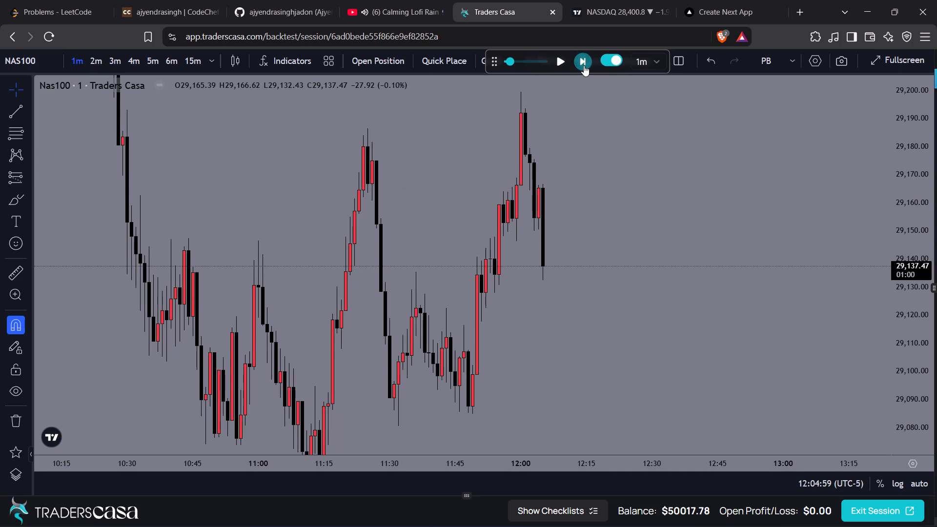
left_click(584, 65)
left_click(584, 65)
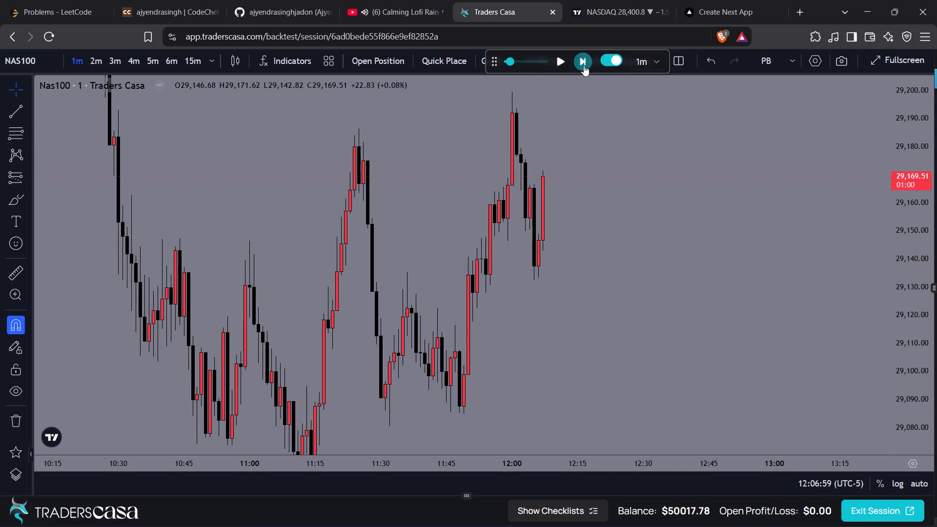
left_click(584, 65)
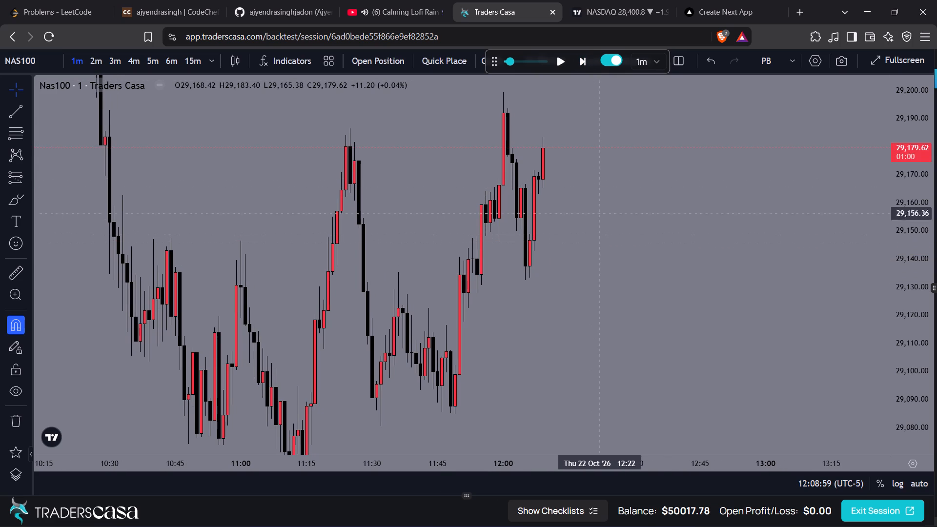
Move the one-minute replay forward quickly to 12:24, keeping the recent highs in view.
left_click_drag(623, 139, 569, 233)
left_click_drag(569, 233, 591, 274)
left_click_drag(587, 214, 573, 135)
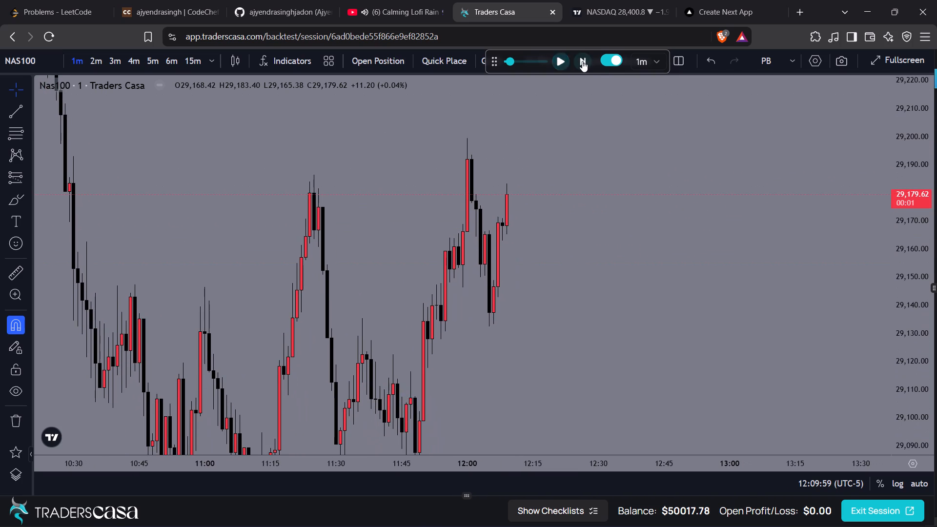
triple_click(582, 61)
triple_click(582, 61)
double_click(582, 61)
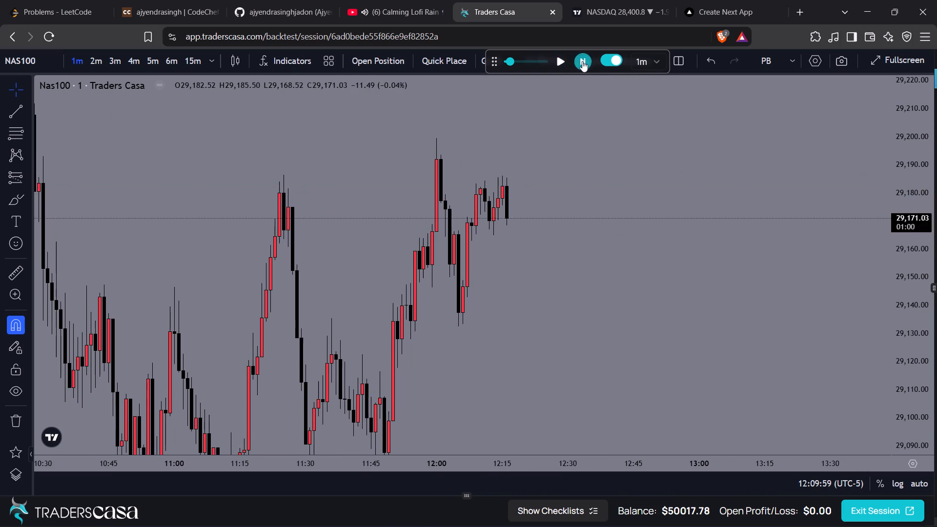
left_click(582, 61)
left_click(582, 61)
left_click(582, 61)
left_click(582, 61)
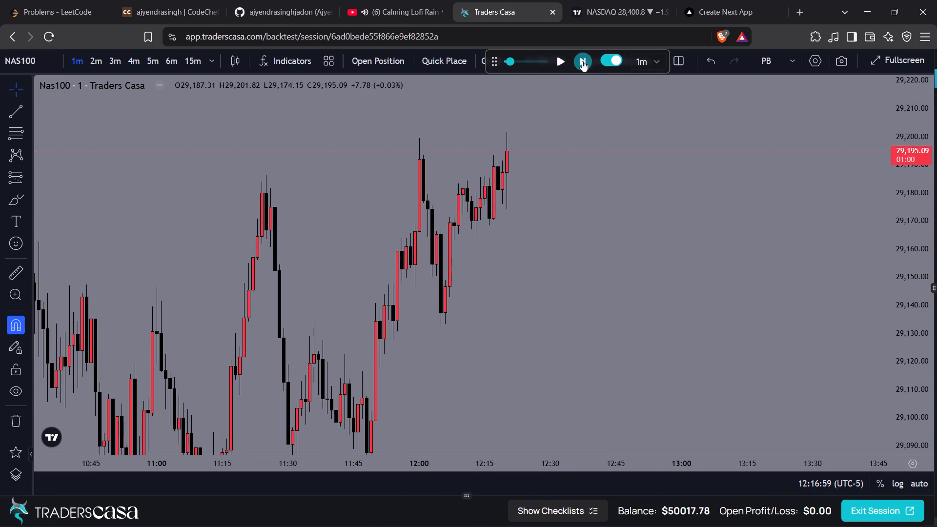
triple_click(582, 61)
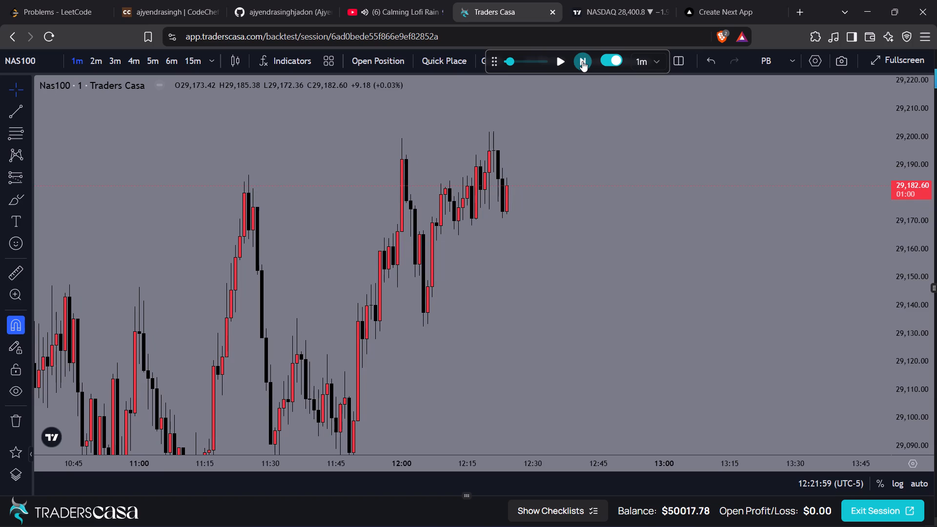
Advance the one-minute replay candle by candle to 12:29.
left_click(582, 61)
left_click(582, 61)
left_click(582, 61)
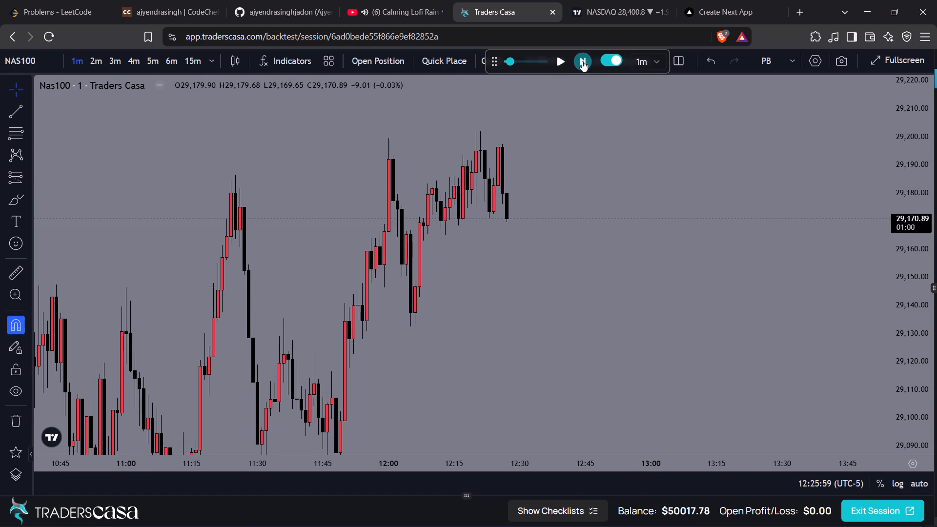
left_click(582, 61)
left_click(582, 61)
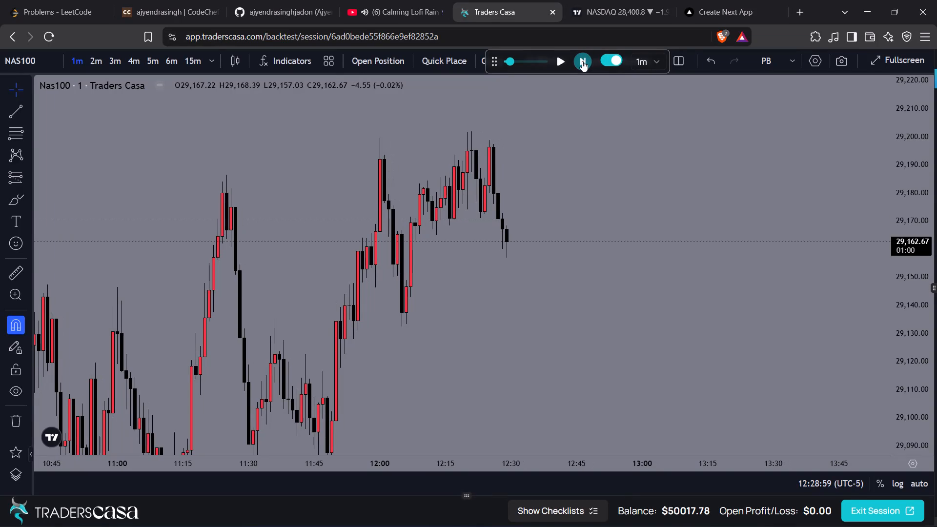
Switch the NAS100 chart to the 15-minute timeframe.
left_click(602, 161)
type("15")
key("Return")
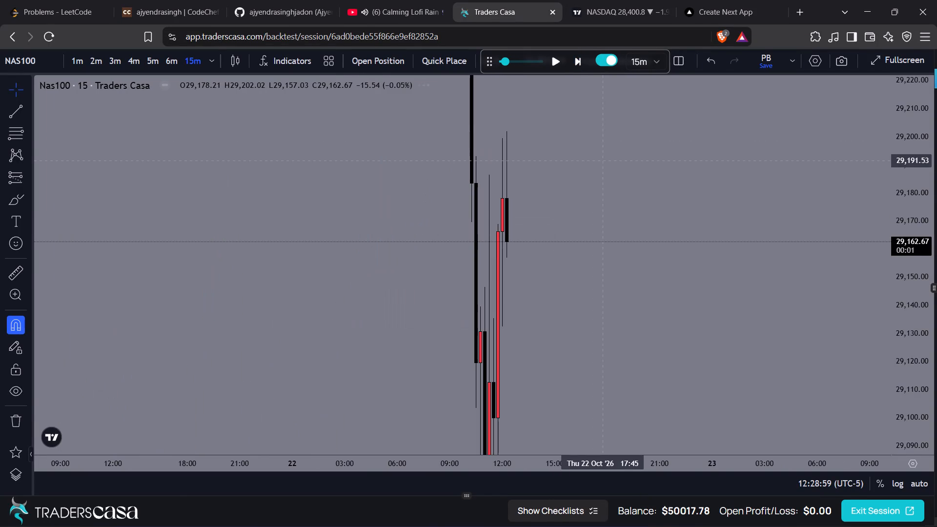
Fast-forward the 15-minute replay through the afternoon to about 18:00 on 22 October.
left_click_drag(915, 119, 875, 423)
left_click_drag(788, 236, 681, 233)
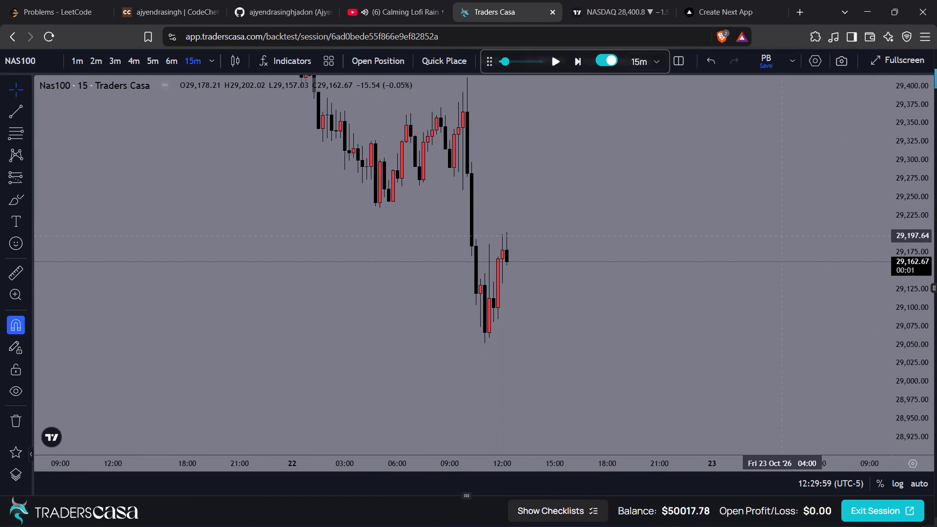
left_click_drag(681, 233, 454, 229)
triple_click(570, 59)
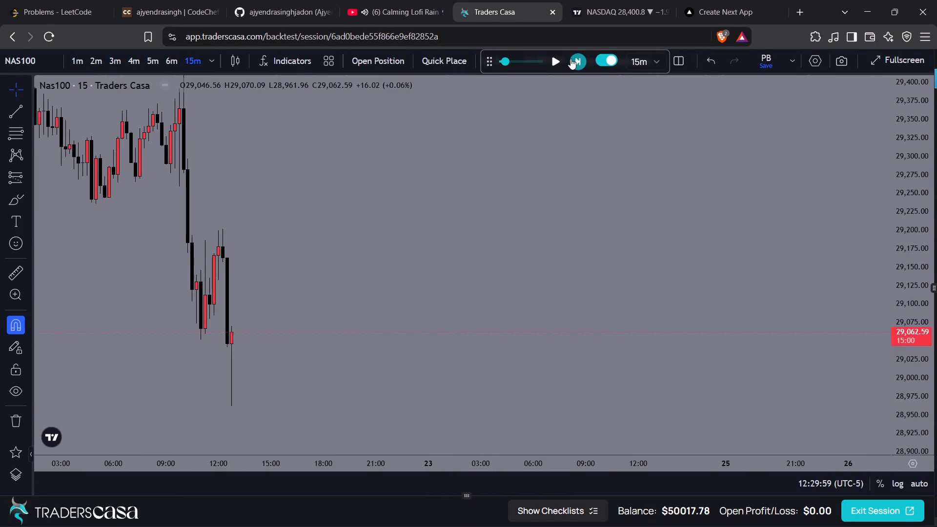
triple_click(570, 59)
triple_click(570, 59)
triple_click(570, 59)
triple_click(570, 59)
triple_click(570, 59)
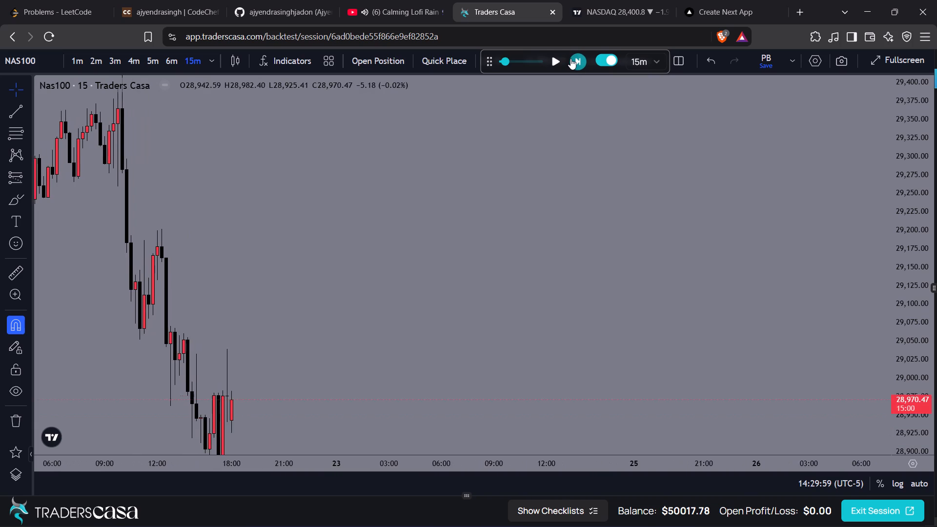
Fast-forward the 15-minute replay past midnight to 00:45 on 23 October.
triple_click(570, 59)
triple_click(570, 59)
triple_click(570, 59)
triple_click(570, 59)
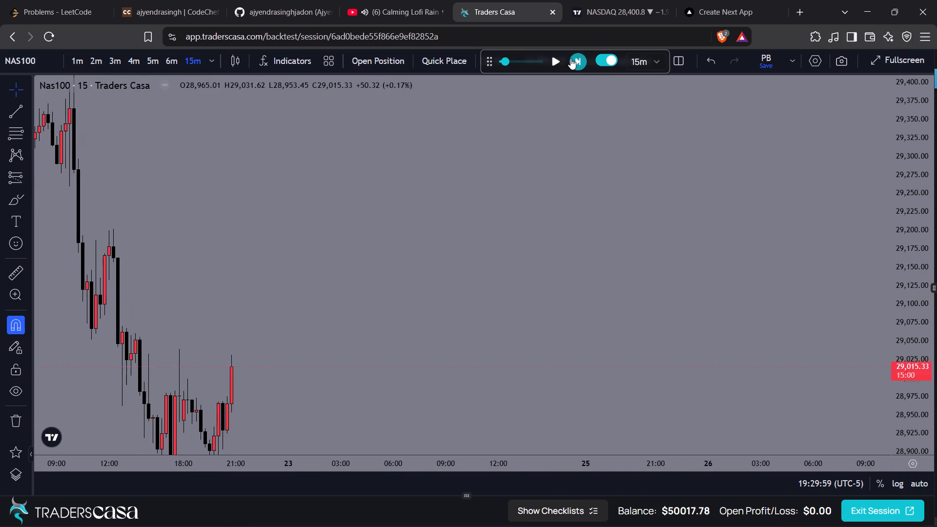
triple_click(570, 59)
triple_click(570, 59)
triple_click(570, 59)
triple_click(570, 59)
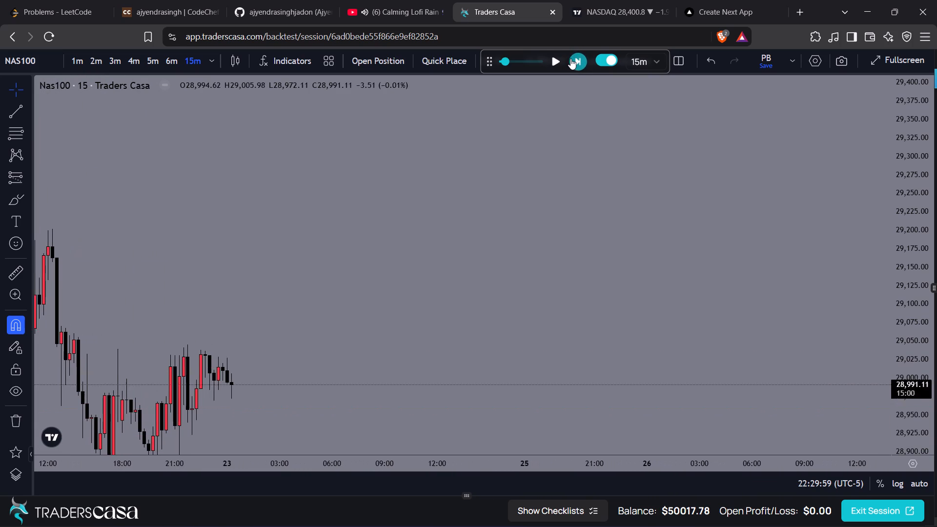
left_click(570, 59)
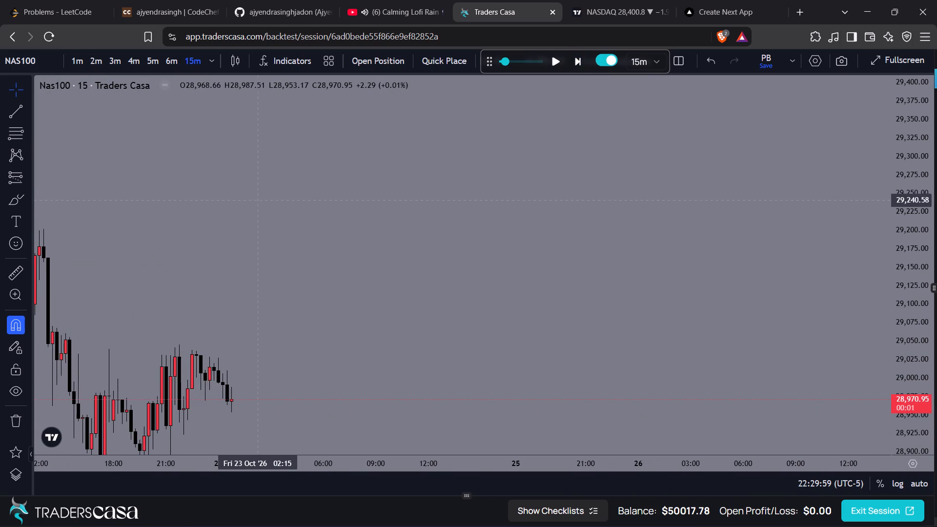
Place a vertical line at 02:00 on 23 October.
key("alt+v")
left_click_drag(289, 206, 341, 146)
Advance the 15-minute replay to the 01:45 candle, just before the vertical line.
triple_click(573, 59)
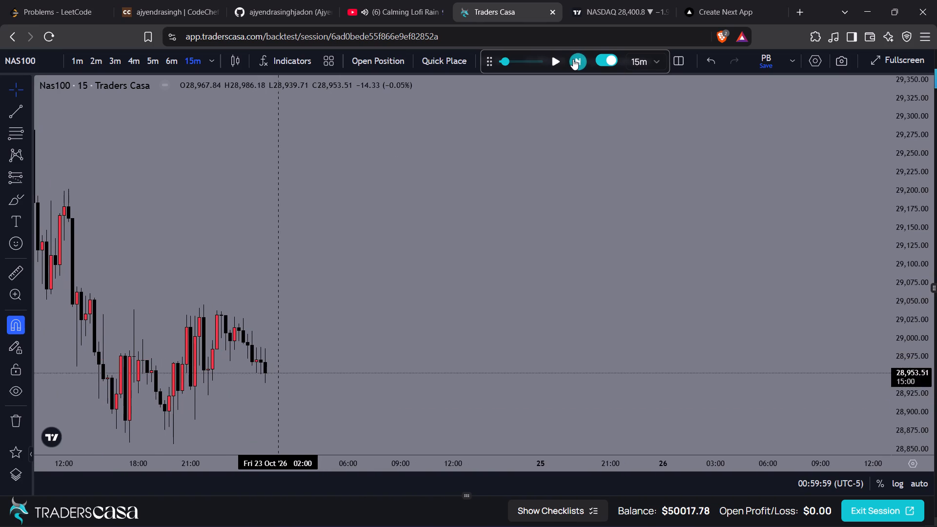
left_click(573, 59)
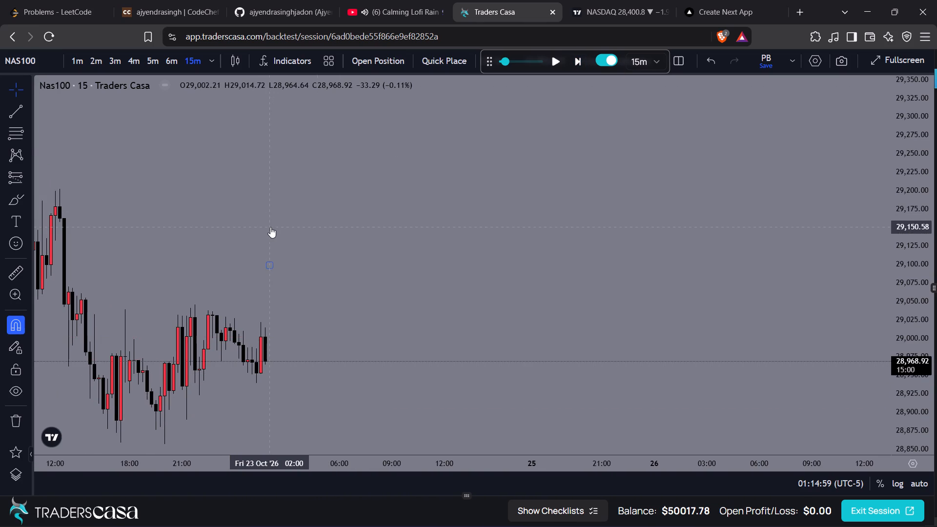
Delete the vertical line at 02:00 on 23 October.
left_click(270, 227)
key("Delete")
Switch the NAS100 chart to the one-minute timeframe.
key("1")
key("Return")
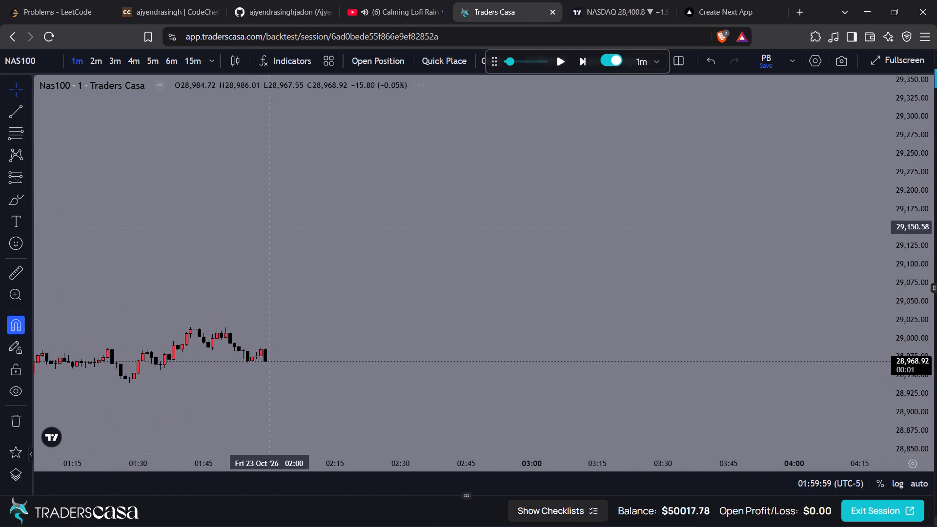
Advance the one-minute replay candle by candle to 02:04 on 23 October.
left_click_drag(400, 293, 523, 120)
left_click_drag(914, 403, 903, 23)
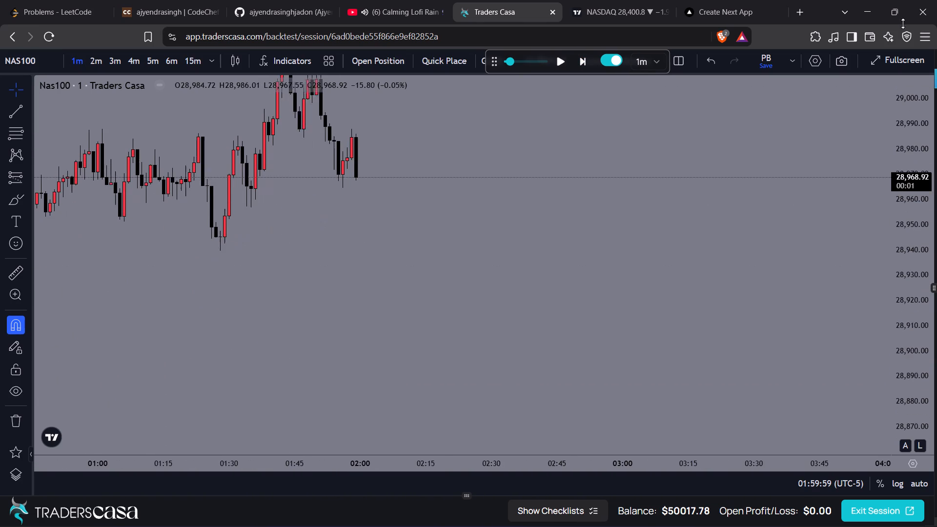
left_click_drag(903, 23, 902, 20)
left_click_drag(917, 355, 926, 159)
left_click_drag(581, 206, 642, 286)
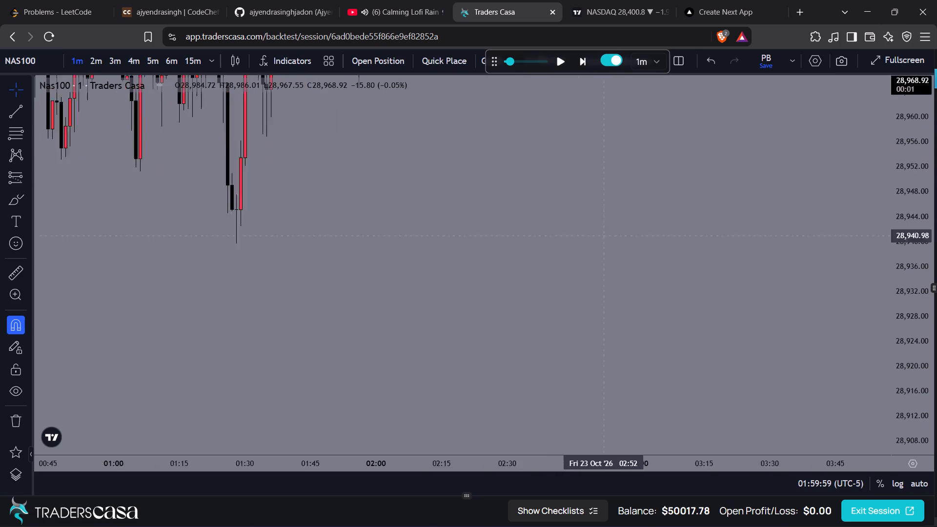
left_click_drag(642, 286, 793, 501)
scroll(625, 300, "up", 2)
left_click_drag(918, 128, 894, 254)
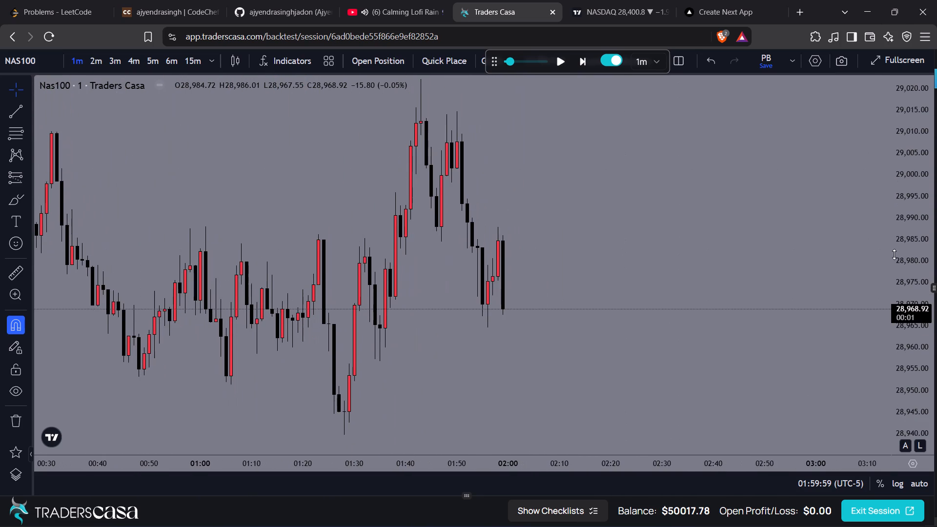
left_click_drag(679, 240, 700, 221)
scroll(560, 231, "up", 1)
scroll(560, 231, "down", 1)
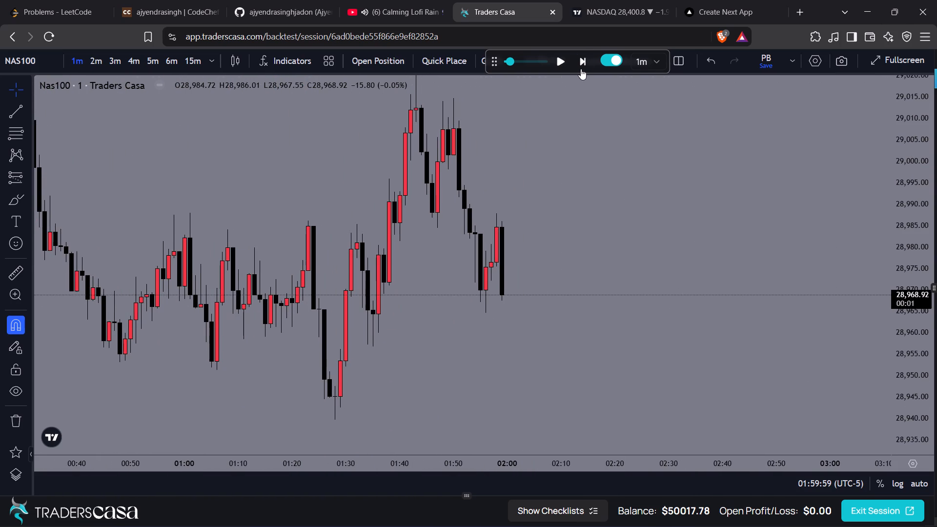
scroll(581, 69, "down", 1)
left_click(580, 68)
left_click(582, 67)
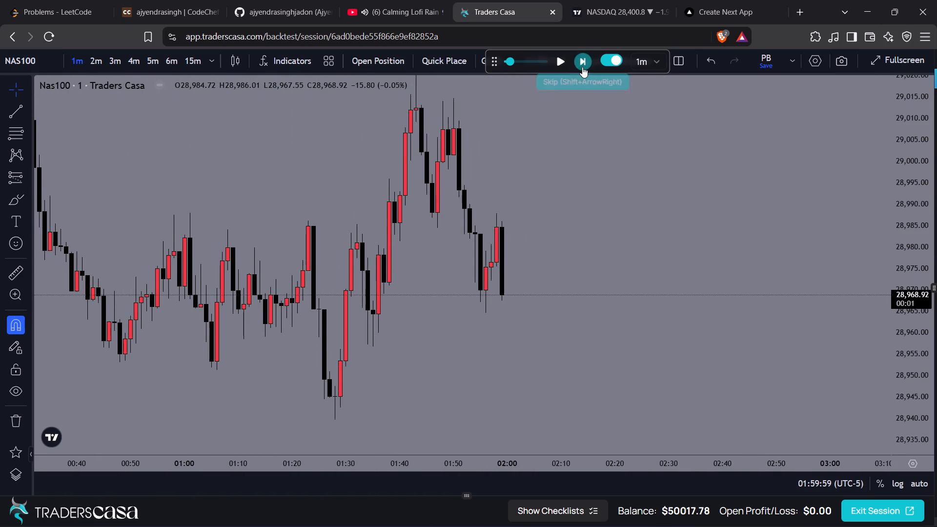
left_click(582, 67)
left_click(582, 67)
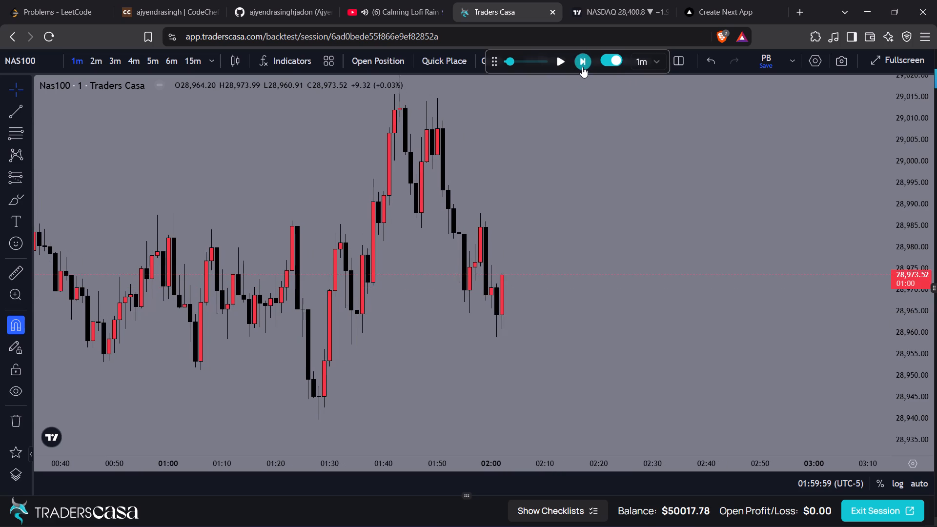
left_click(582, 67)
left_click(582, 67)
left_click(582, 67)
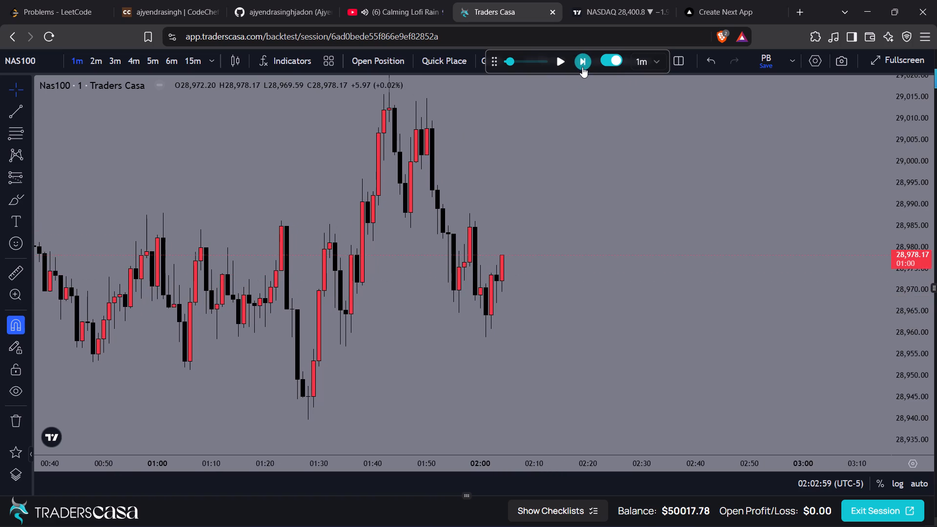
Advance the one-minute replay to the 02:14 candle on 23 October.
left_click(582, 67)
left_click(582, 67)
left_click(582, 67)
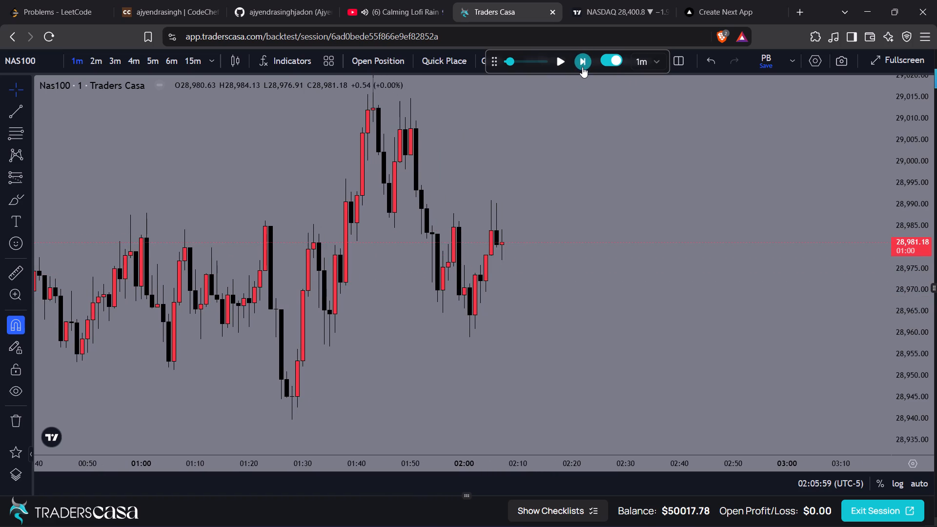
left_click(582, 67)
left_click(582, 67)
left_click(582, 67)
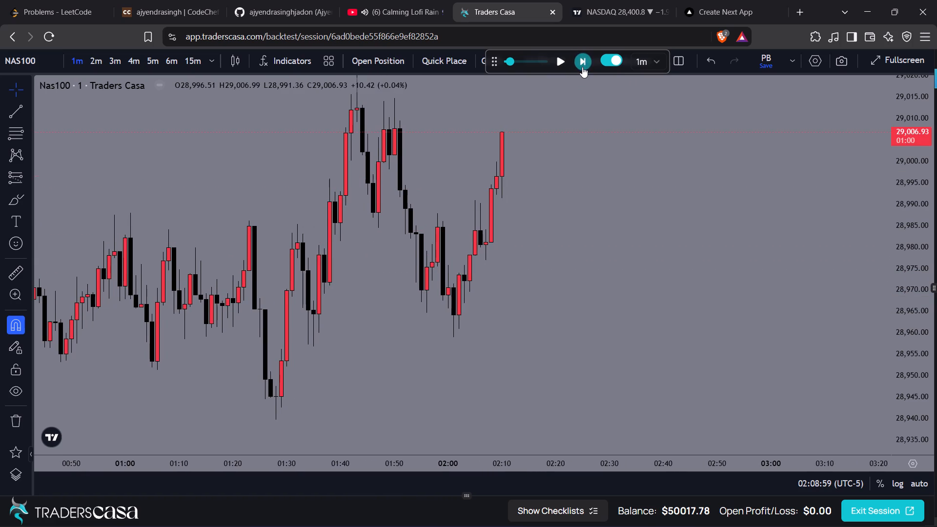
left_click(582, 67)
left_click(582, 67)
double_click(582, 67)
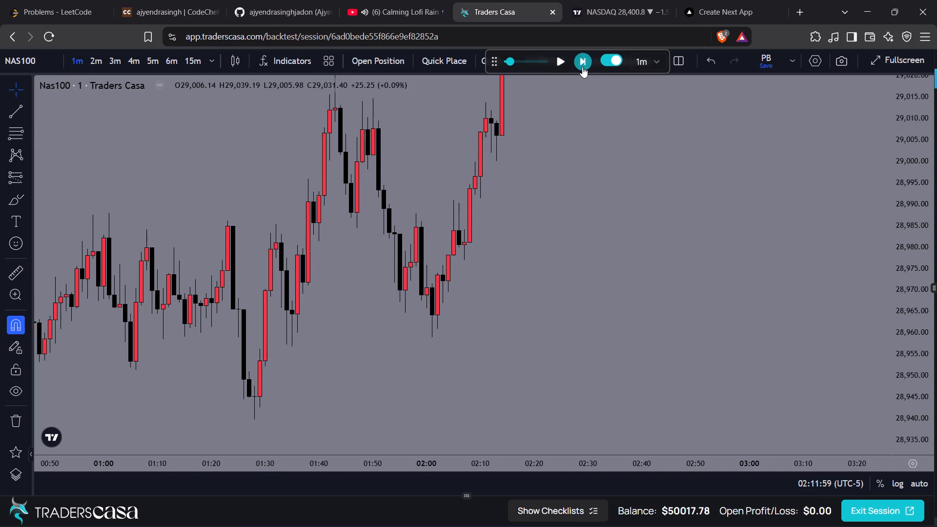
Continue the one-minute replay to the 02:24 candle.
left_click_drag(558, 142, 611, 275)
left_click_drag(625, 131, 595, 269)
triple_click(590, 62)
left_click(590, 62)
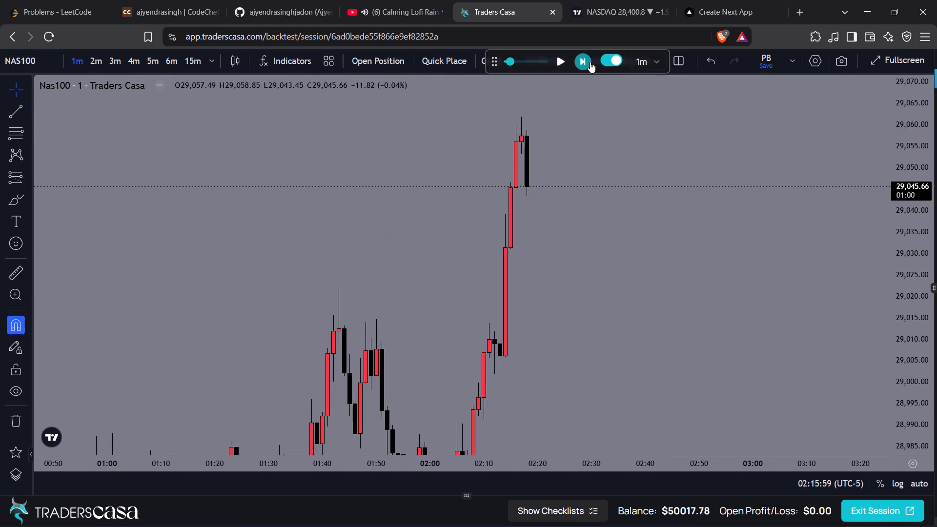
triple_click(585, 60)
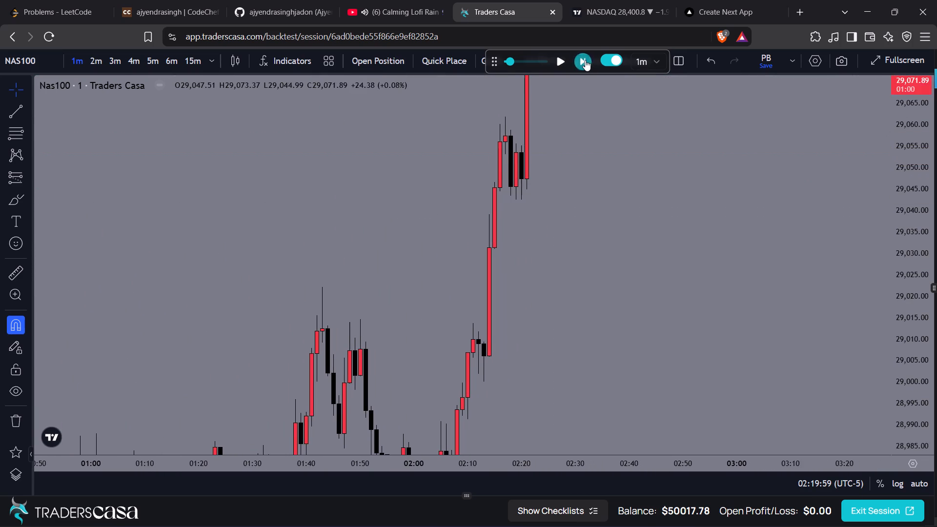
double_click(585, 60)
Advance the one-minute replay to the 02:37 candle on 23 October.
left_click_drag(573, 111, 555, 202)
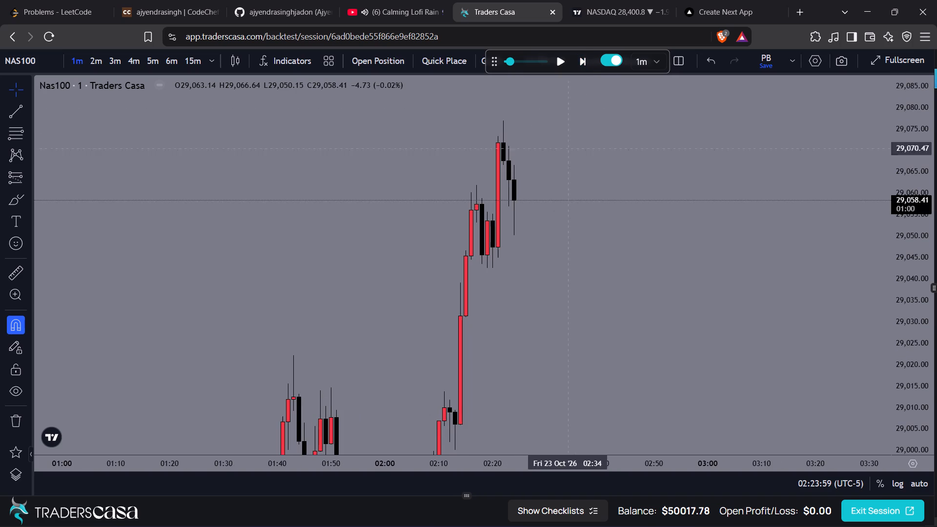
double_click(586, 61)
left_click(586, 61)
triple_click(586, 61)
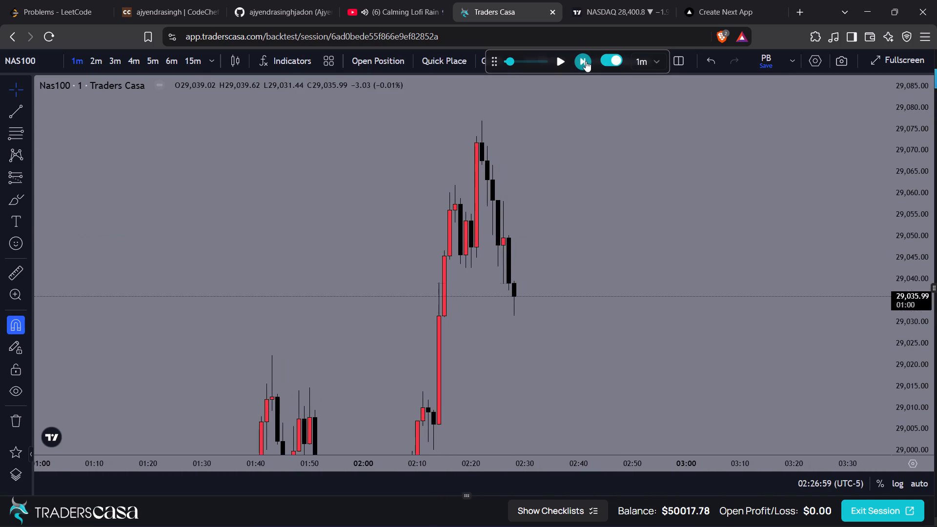
double_click(586, 61)
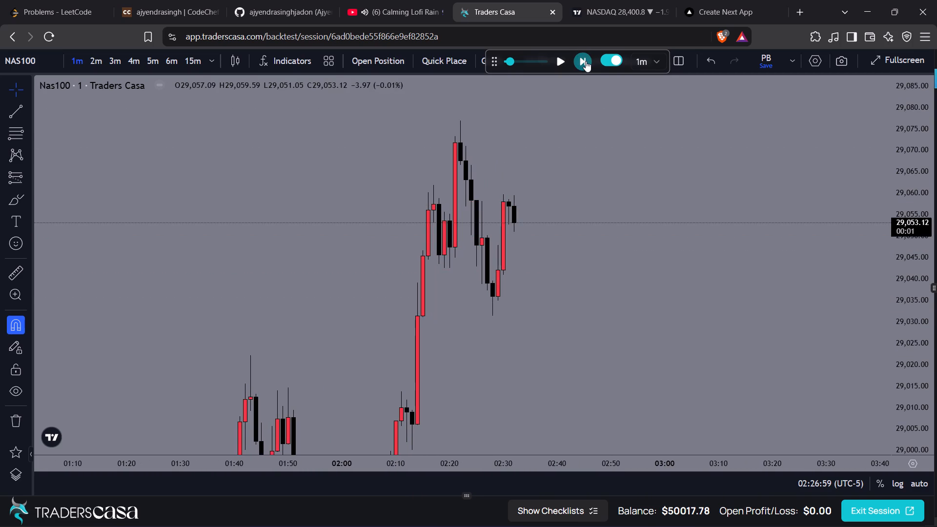
triple_click(586, 61)
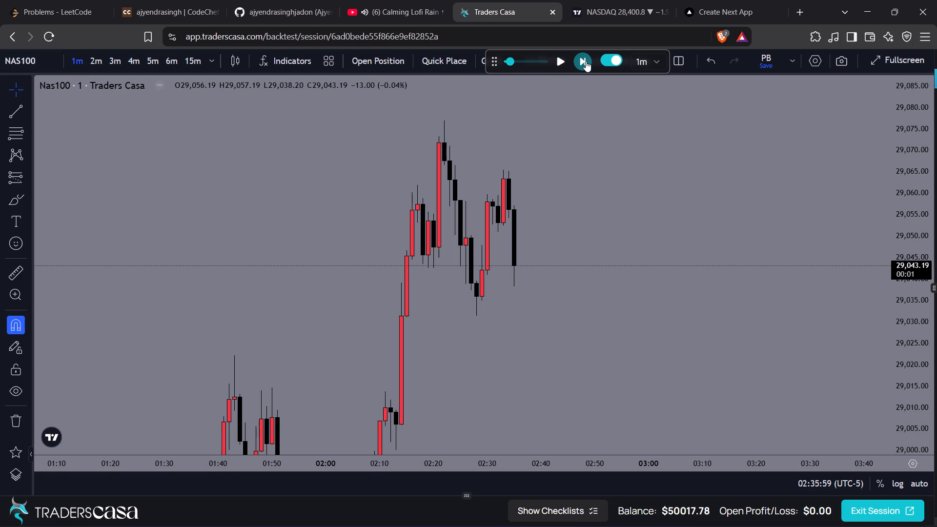
left_click(586, 61)
left_click(586, 61)
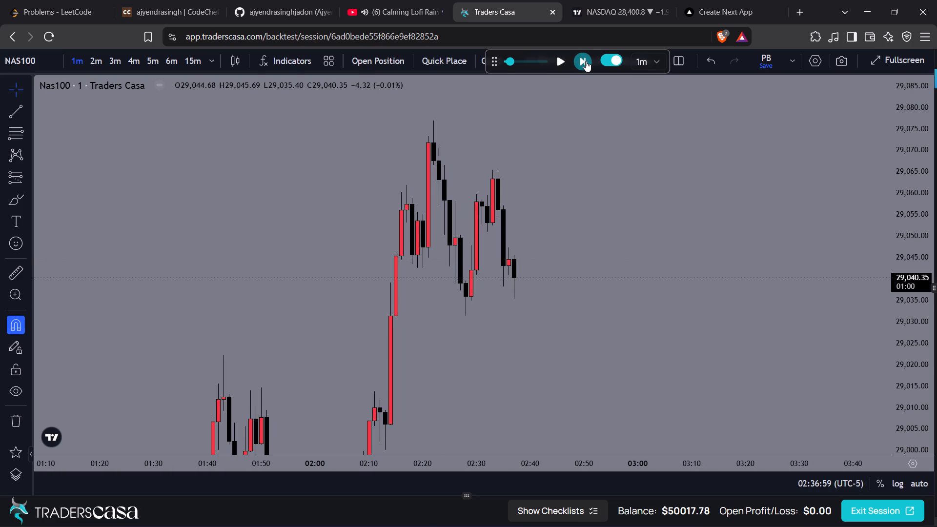
Step the one-minute replay forward to the 02:47 candle.
scroll(561, 223, "down", 1)
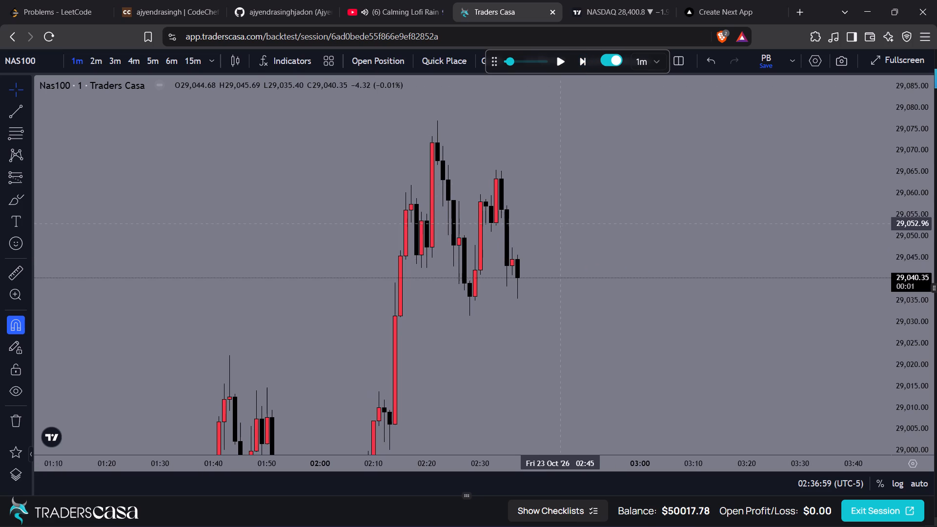
scroll(561, 223, "down", 1)
scroll(555, 209, "up", 2)
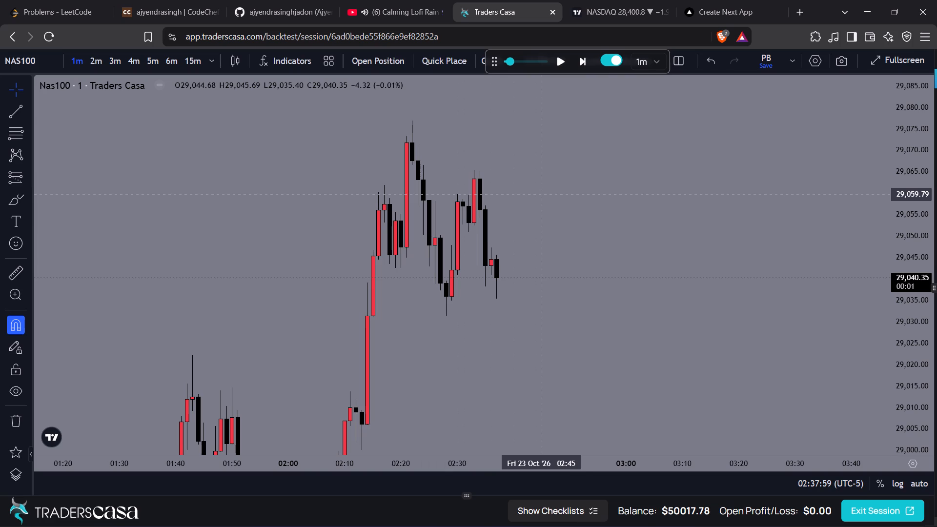
left_click(582, 63)
left_click(582, 63)
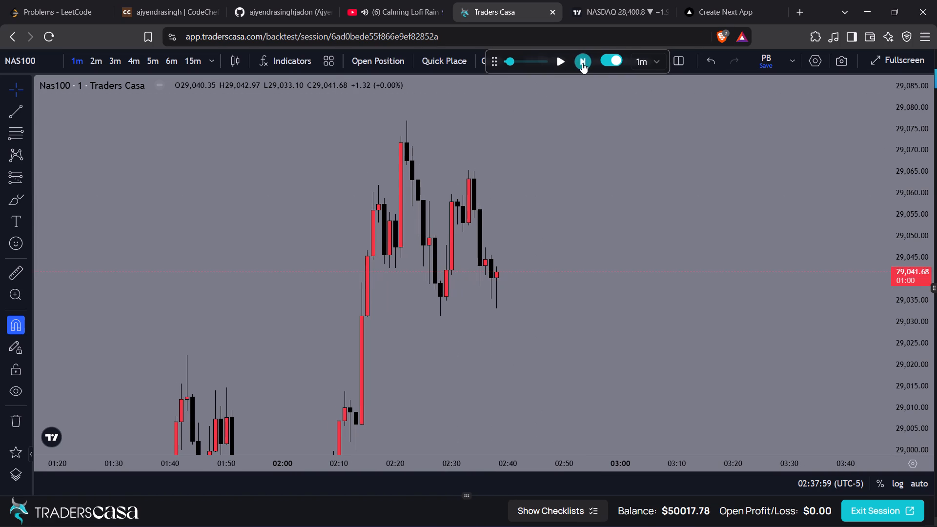
left_click(582, 63)
left_click(582, 63)
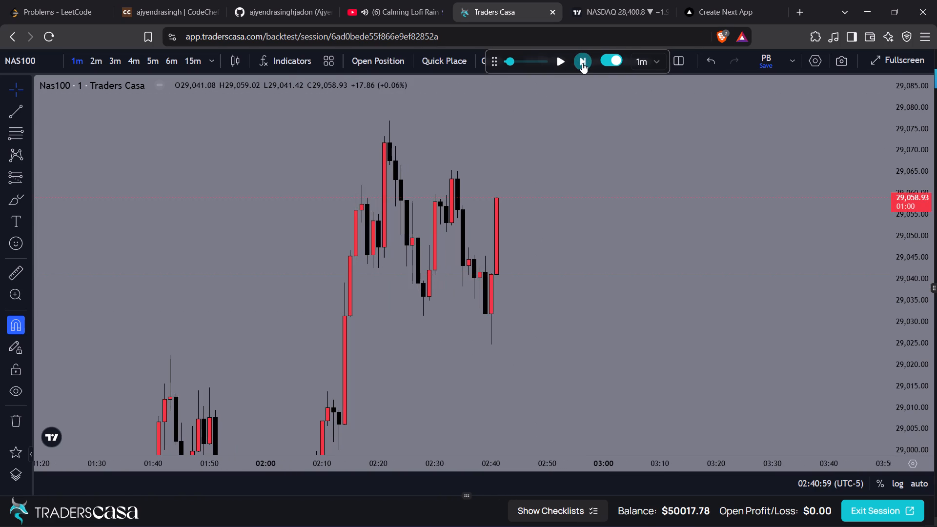
left_click(582, 63)
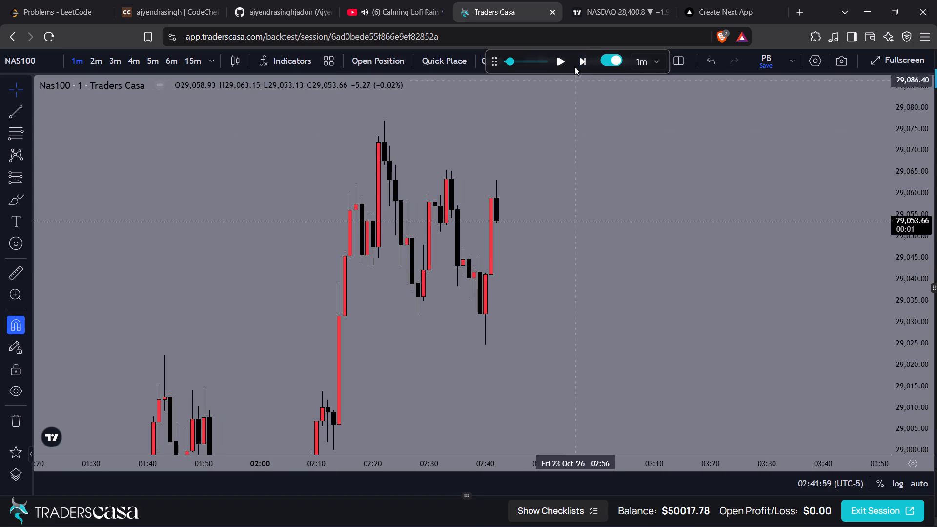
left_click(580, 59)
left_click(580, 59)
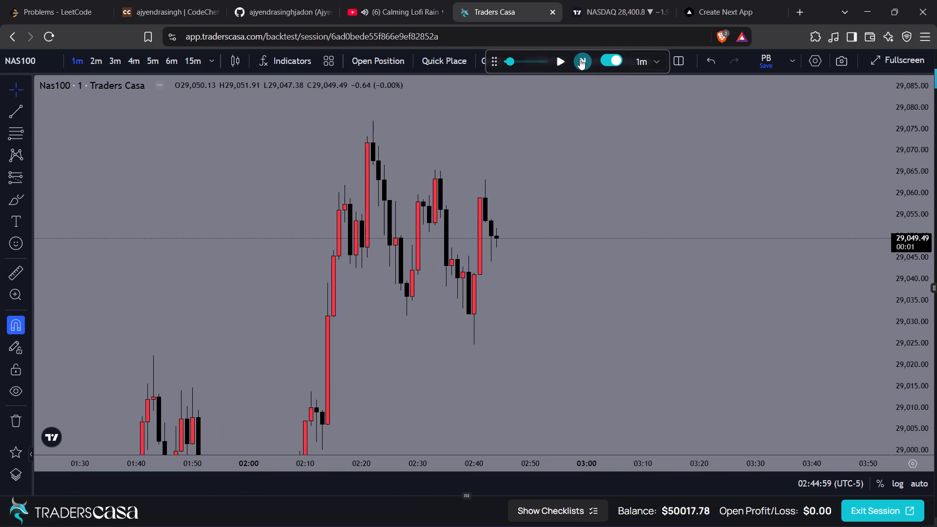
left_click(580, 59)
left_click(580, 59)
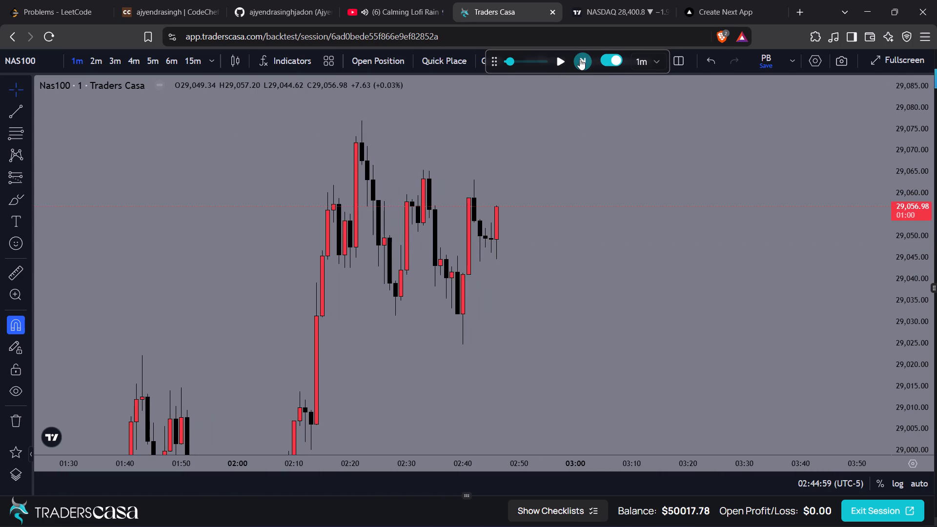
left_click(580, 59)
Step the one-minute replay forward to the 02:52 candle on 23 October.
left_click_drag(569, 150, 510, 179)
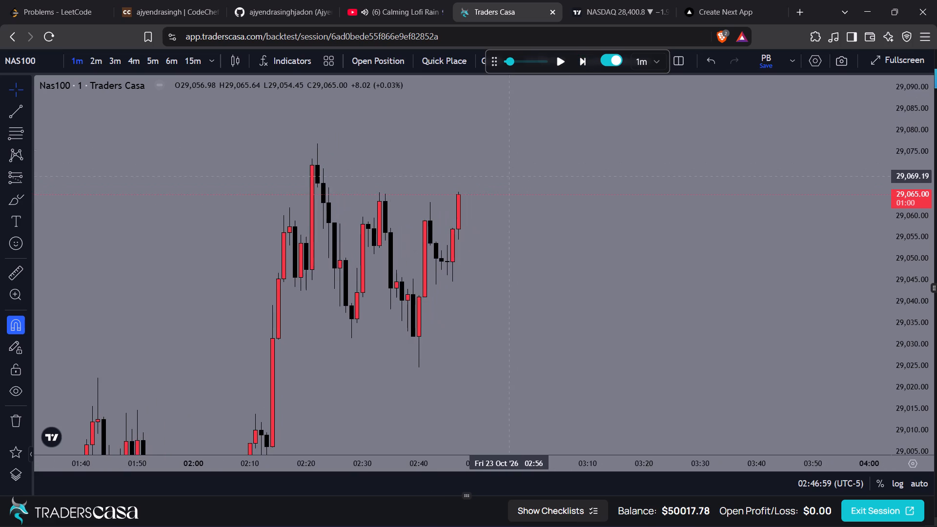
scroll(507, 194, "down", 8)
scroll(507, 194, "up", 5)
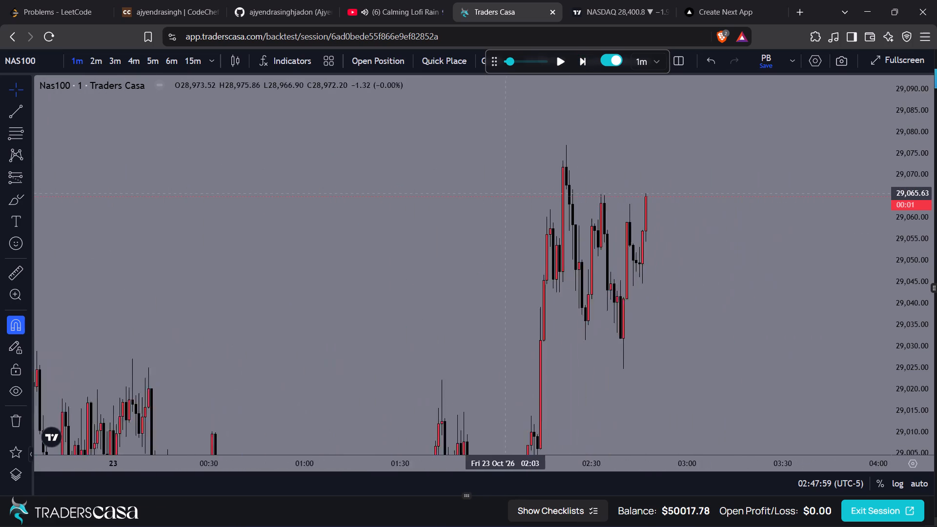
scroll(507, 194, "up", 2)
left_click_drag(588, 106, 523, 70)
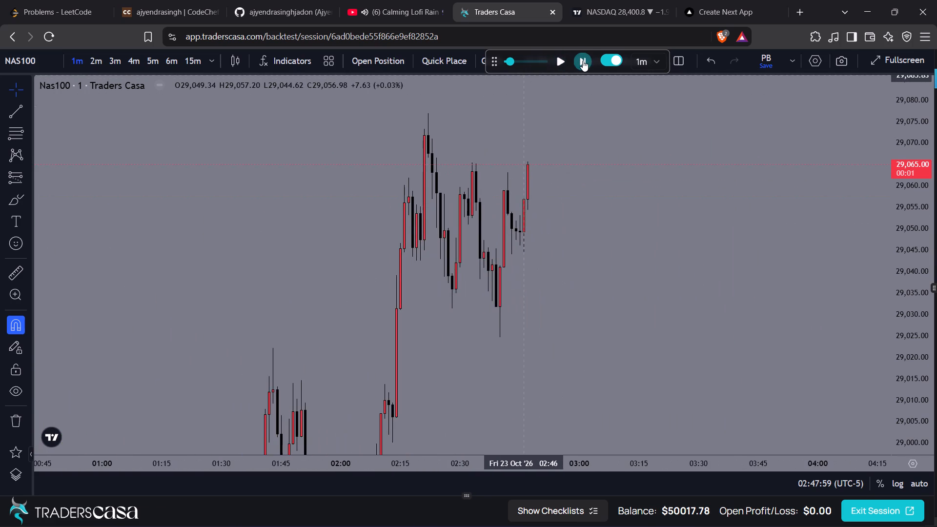
triple_click(583, 61)
left_click_drag(583, 125, 537, 181)
scroll(537, 181, "up", 1)
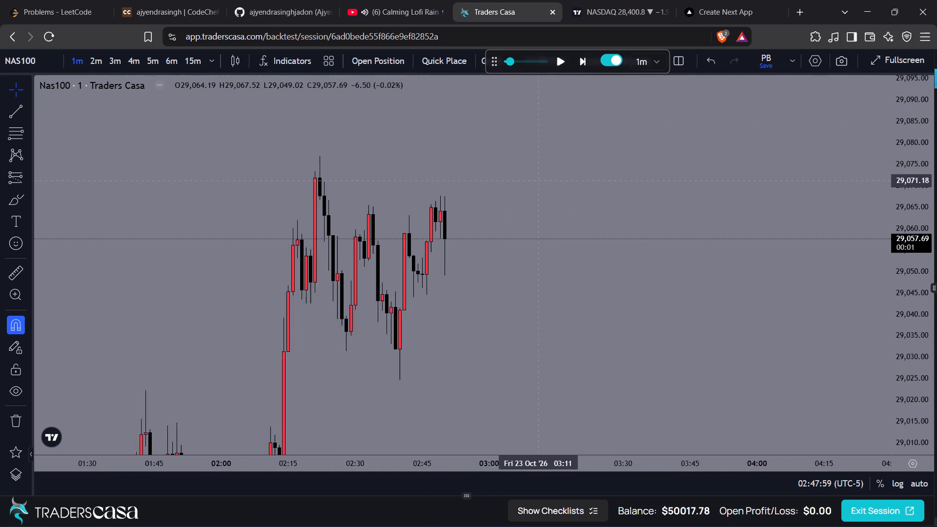
scroll(537, 181, "up", 1)
left_click(579, 61)
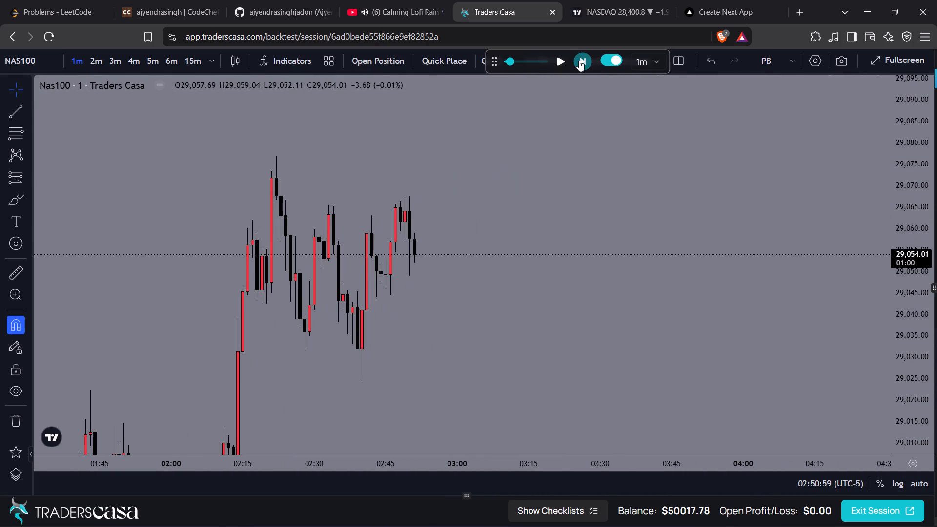
left_click(579, 61)
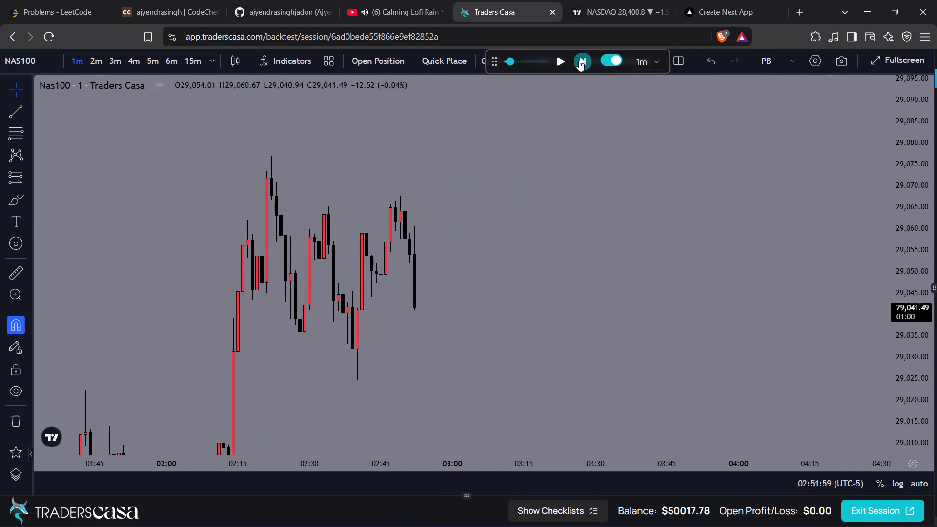
Step the one-minute replay forward to the 02:57 candle on 23 October.
left_click_drag(529, 204, 602, 184)
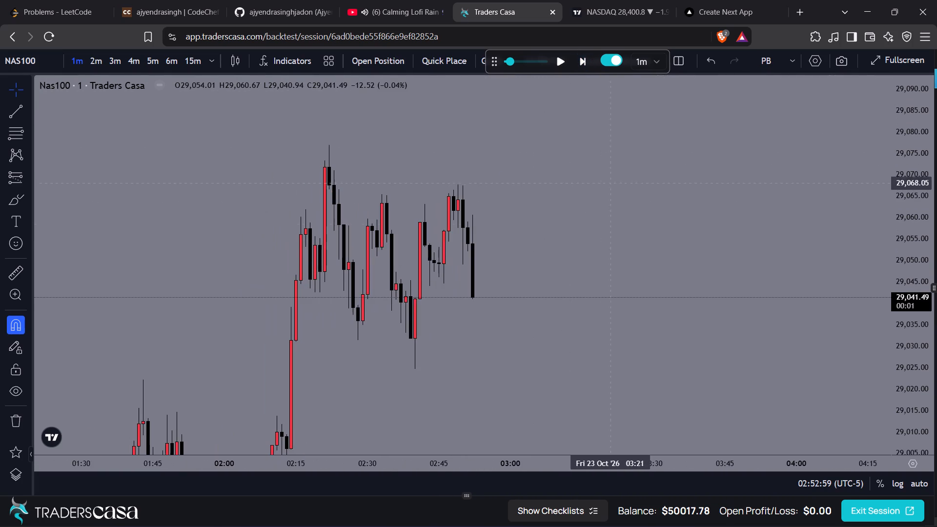
left_click_drag(922, 332, 898, 194)
scroll(658, 215, "up", 1, "ctrl")
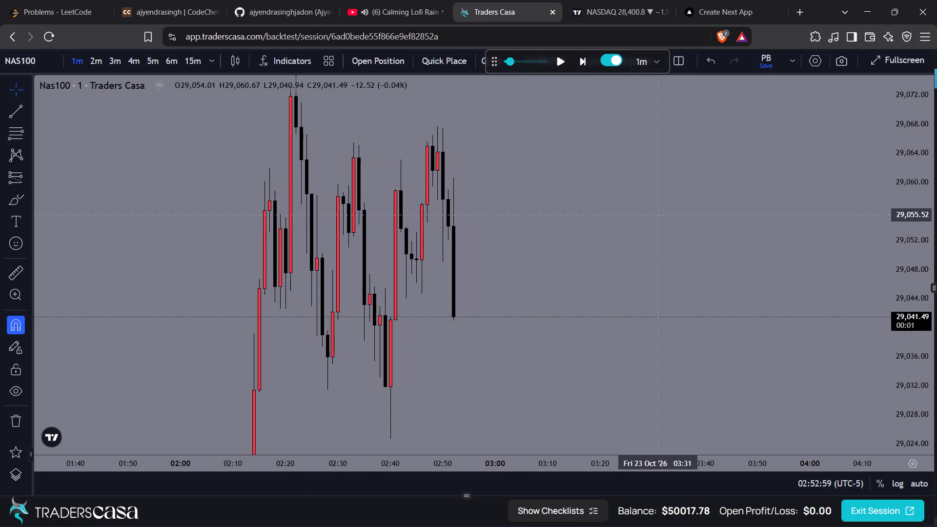
left_click_drag(632, 226, 654, 243)
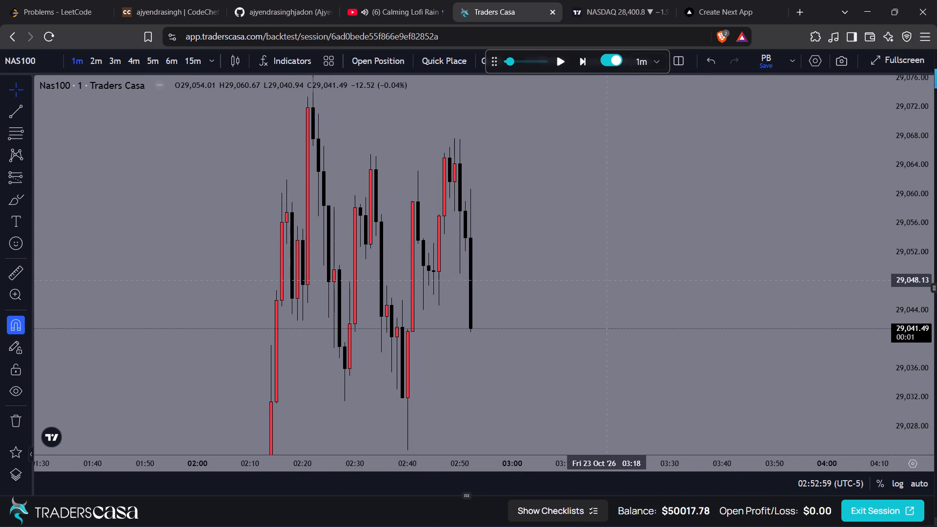
left_click_drag(592, 318, 606, 257)
left_click(586, 65)
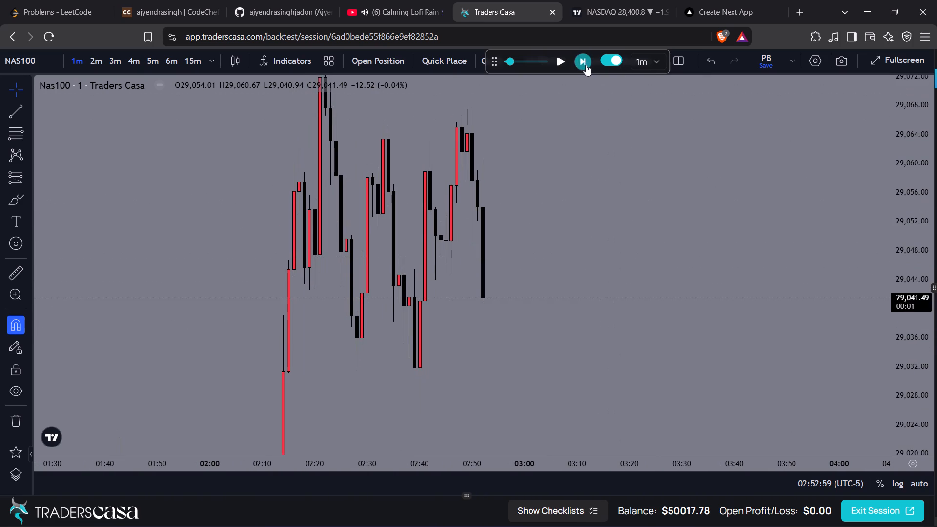
left_click(586, 65)
left_click(586, 65)
left_click(586, 65)
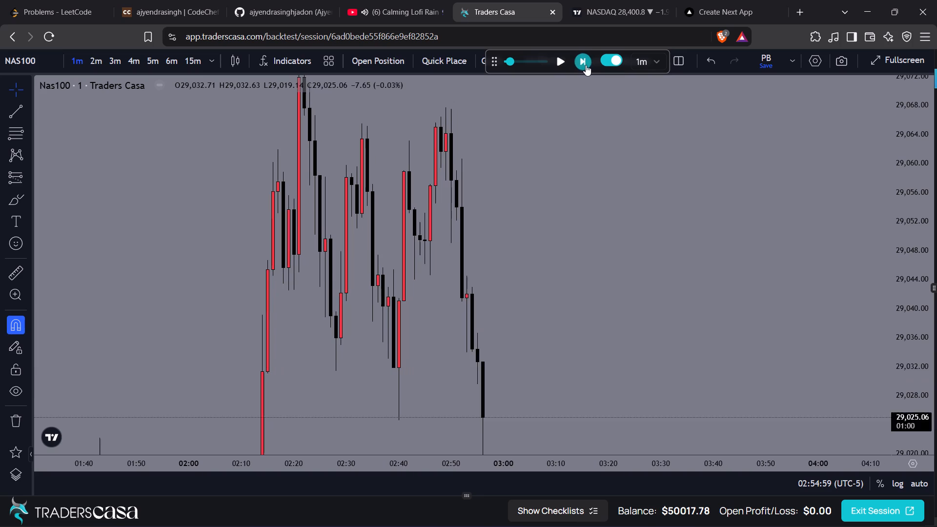
left_click(586, 65)
Advance the one-minute replay to the 03:05 candle.
left_click_drag(594, 268, 598, 208)
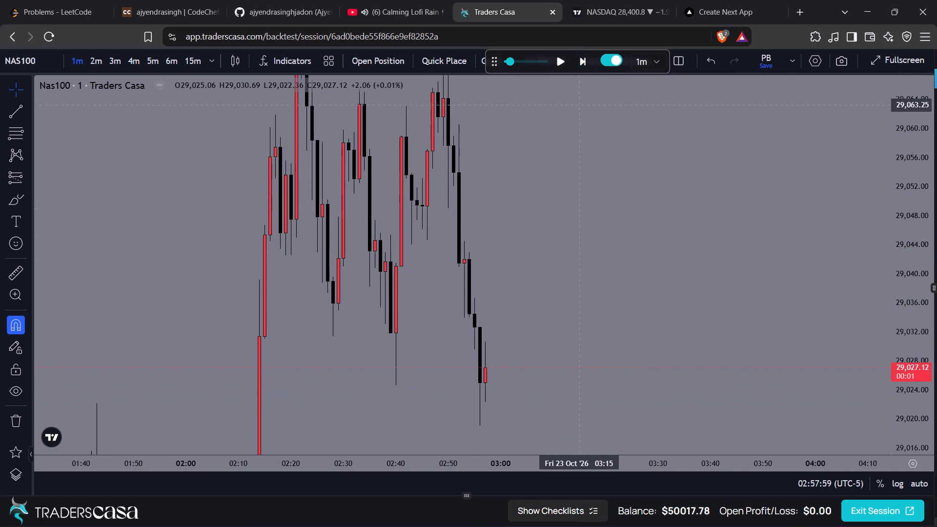
double_click(579, 67)
left_click_drag(587, 260, 595, 108)
double_click(581, 65)
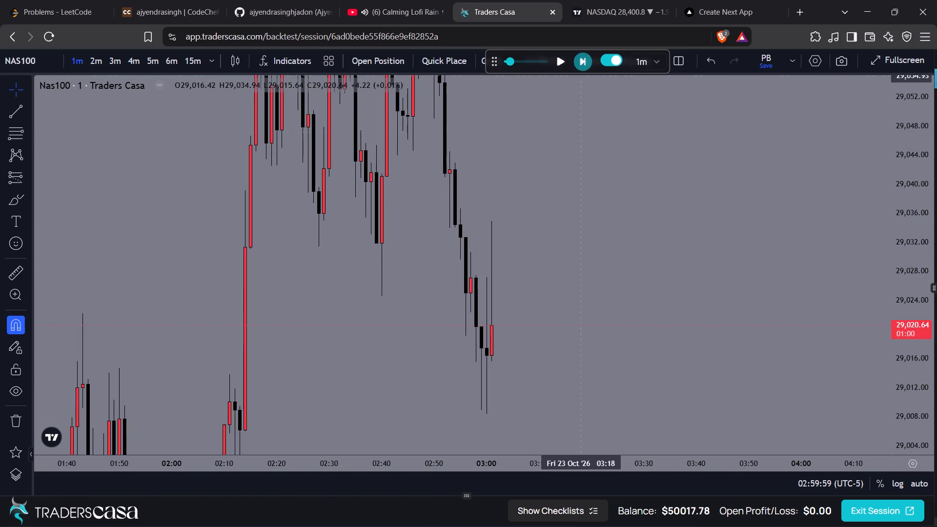
left_click_drag(585, 253, 592, 164)
double_click(584, 66)
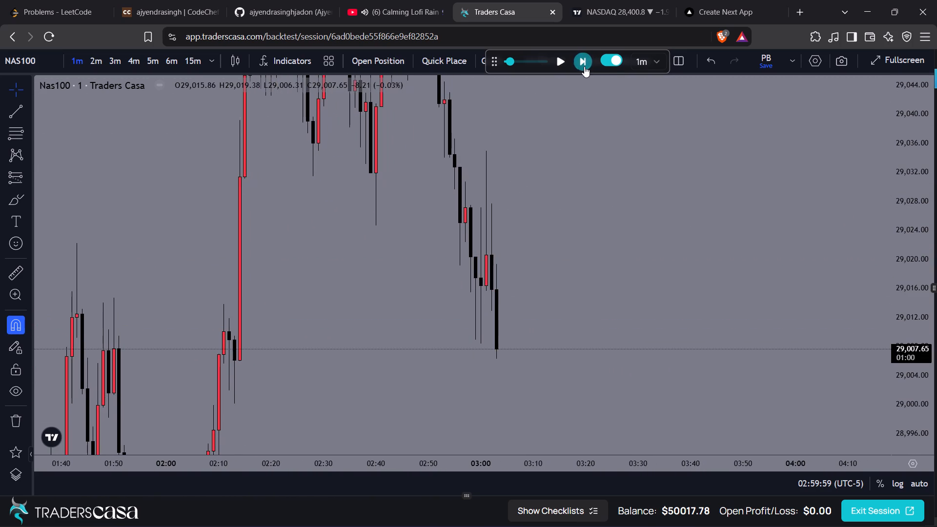
left_click(584, 66)
left_click(584, 66)
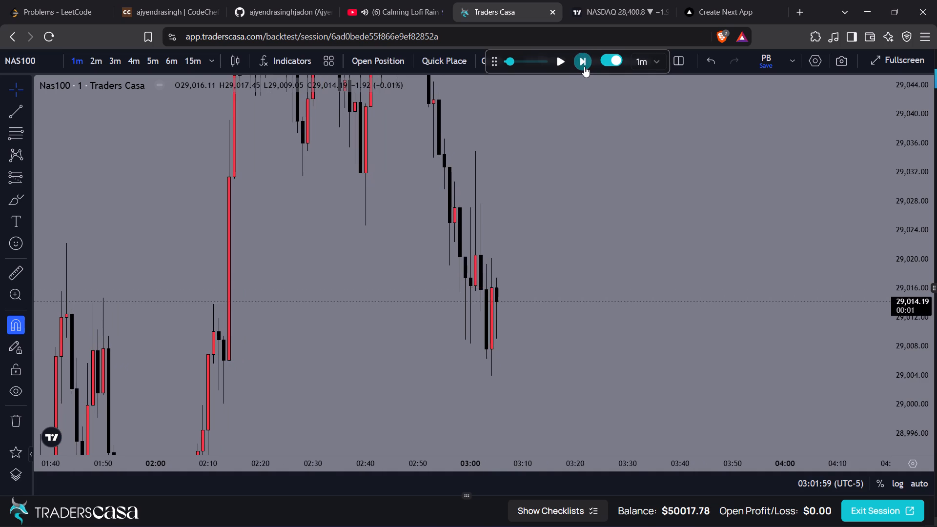
Continue the one-minute replay to the 03:12 candle on 23 October.
double_click(584, 66)
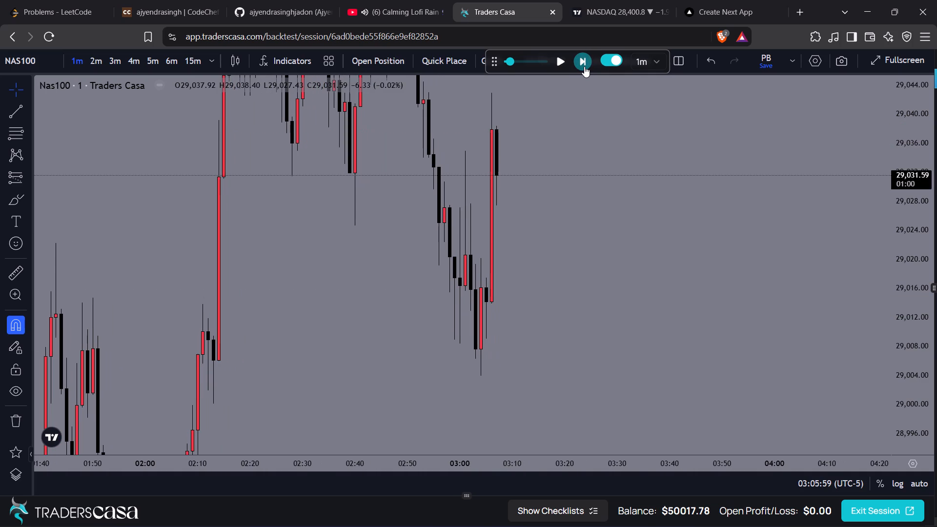
left_click(584, 66)
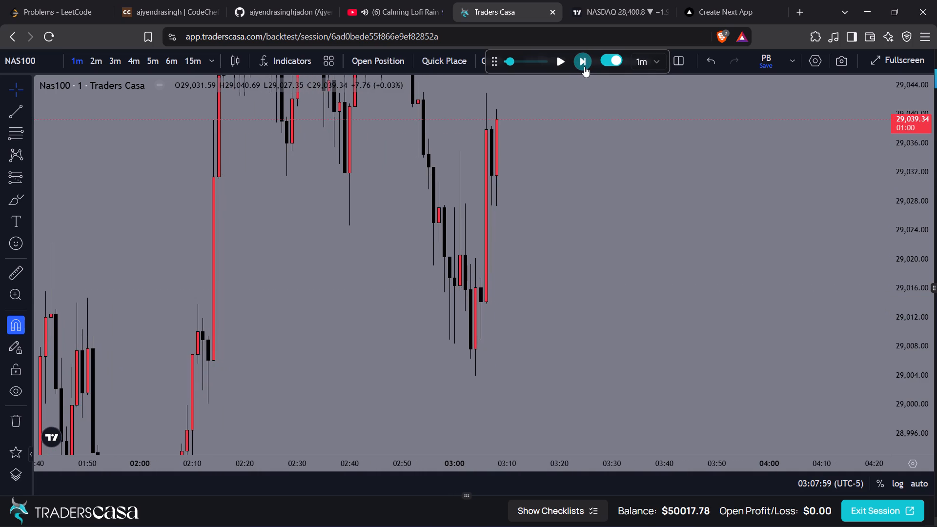
left_click(584, 66)
double_click(584, 66)
left_click(584, 66)
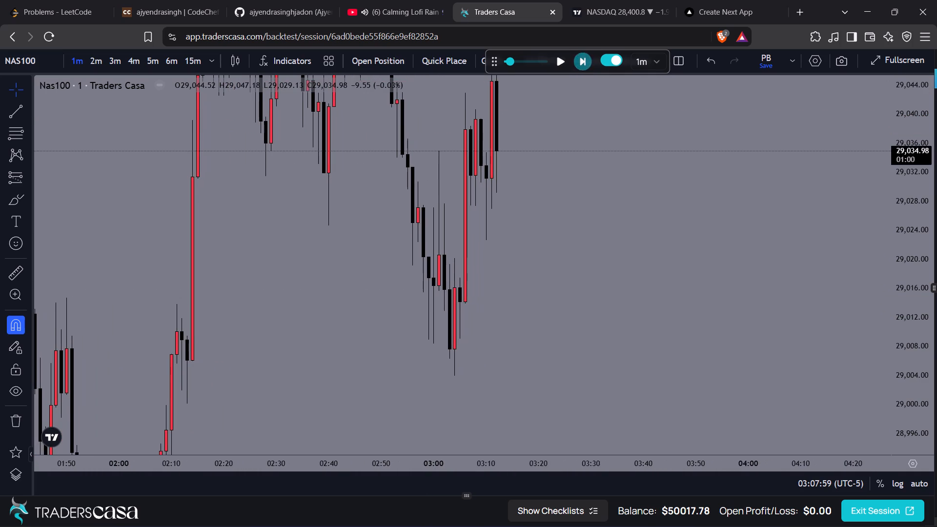
Step the one-minute replay forward to the 03:17 candle.
left_click_drag(566, 131, 586, 234)
left_click_drag(574, 261, 574, 274)
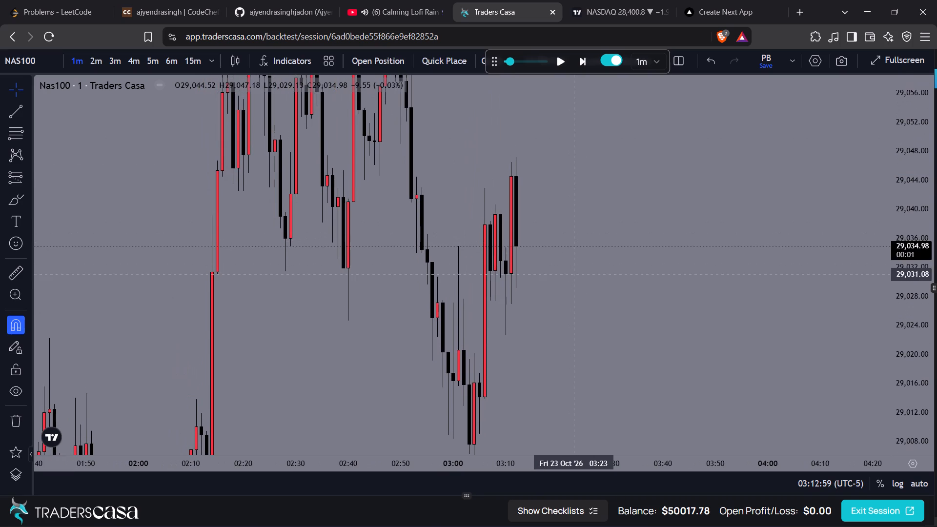
triple_click(582, 62)
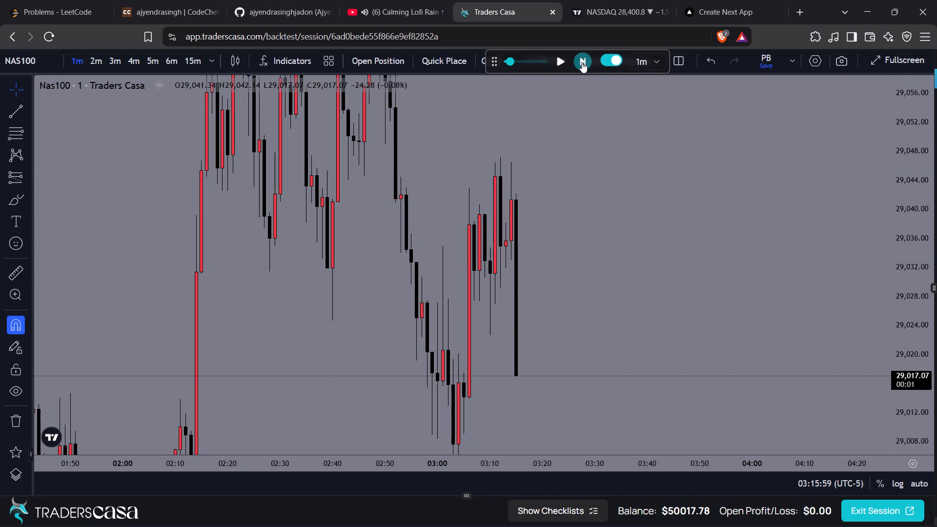
left_click(582, 62)
left_click(582, 62)
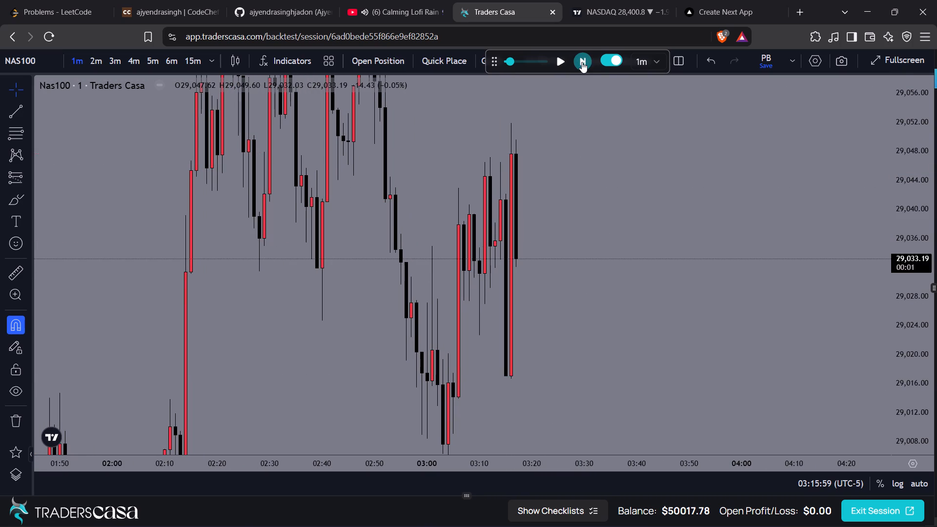
Advance the one-minute replay to the 03:30 candle on 23 October.
left_click(582, 62)
left_click(582, 62)
left_click(582, 62)
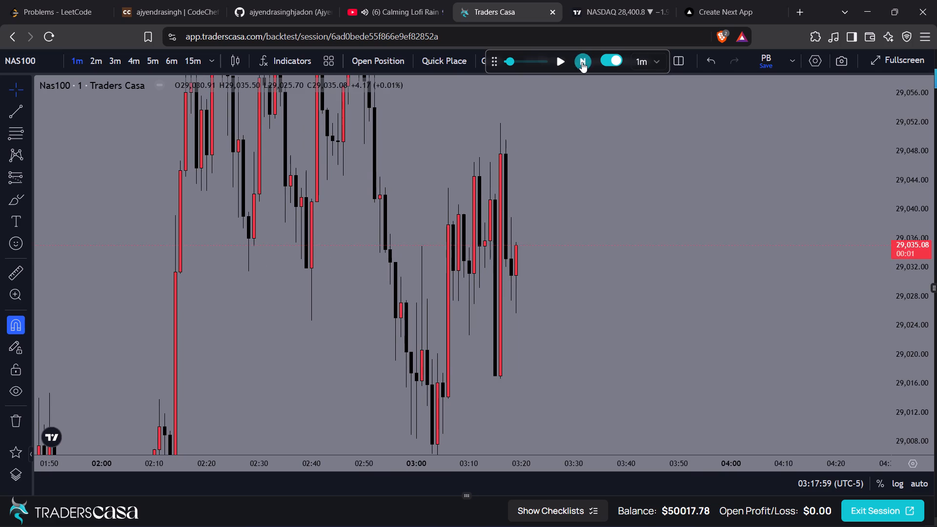
left_click(582, 62)
double_click(582, 62)
triple_click(582, 62)
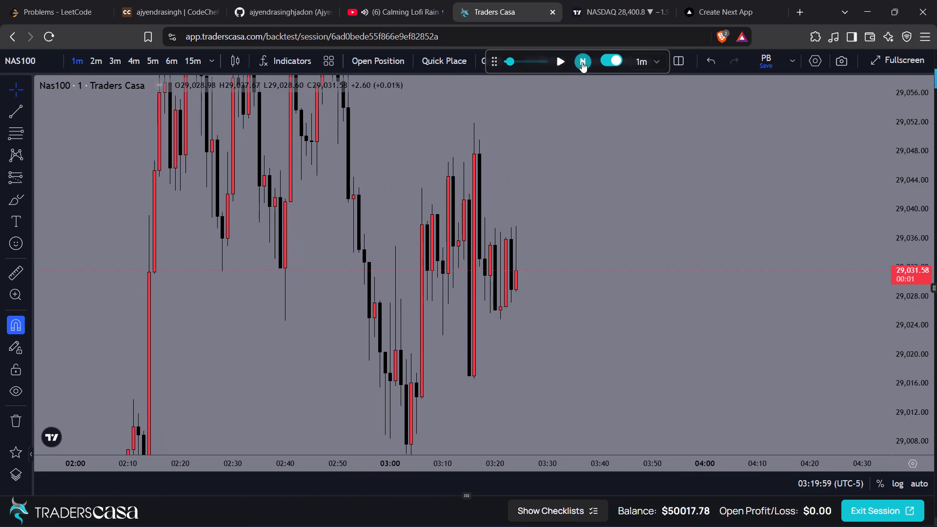
left_click(582, 62)
left_click(582, 62)
left_click(582, 62)
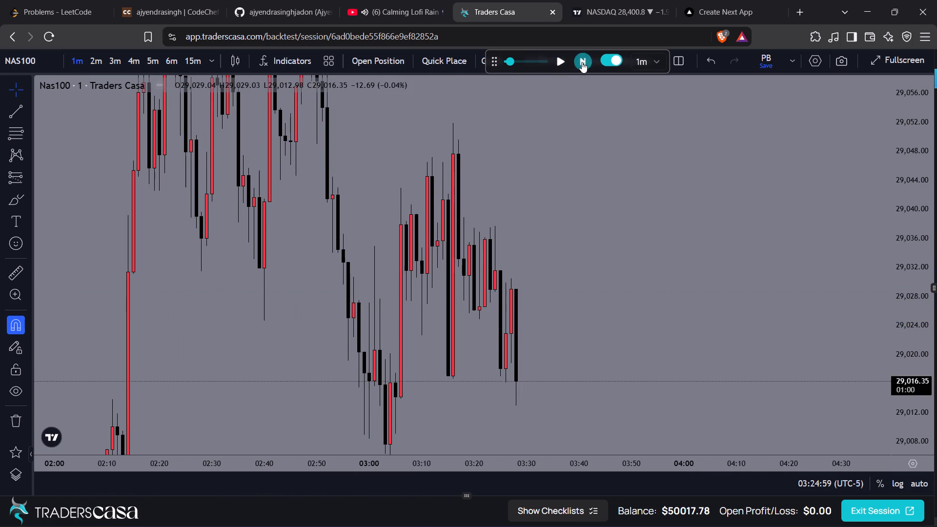
left_click(582, 62)
Continue the one-minute replay to the 03:43 candle.
left_click_drag(606, 257, 606, 108)
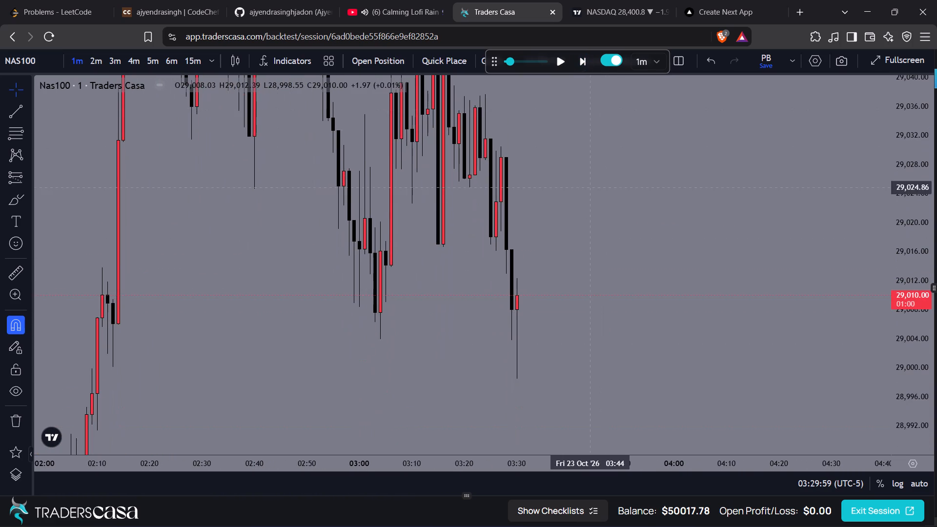
left_click(581, 64)
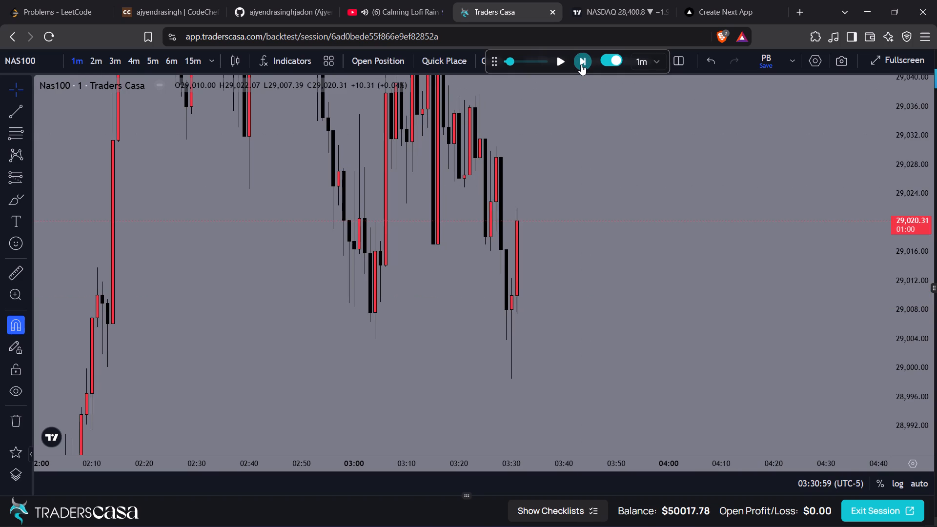
left_click(581, 64)
left_click(581, 64)
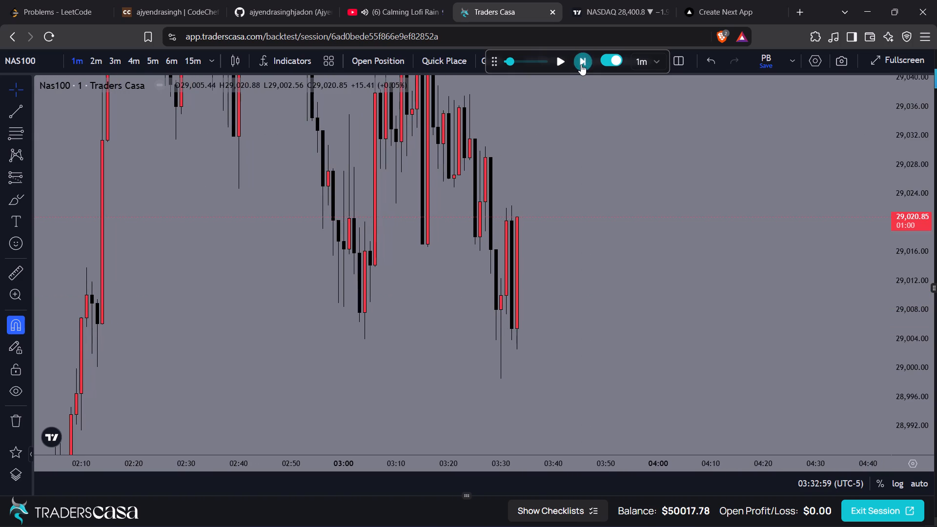
left_click(581, 64)
left_click(581, 64)
left_click(581, 64)
left_click(581, 64)
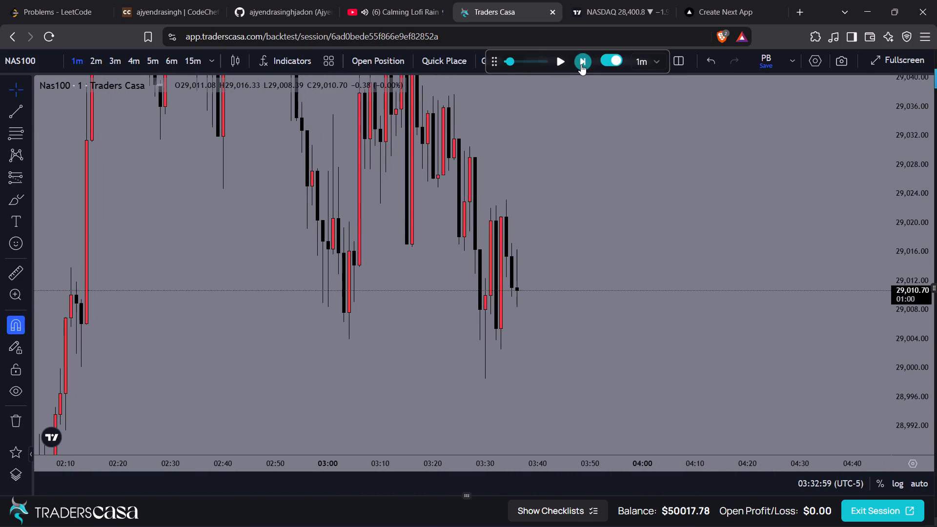
double_click(581, 64)
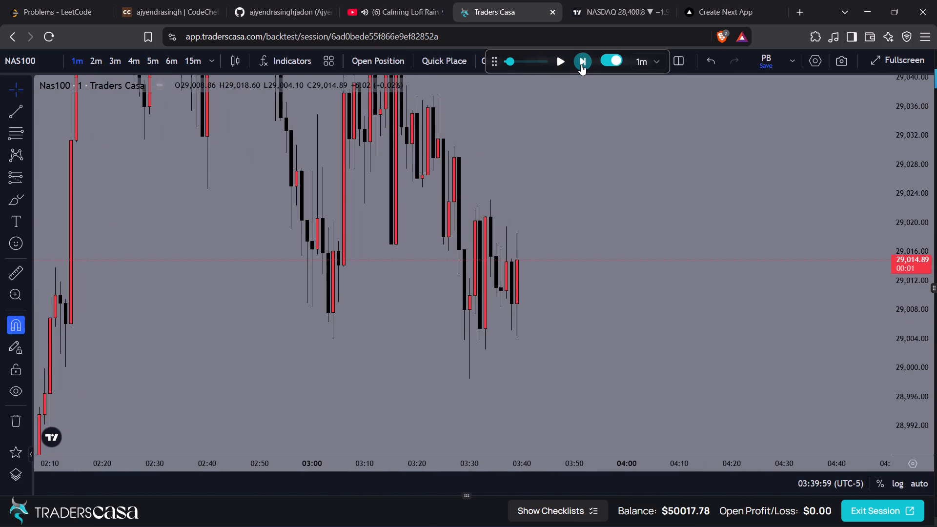
double_click(581, 64)
double_click(581, 64)
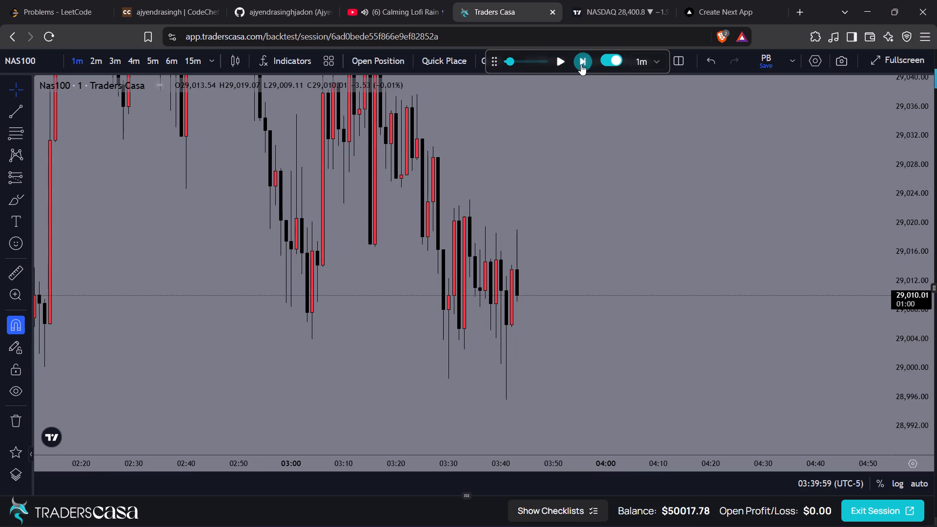
Step the one-minute replay forward to the 03:52 candle on 23 October.
left_click(581, 64)
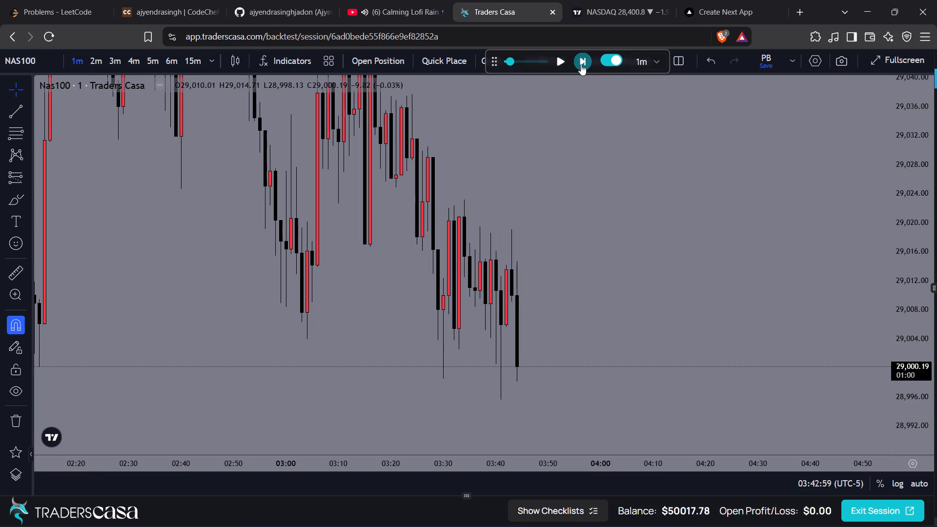
left_click(581, 64)
double_click(581, 64)
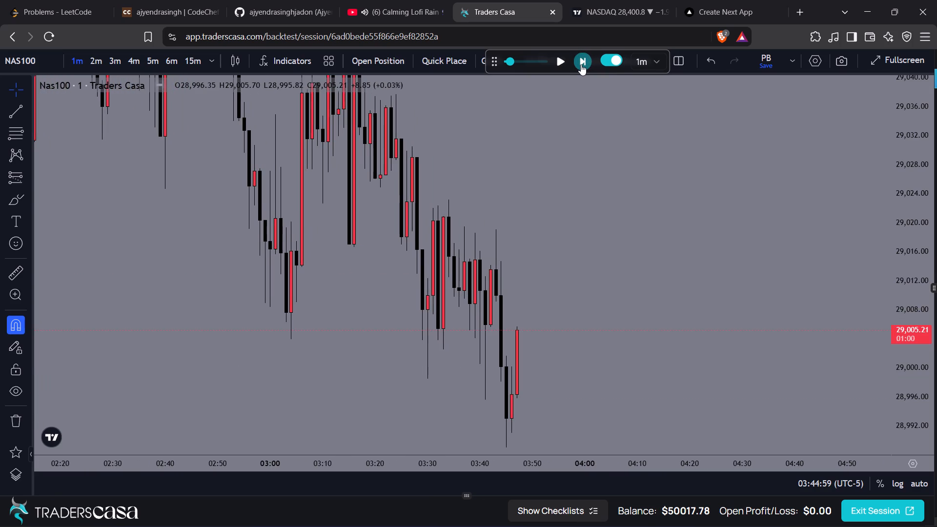
left_click(581, 64)
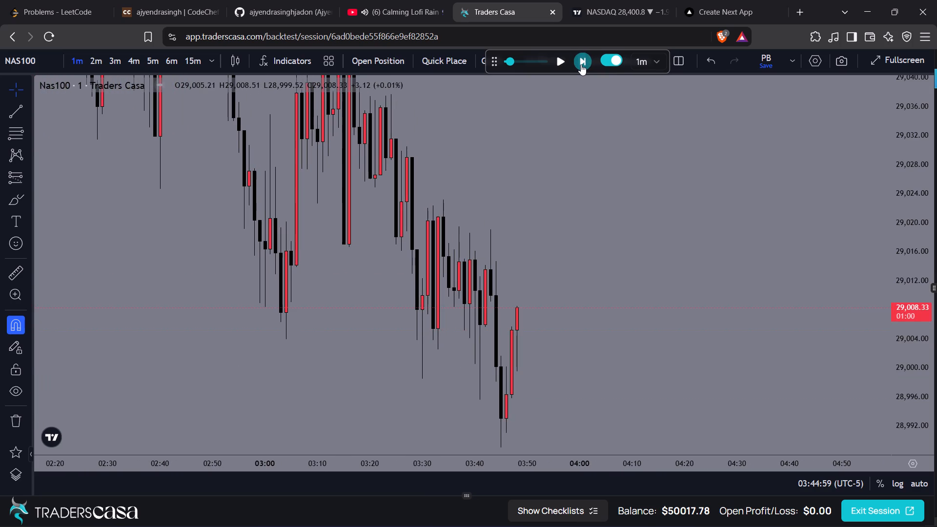
left_click(581, 64)
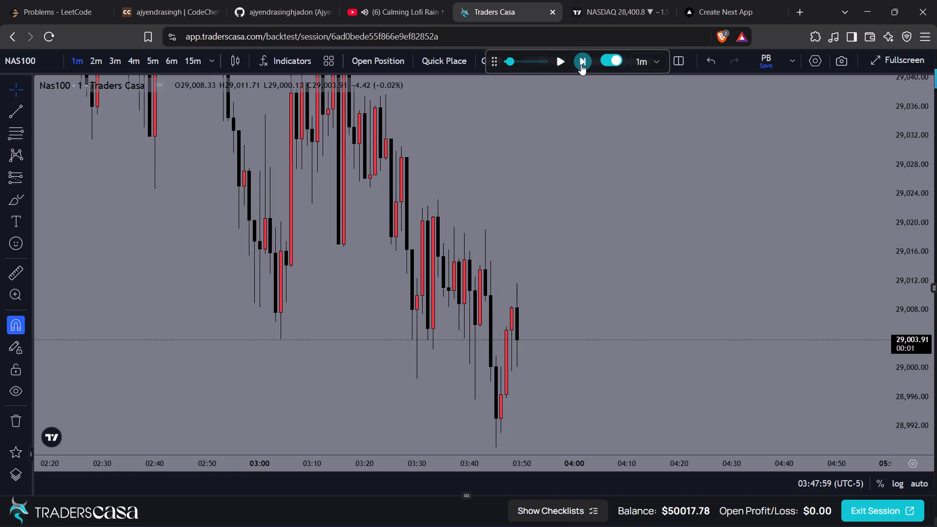
left_click(581, 64)
double_click(581, 64)
Advance the one-minute replay candle by candle to the 03:59 candle.
left_click_drag(596, 203, 596, 97)
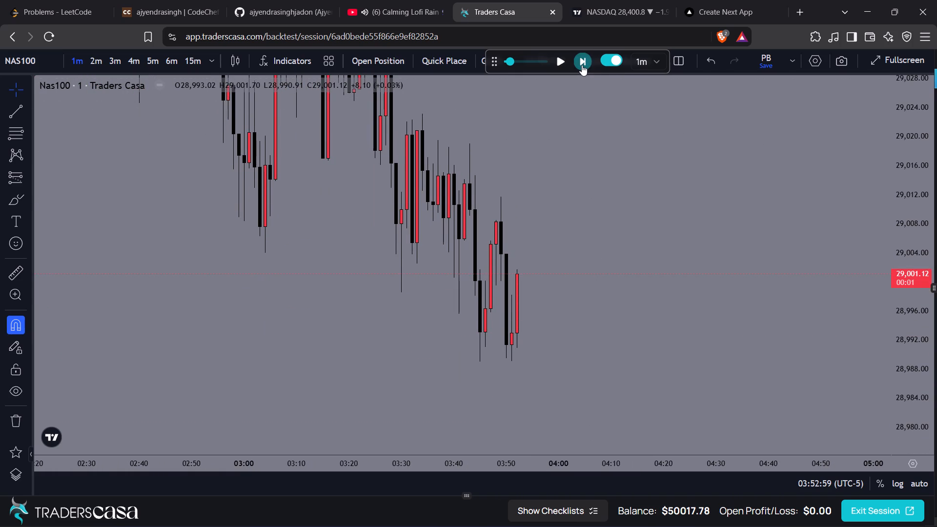
left_click(582, 65)
left_click(582, 65)
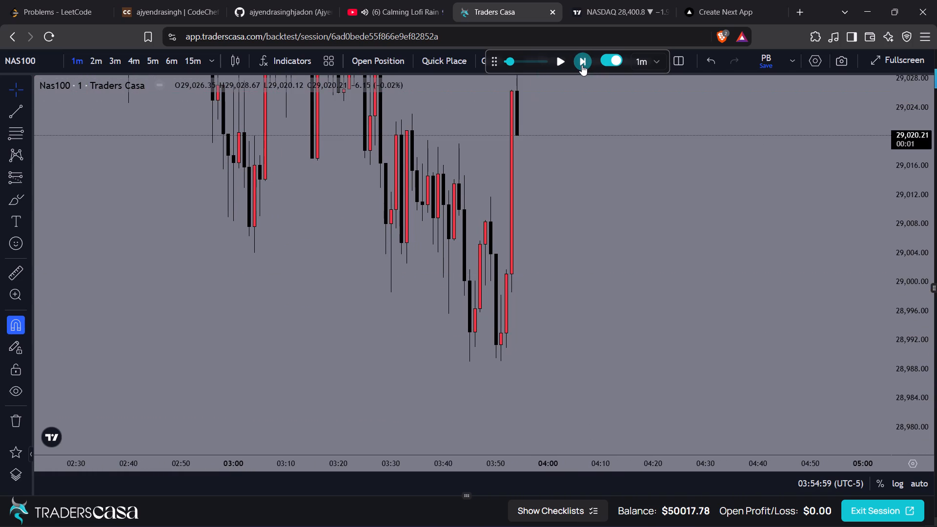
left_click(582, 65)
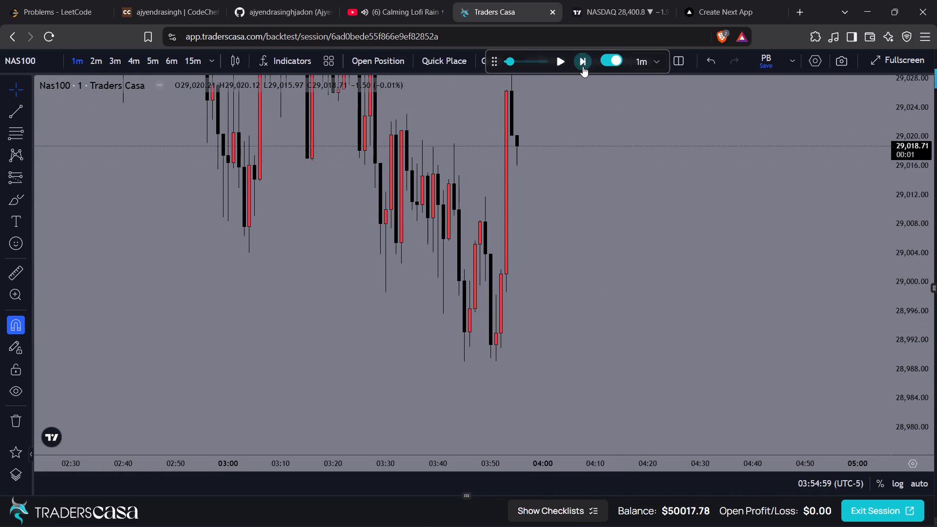
left_click(583, 66)
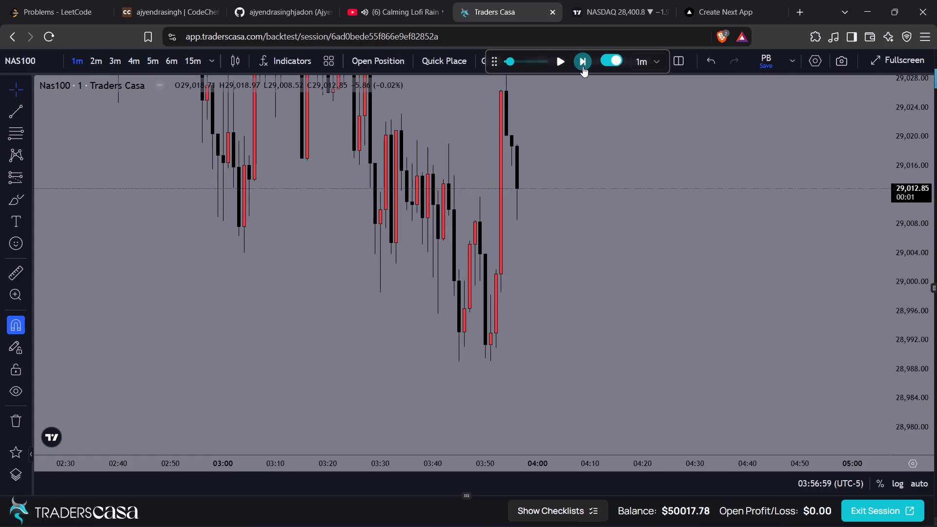
left_click(583, 65)
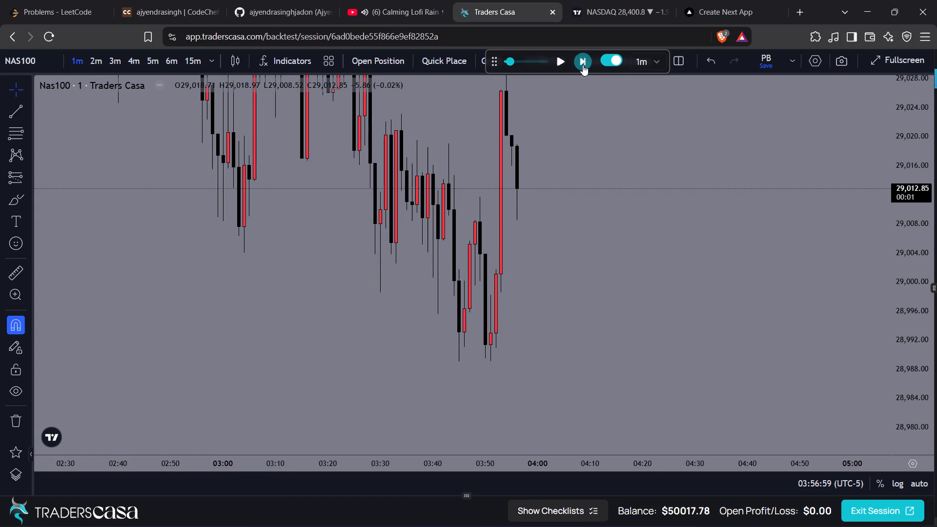
left_click(583, 65)
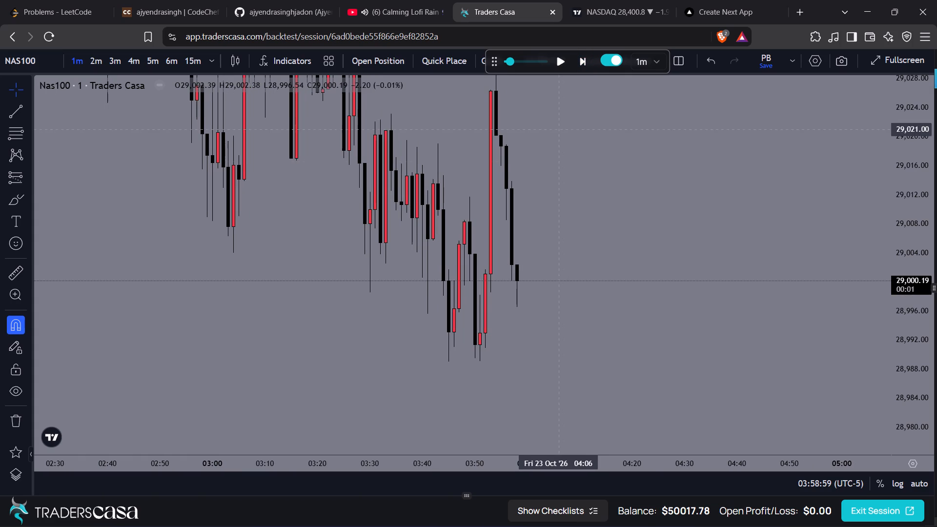
left_click_drag(562, 204, 551, 181)
left_click(579, 56)
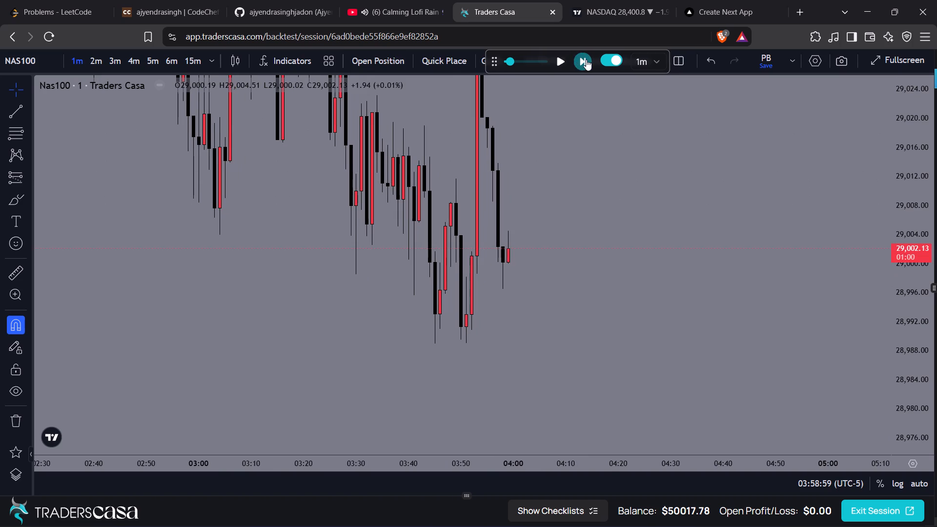
Advance the one-minute replay from 03:59 to the 04:09 candle on 23 October.
left_click(587, 60)
left_click(587, 60)
left_click_drag(575, 199, 554, 302)
left_click(578, 63)
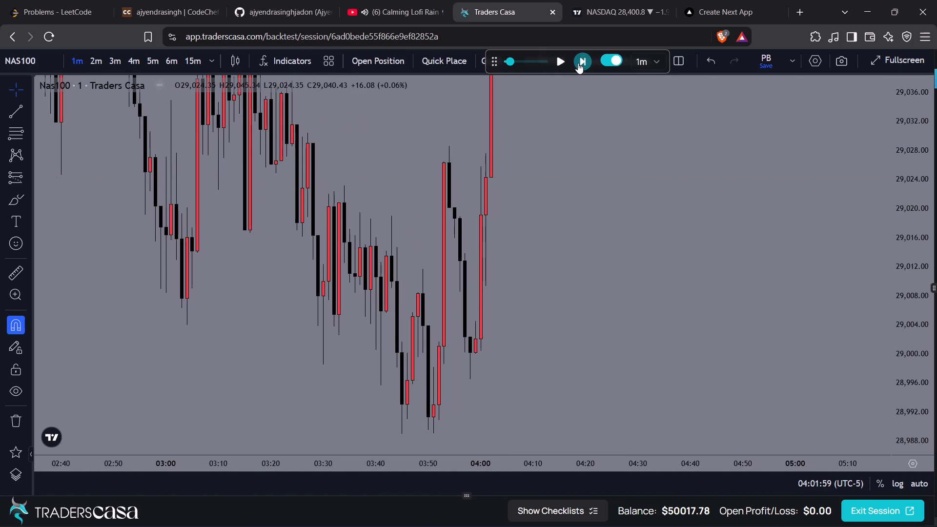
triple_click(578, 63)
left_click_drag(534, 205, 538, 293)
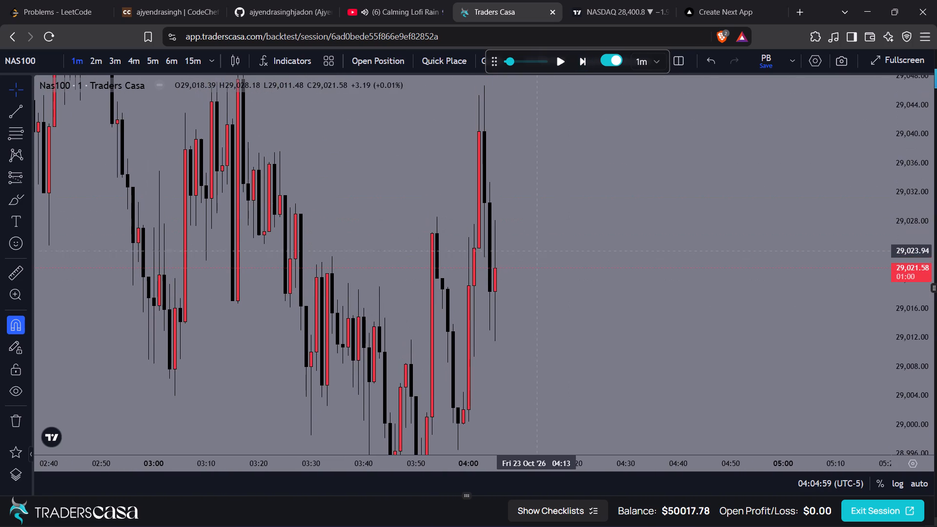
left_click(578, 67)
left_click(578, 67)
left_click(578, 67)
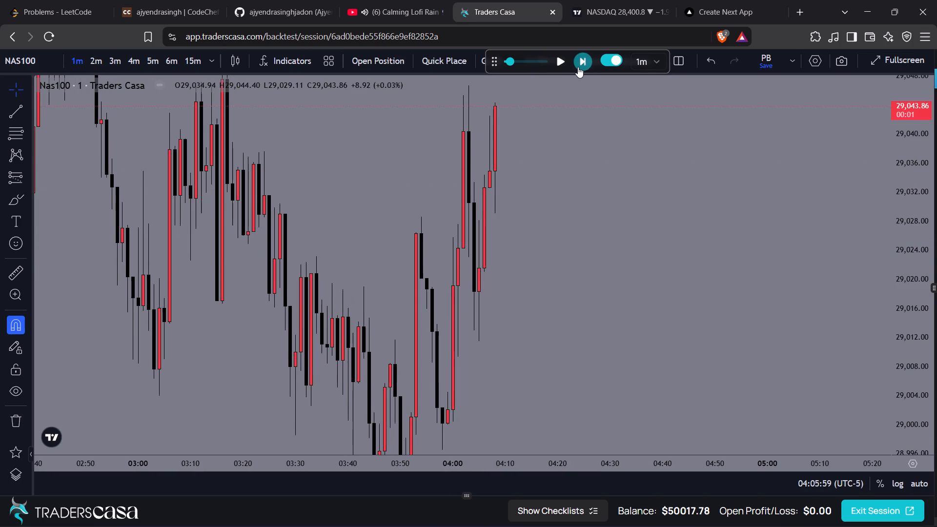
left_click(578, 67)
left_click_drag(569, 131, 550, 236)
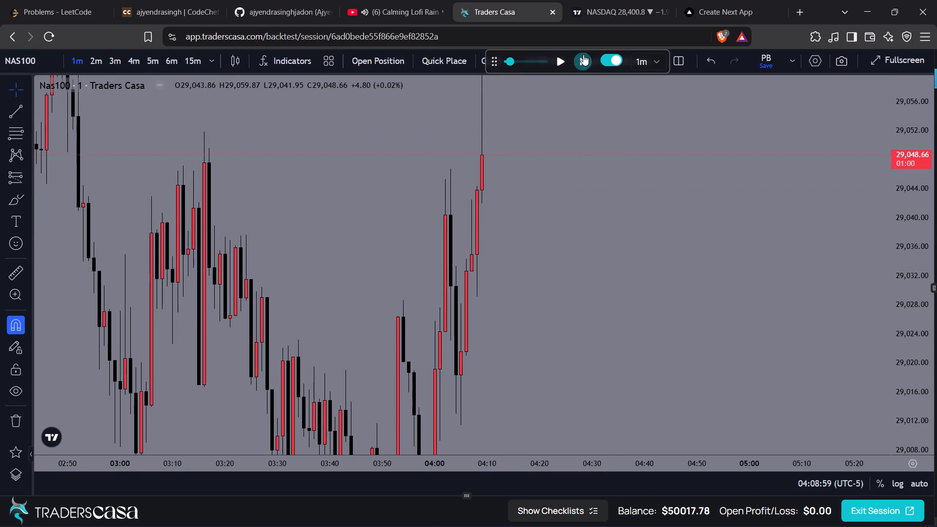
Step the one-minute replay forward to the 04:13 candle, keeping the rising candles in view.
left_click(583, 55)
left_click(583, 58)
left_click(583, 58)
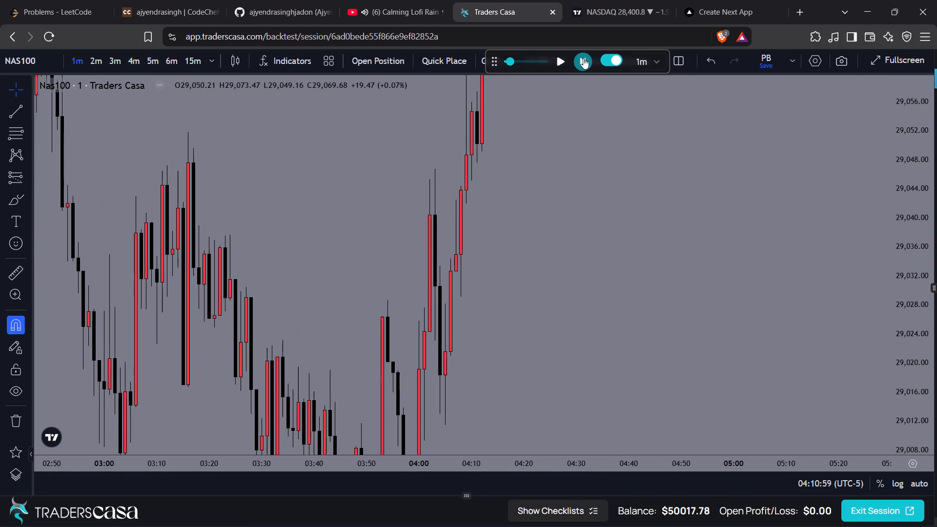
left_click(583, 58)
left_click_drag(554, 137, 582, 288)
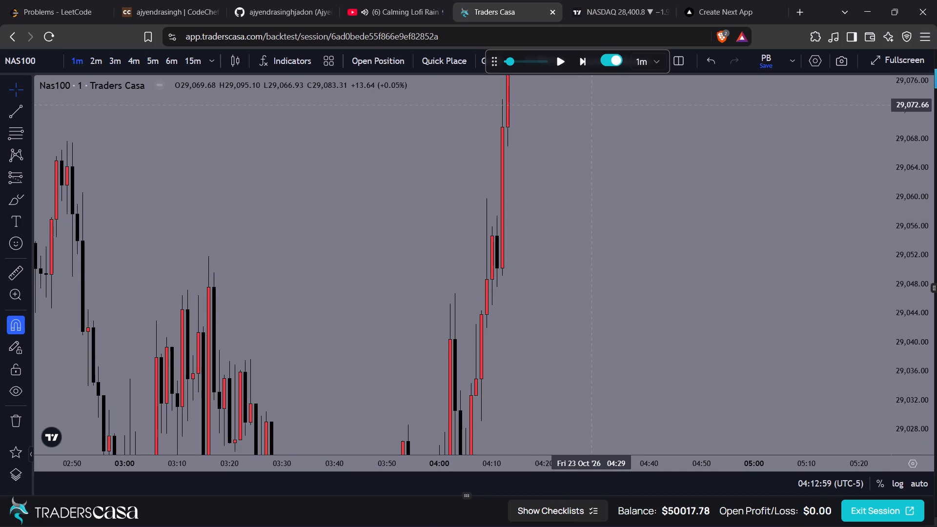
left_click(591, 105)
left_click_drag(591, 105, 639, 250)
Continue the one-minute replay to the 04:23 candle on 23 October.
left_click(586, 62)
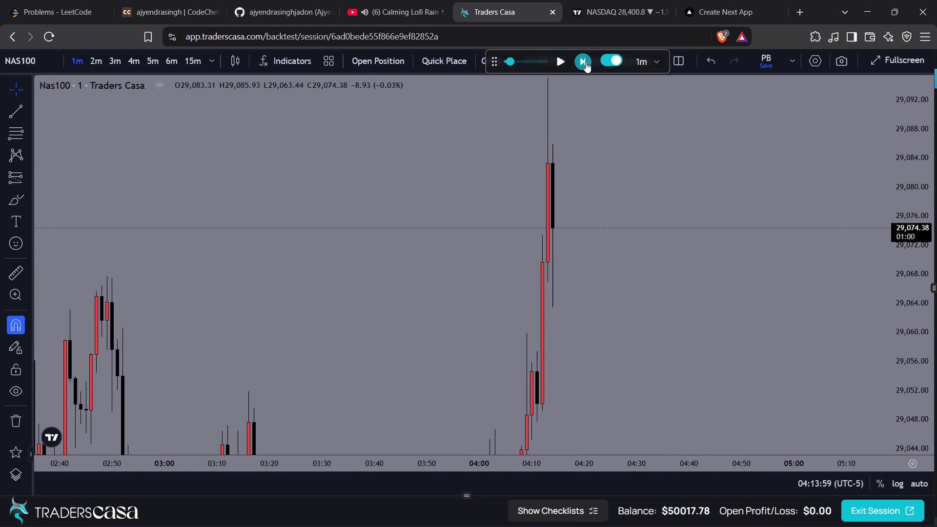
left_click(586, 62)
left_click(586, 62)
triple_click(586, 62)
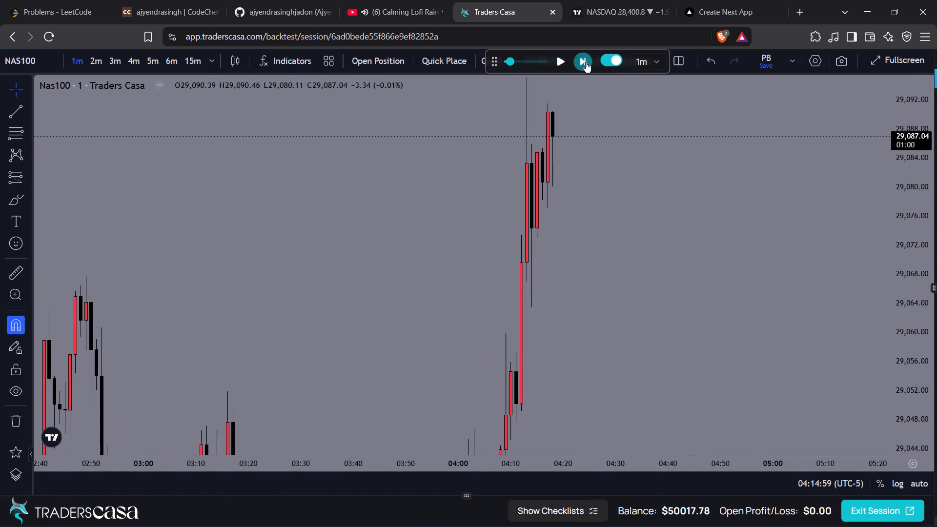
double_click(586, 62)
double_click(586, 62)
left_click_drag(580, 117, 615, 291)
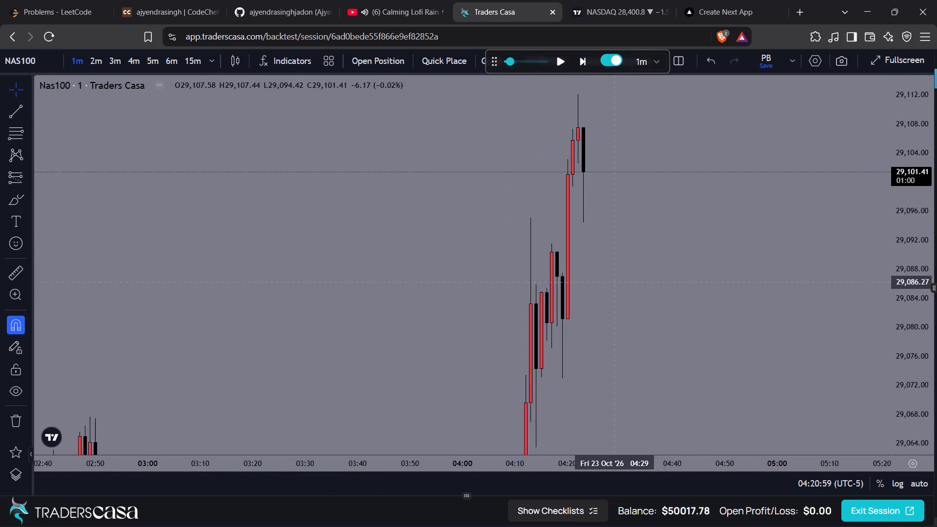
left_click_drag(615, 291, 615, 295)
left_click_drag(625, 253, 549, 231)
Advance the one-minute replay candle by candle to the 04:36 candle.
left_click(581, 63)
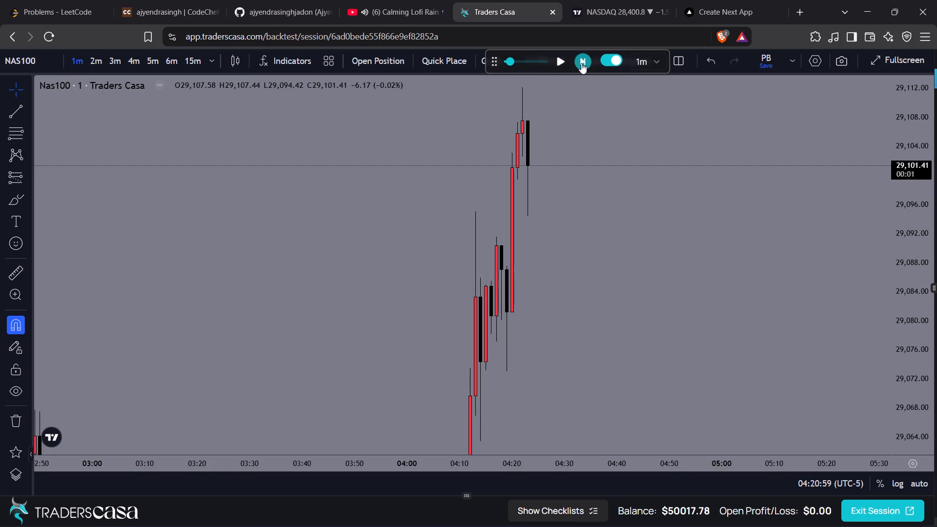
left_click(581, 63)
left_click(581, 63)
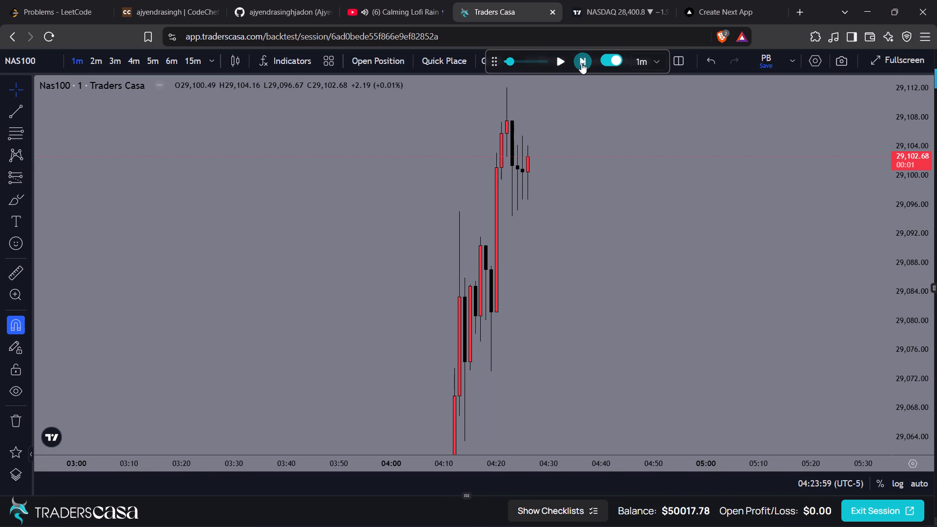
left_click(581, 63)
left_click(581, 63)
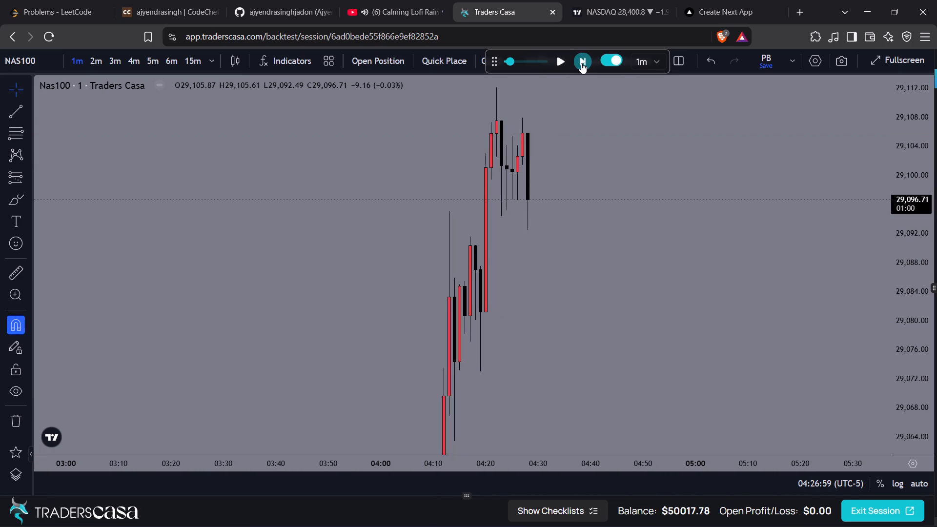
left_click(581, 63)
left_click(581, 63)
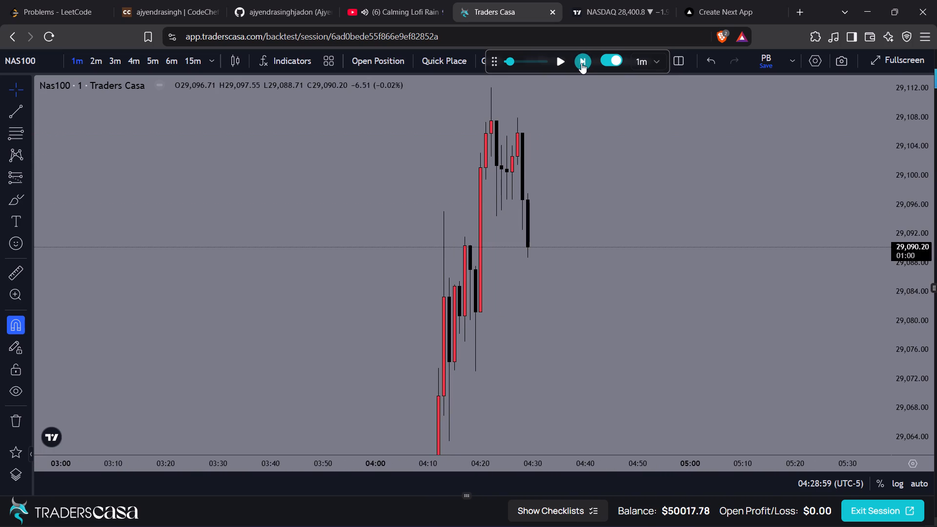
left_click(581, 63)
left_click(581, 63)
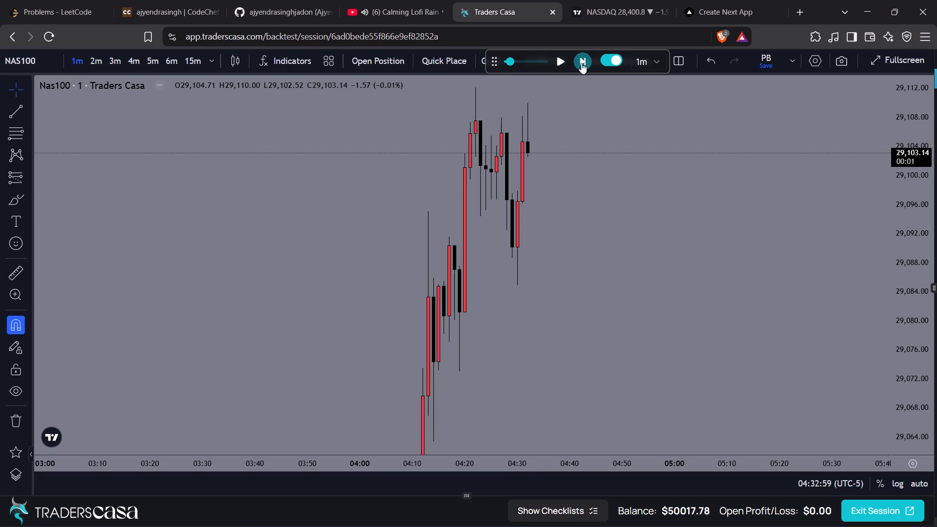
left_click(581, 63)
left_click(581, 63)
left_click(581, 63)
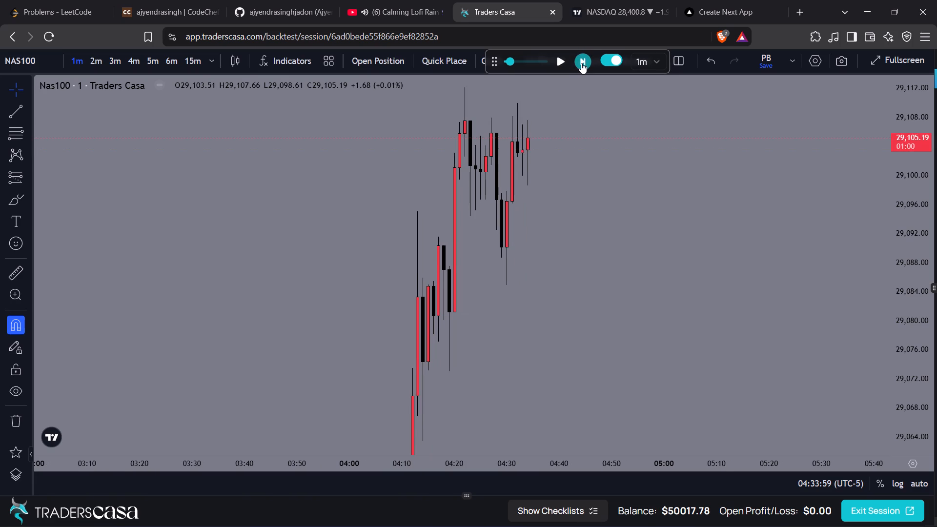
left_click(581, 63)
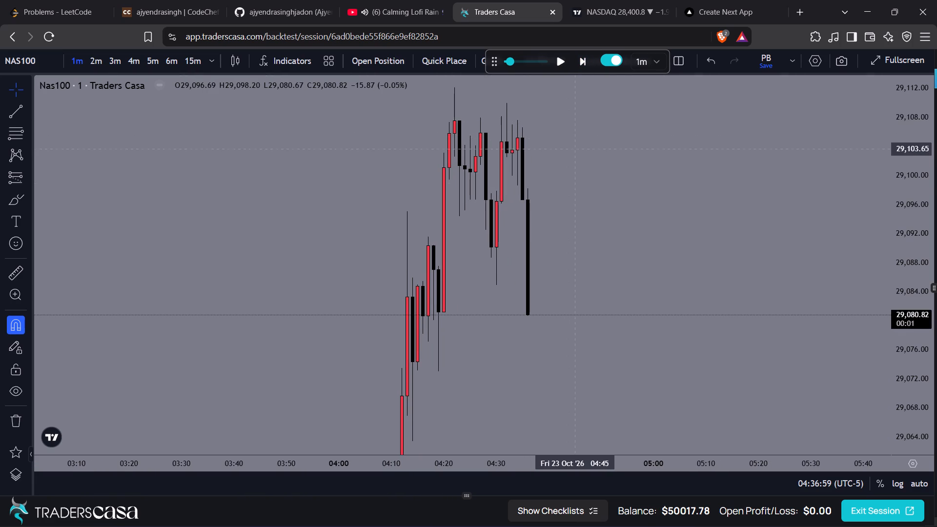
left_click_drag(576, 194, 574, 160)
Step the one-minute replay forward to the 04:44 candle on 23 October.
left_click(584, 62)
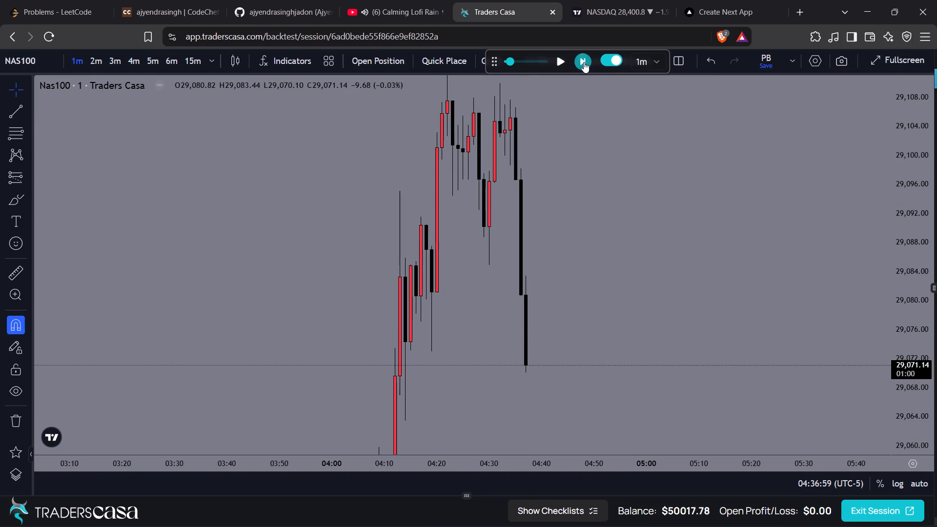
left_click(584, 62)
left_click(584, 62)
left_click(584, 62)
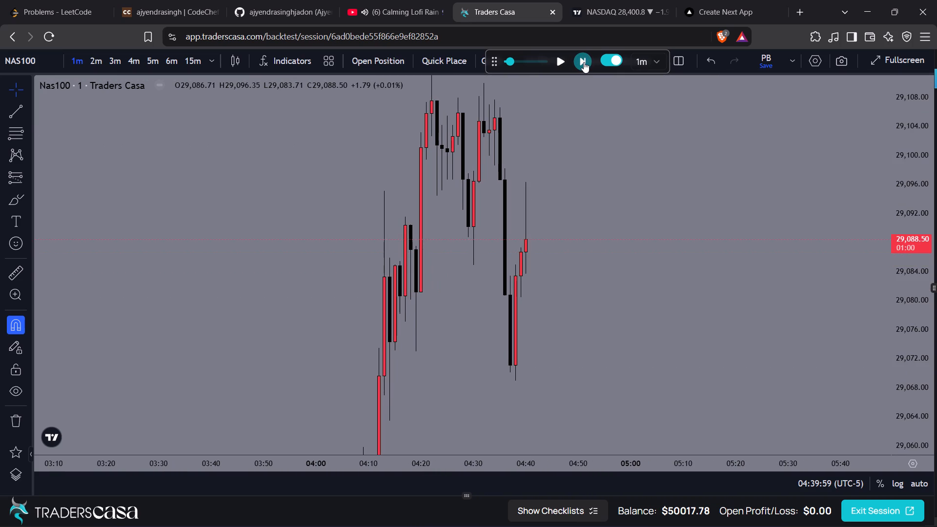
left_click(584, 62)
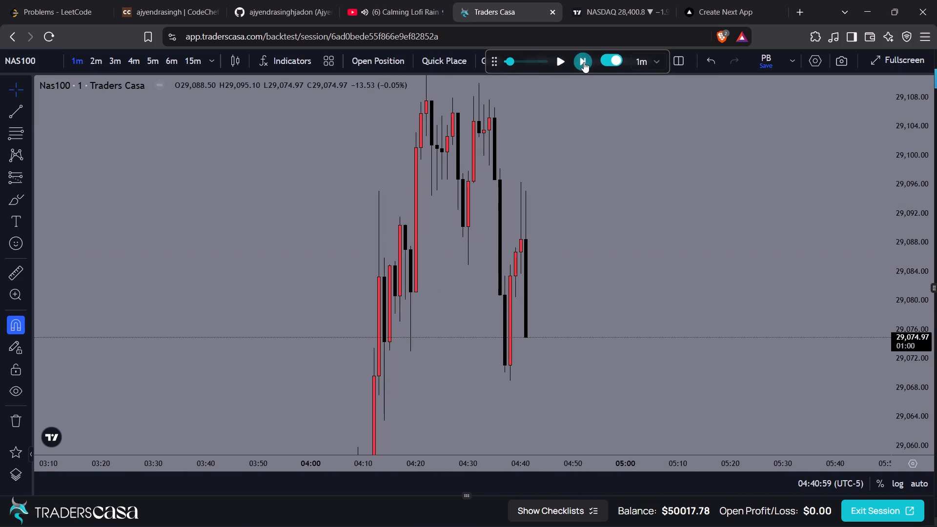
triple_click(584, 62)
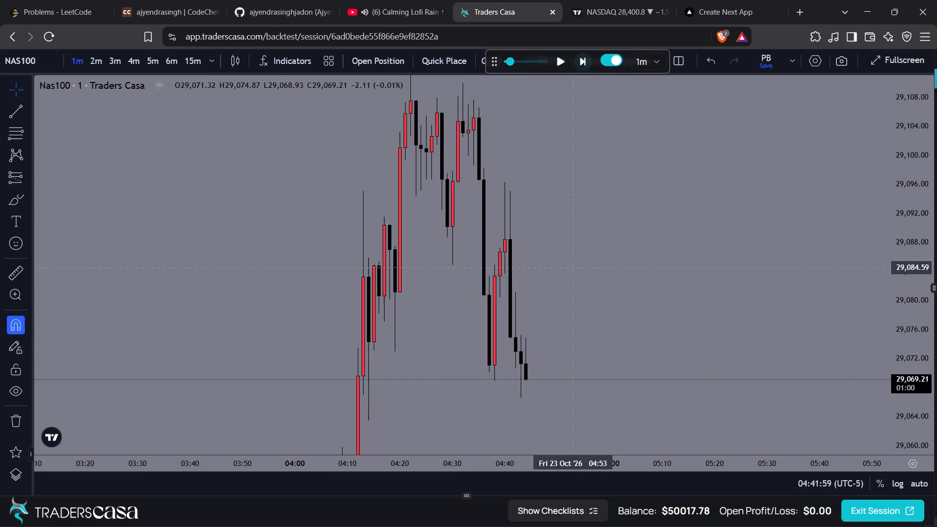
left_click_drag(572, 267, 576, 209)
Continue the one-minute replay to the 04:56 candle, keeping the falling candles in view.
left_click_drag(592, 63, 582, 60)
triple_click(582, 60)
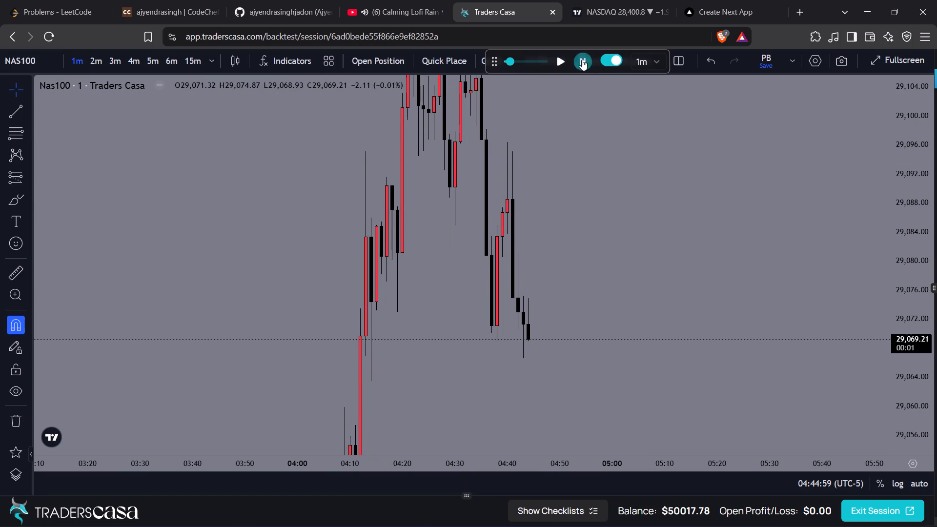
left_click(582, 60)
left_click(582, 60)
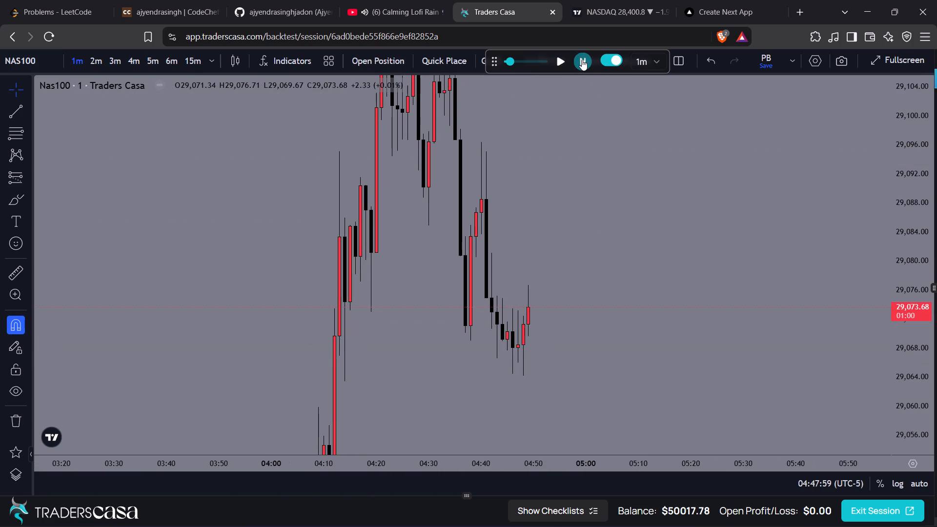
double_click(582, 60)
triple_click(582, 60)
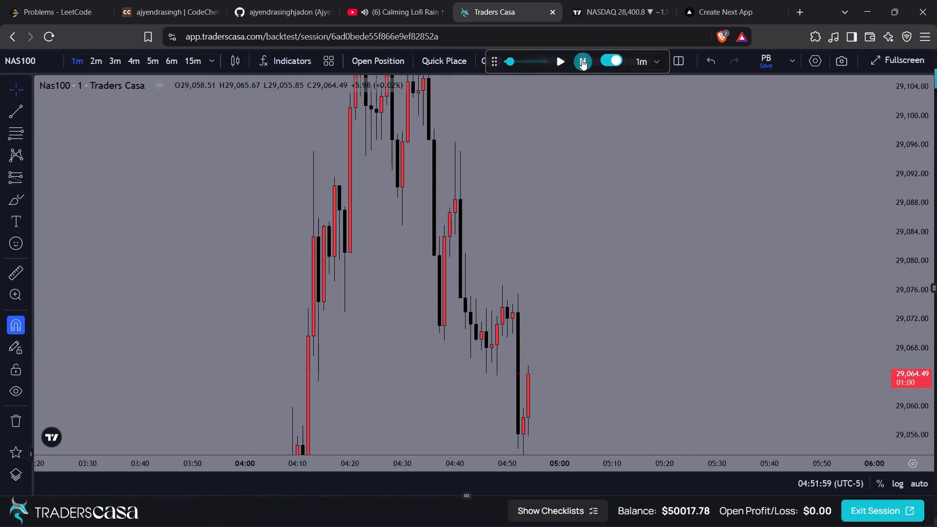
left_click_drag(652, 296, 649, 182)
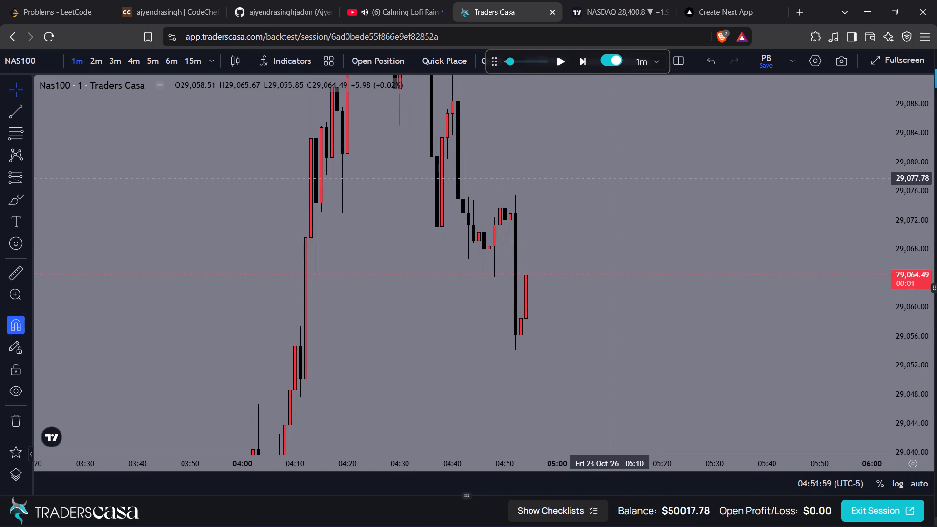
double_click(584, 67)
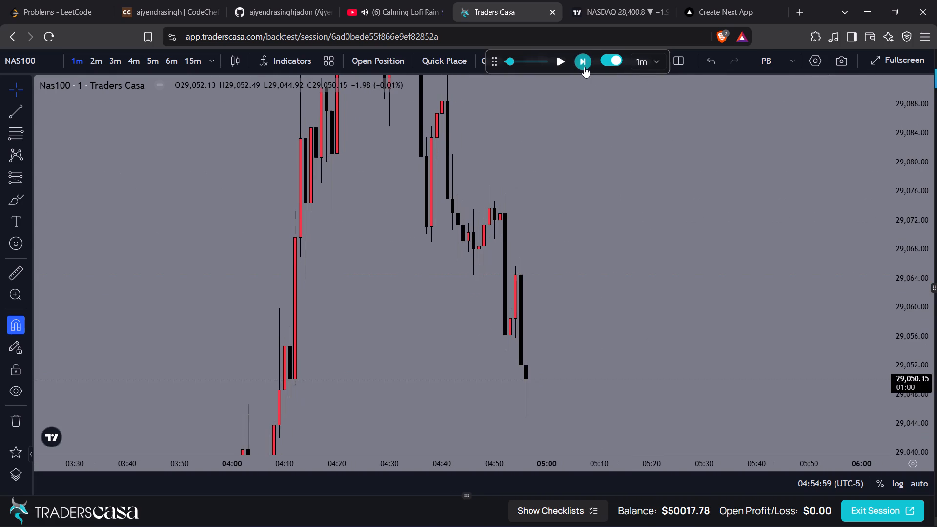
left_click_drag(580, 269, 594, 161)
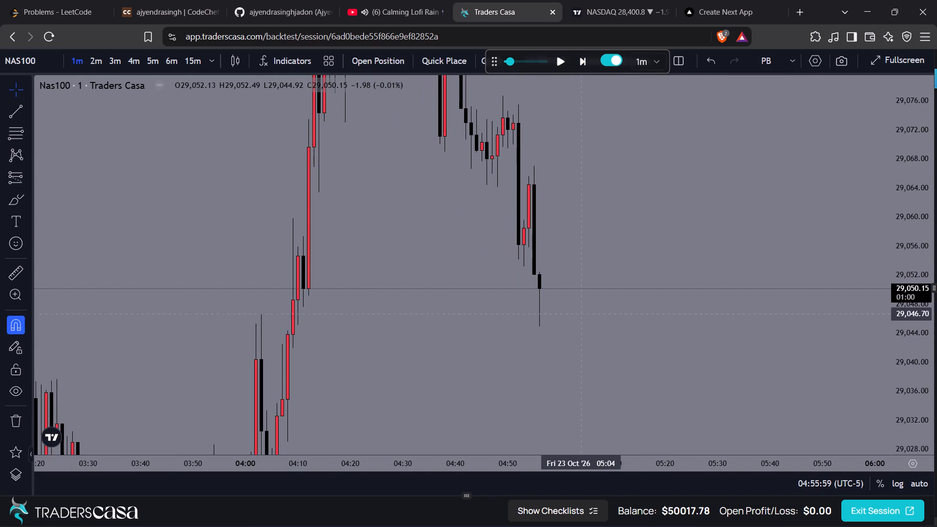
Advance the one-minute replay to the 05:00 candle on 23 October and review the surrounding price action.
double_click(582, 68)
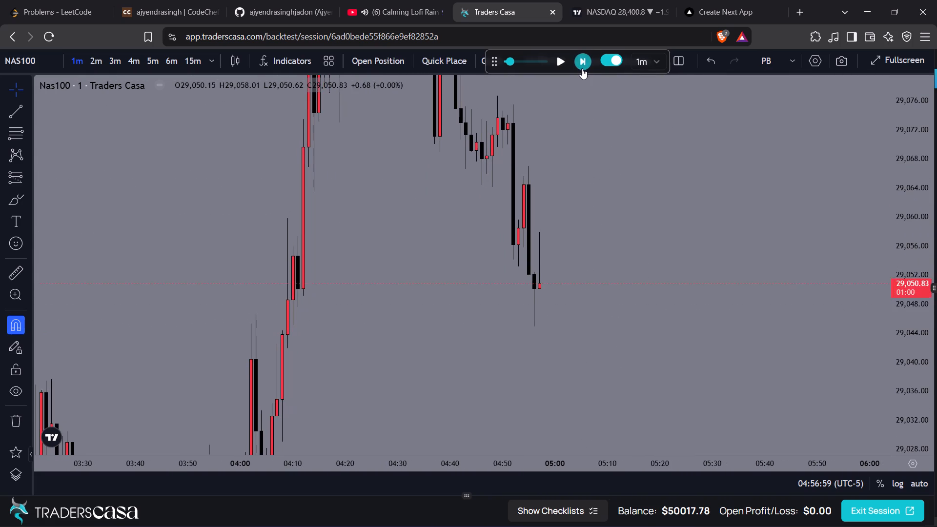
left_click(582, 68)
left_click(582, 68)
left_click_drag(616, 343, 618, 182)
left_click_drag(620, 147, 644, 296)
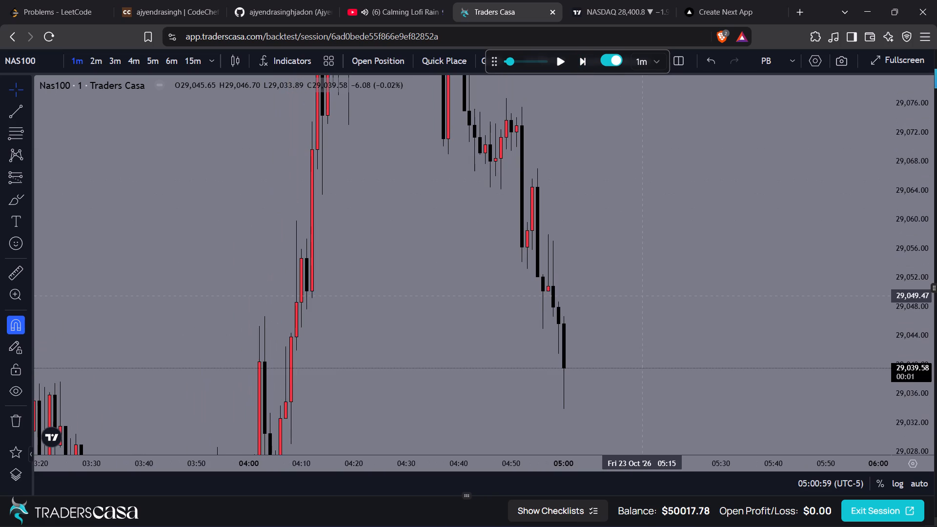
left_click_drag(644, 296, 648, 324)
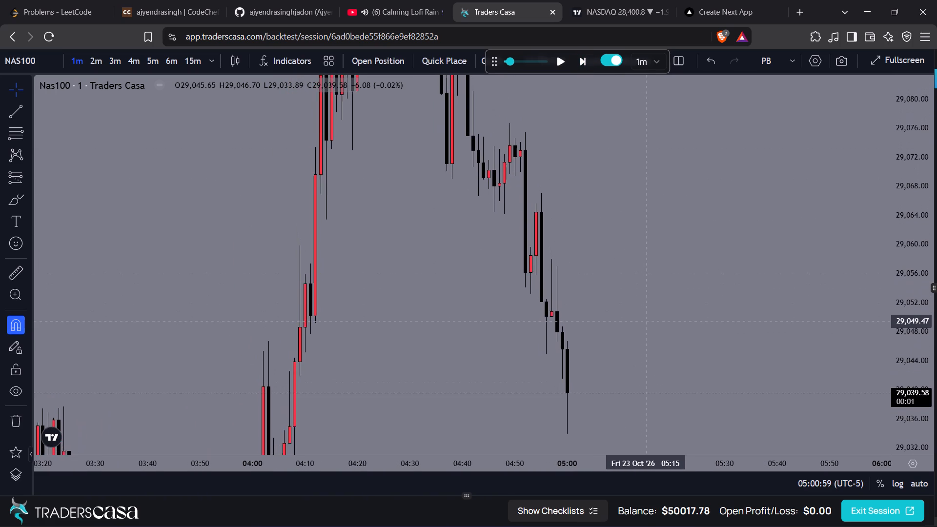
left_click_drag(648, 324, 648, 202)
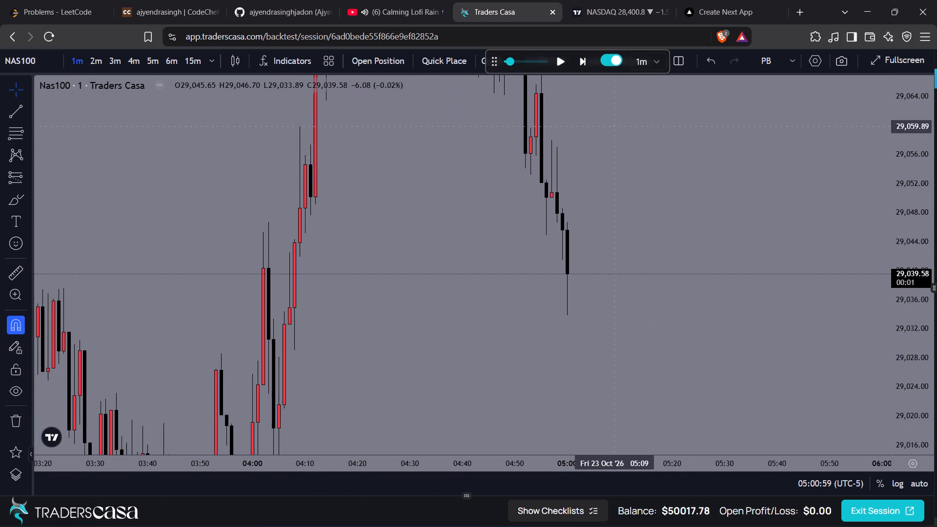
Continue the one-minute replay to the 05:14 candle on 23 October.
triple_click(584, 67)
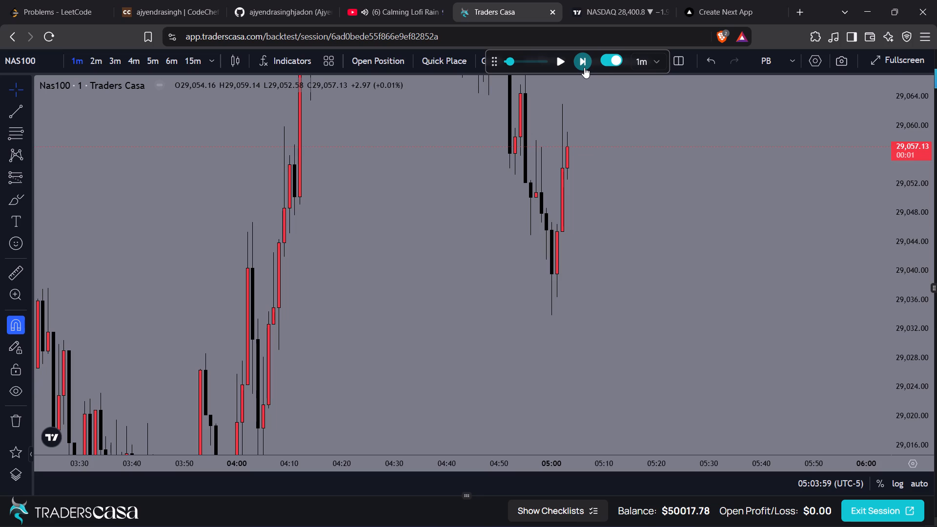
triple_click(584, 67)
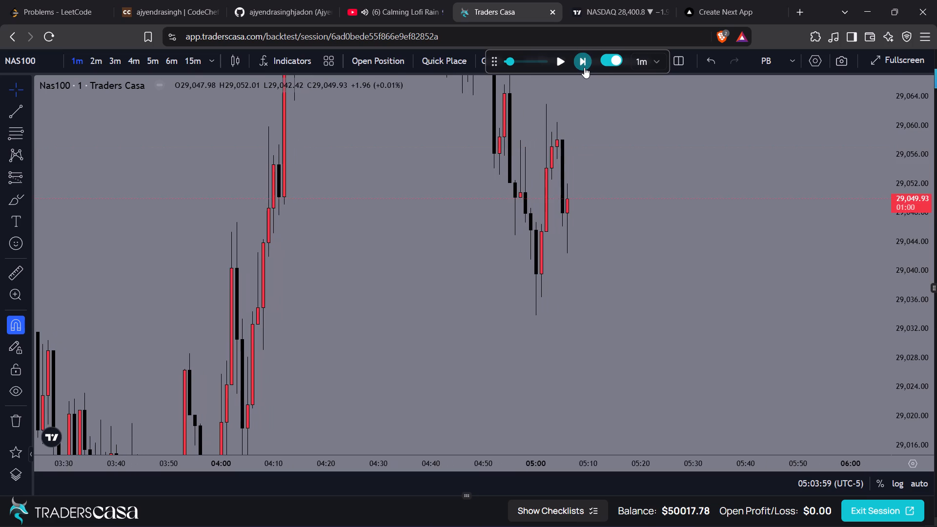
double_click(584, 67)
left_click(584, 67)
double_click(584, 67)
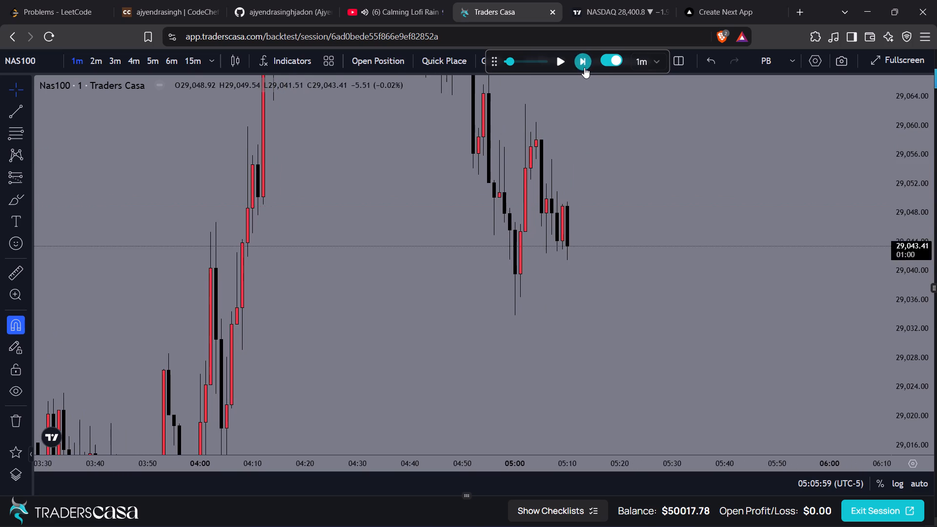
left_click(584, 67)
left_click(584, 67)
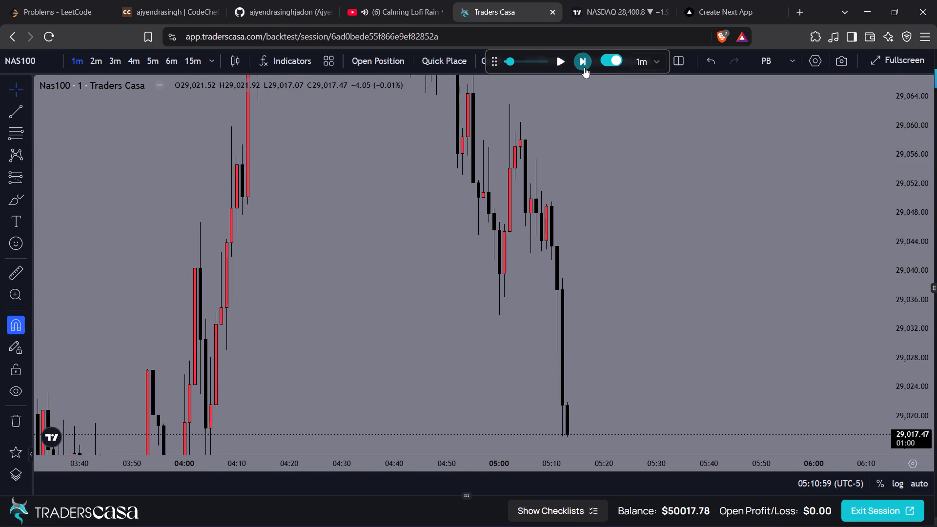
left_click(584, 67)
left_click_drag(668, 348, 654, 216)
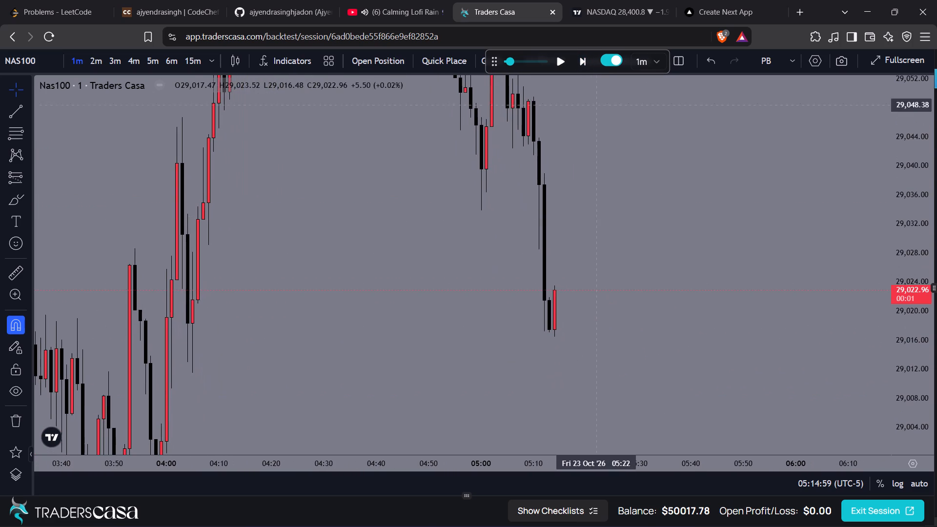
Advance the one-minute NAS100 replay to the 05:25 candle on 23 October, keeping the sharp drop in view.
left_click(578, 65)
double_click(578, 65)
left_click(578, 65)
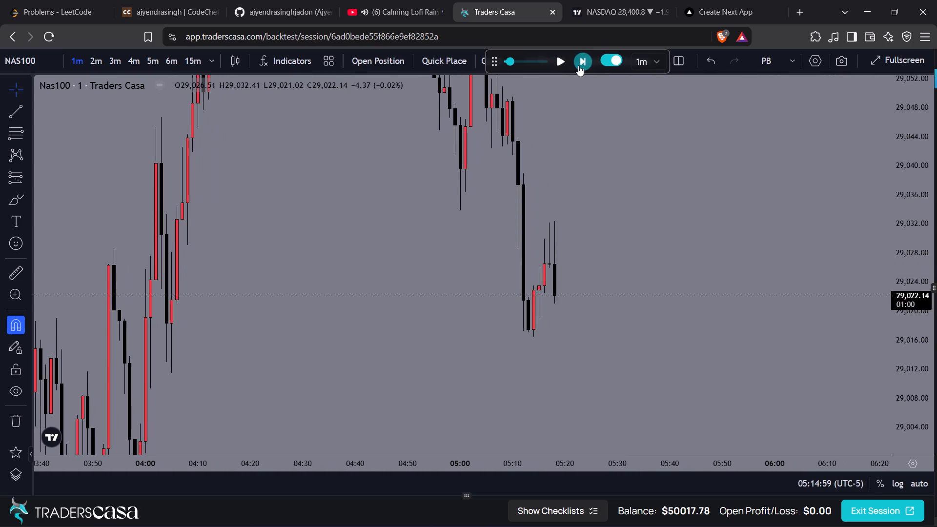
left_click(578, 65)
left_click(578, 65)
left_click(578, 65)
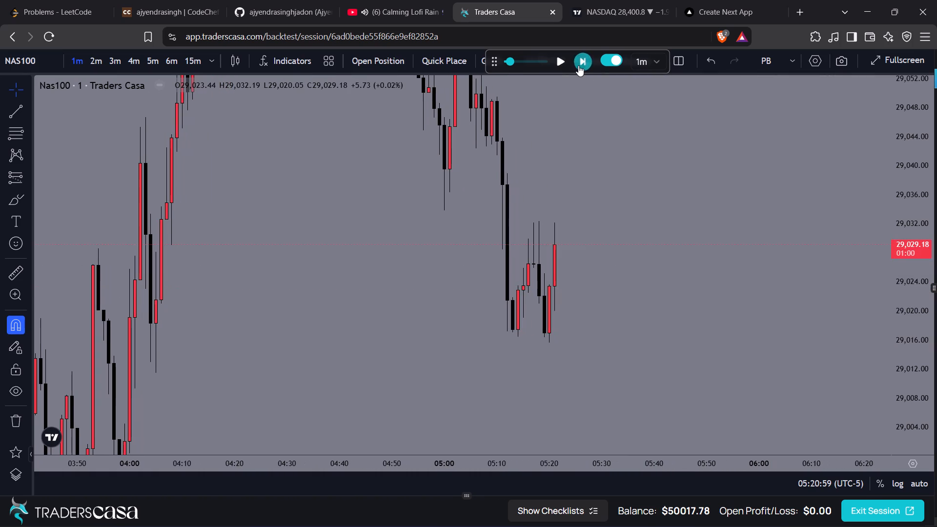
left_click(578, 65)
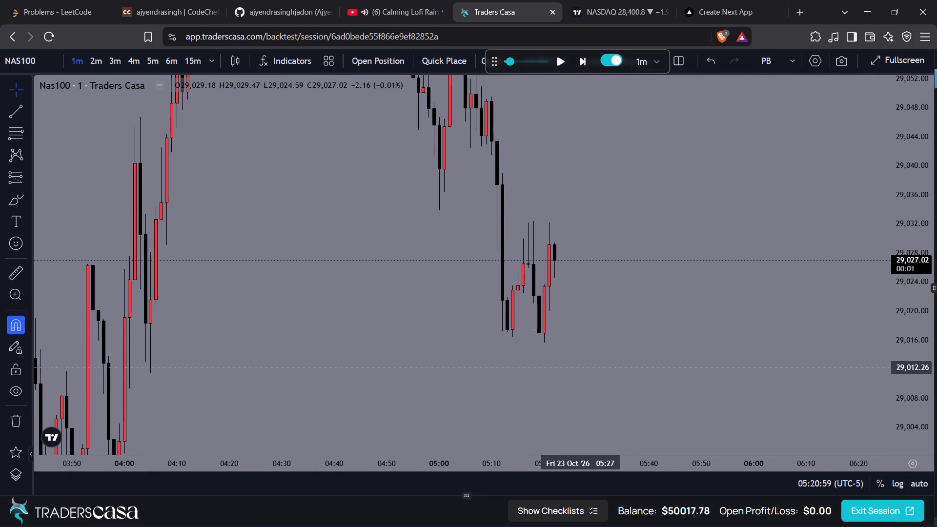
triple_click(582, 63)
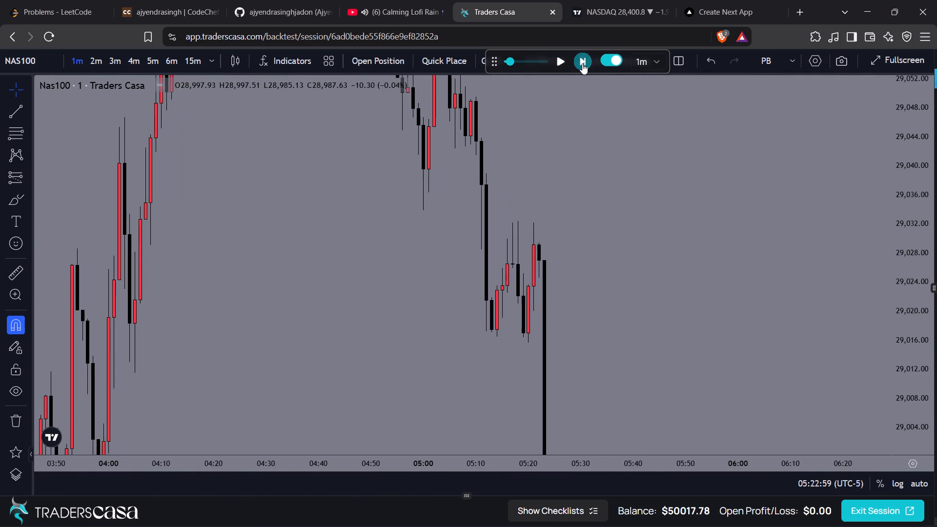
left_click_drag(615, 401, 656, 20)
left_click_drag(636, 200, 670, 281)
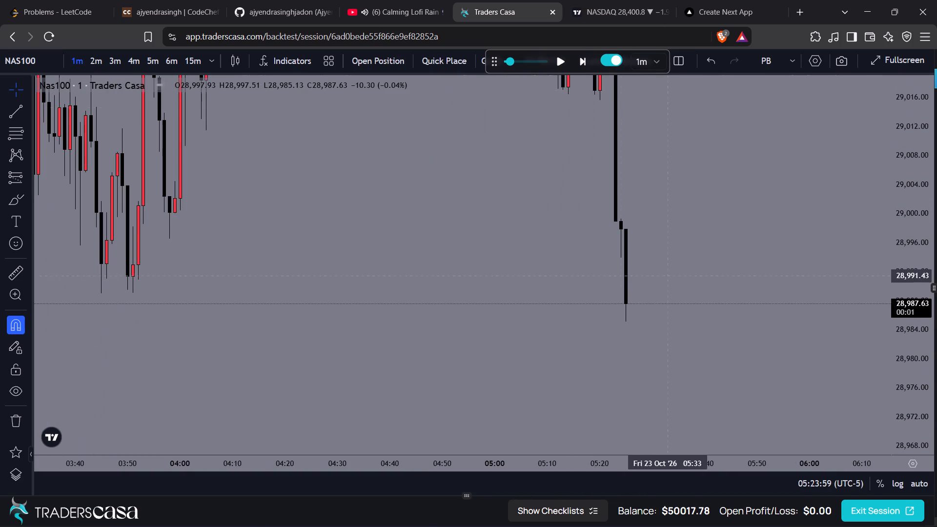
Continue the one-minute replay to the 05:38 candle on 23 October, following the decline.
left_click(584, 60)
left_click(584, 60)
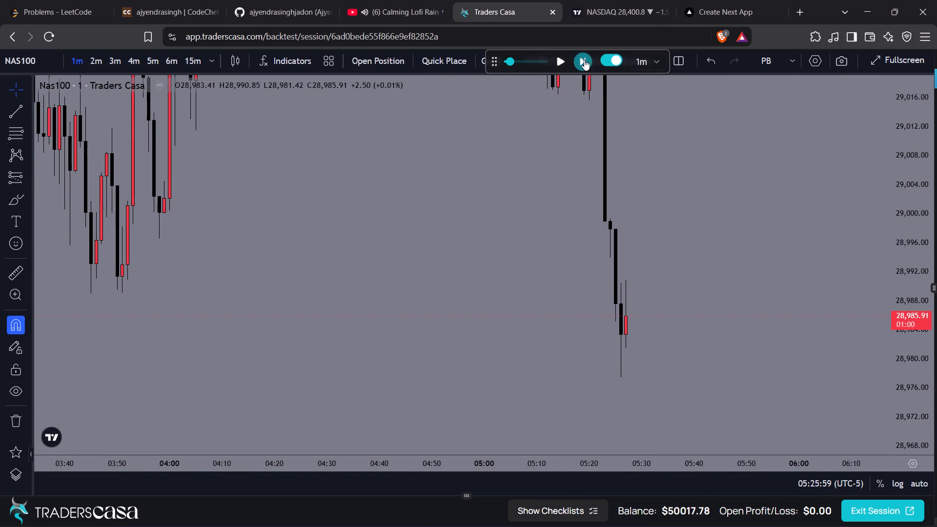
triple_click(584, 60)
triple_click(584, 60)
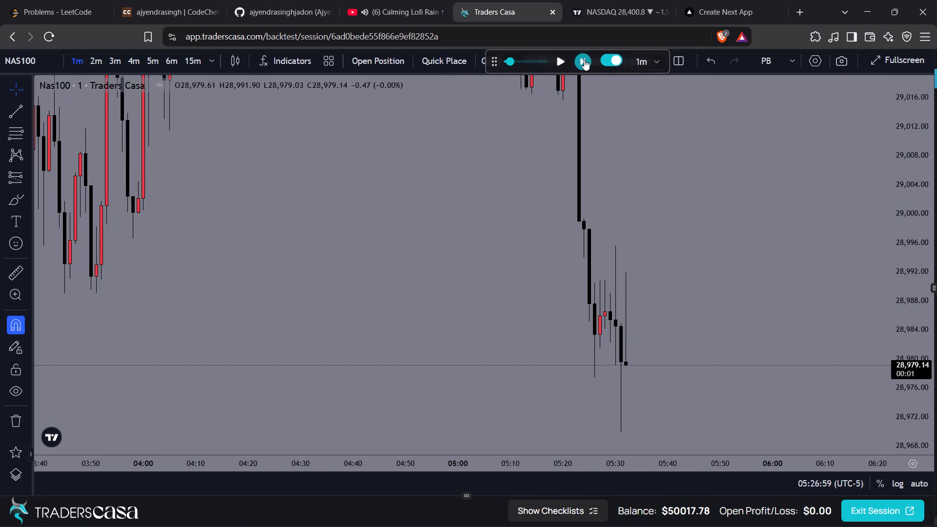
triple_click(584, 60)
left_click(584, 60)
left_click(584, 60)
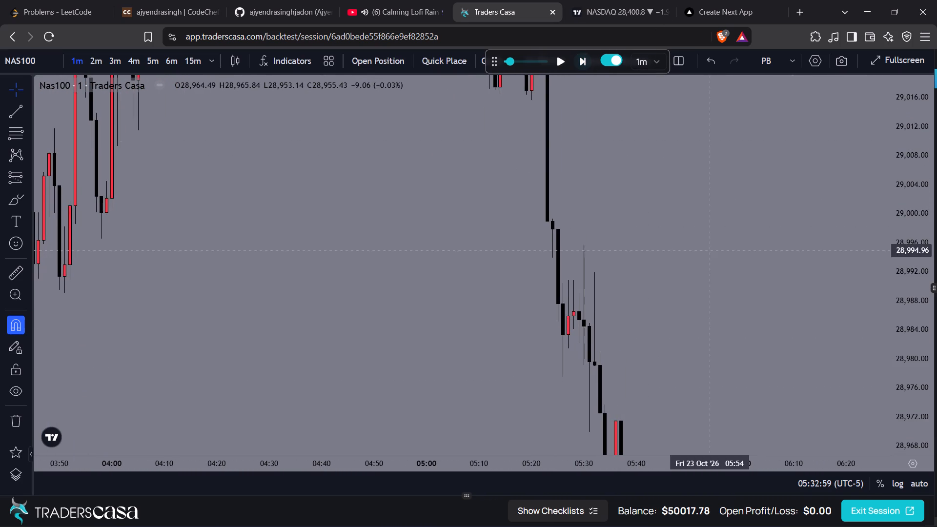
left_click_drag(708, 250, 647, 121)
left_click_drag(651, 232, 628, 173)
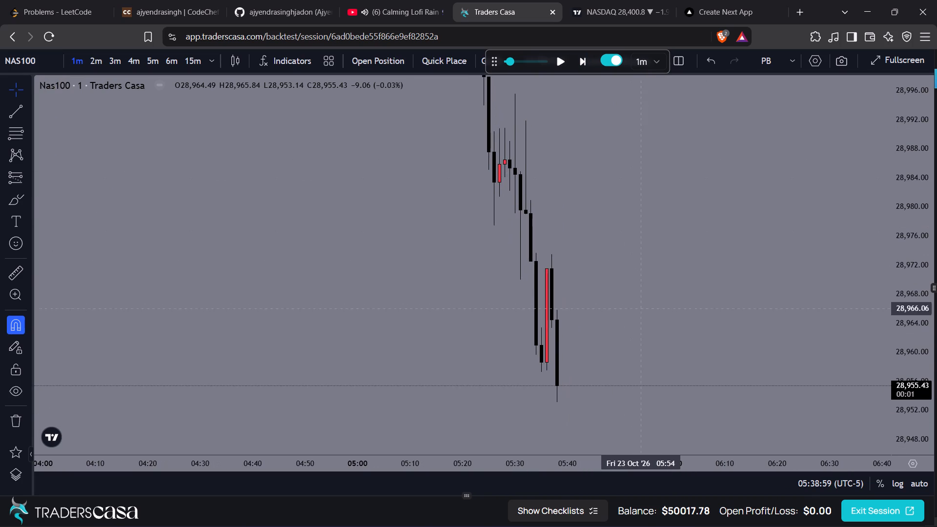
left_click_drag(670, 311, 579, 293)
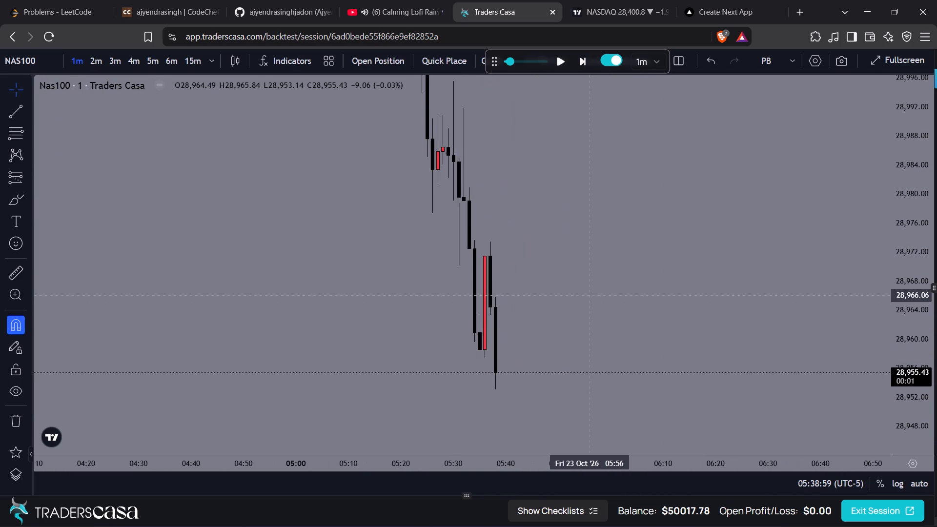
Switch to the five-minute chart and advance the replay to the 07:35 candle on 23 October.
key("5")
key("Return")
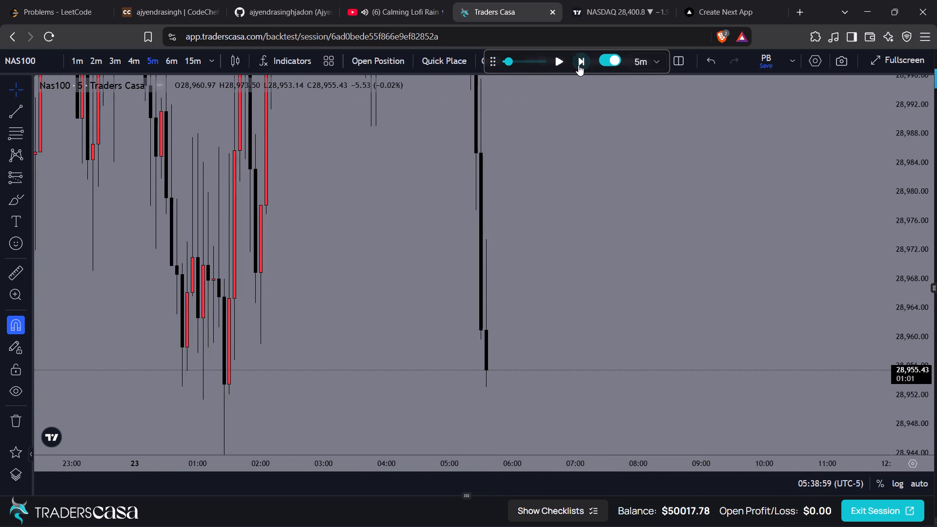
triple_click(578, 65)
triple_click(578, 65)
triple_click(578, 65)
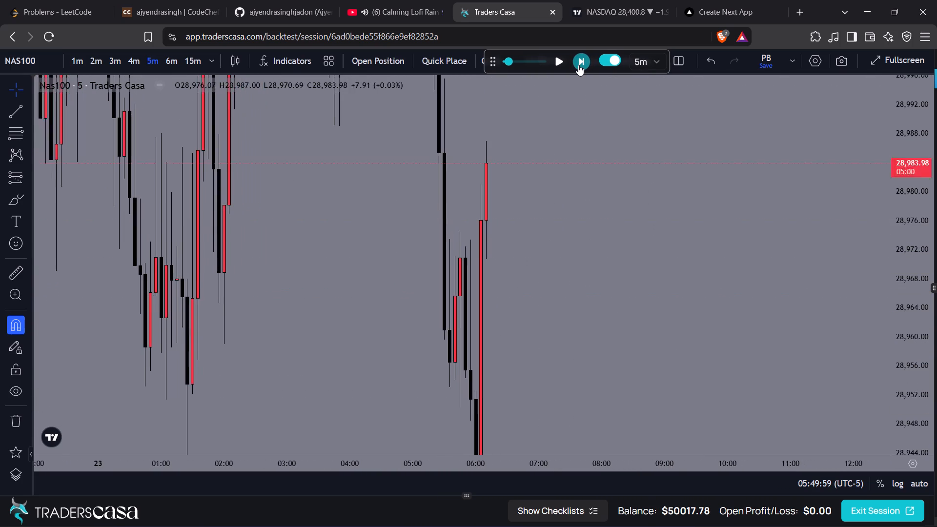
triple_click(578, 65)
triple_click(578, 65)
triple_click(578, 65)
triple_click(578, 65)
triple_click(578, 65)
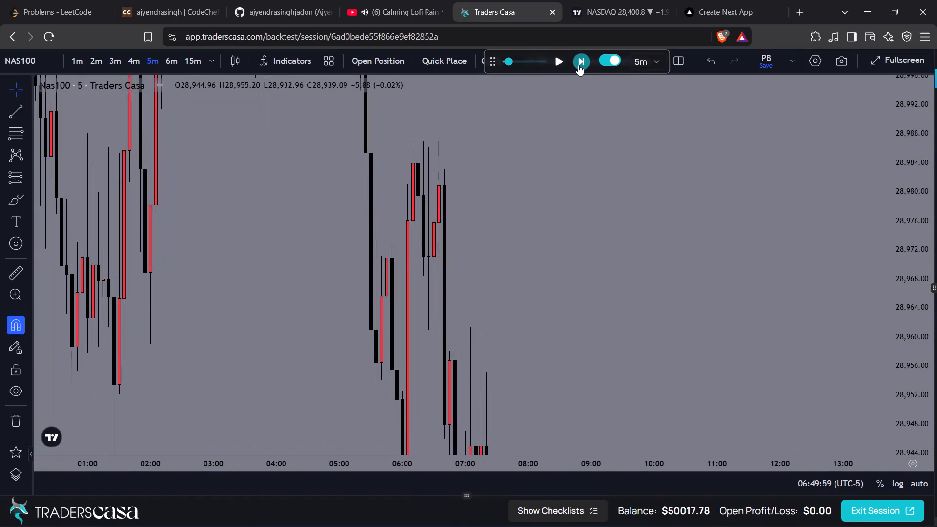
left_click(578, 65)
left_click_drag(590, 265, 565, 14)
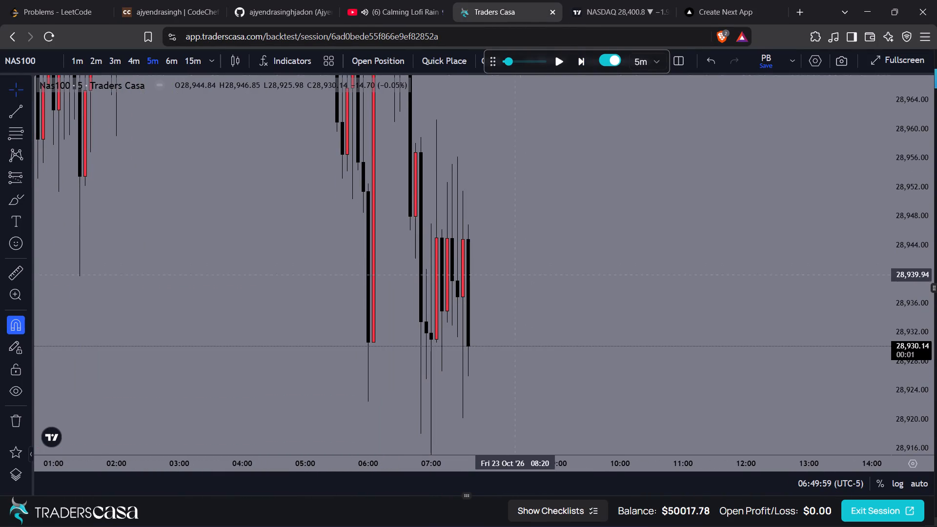
Continue the five-minute replay to the 08:25 candle on 23 October.
triple_click(580, 64)
triple_click(580, 64)
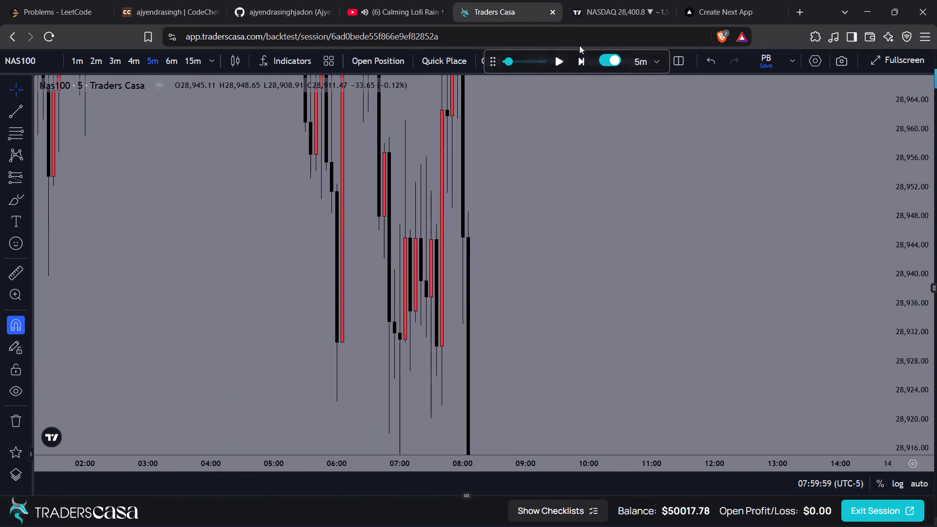
triple_click(582, 67)
left_click_drag(504, 400, 506, 309)
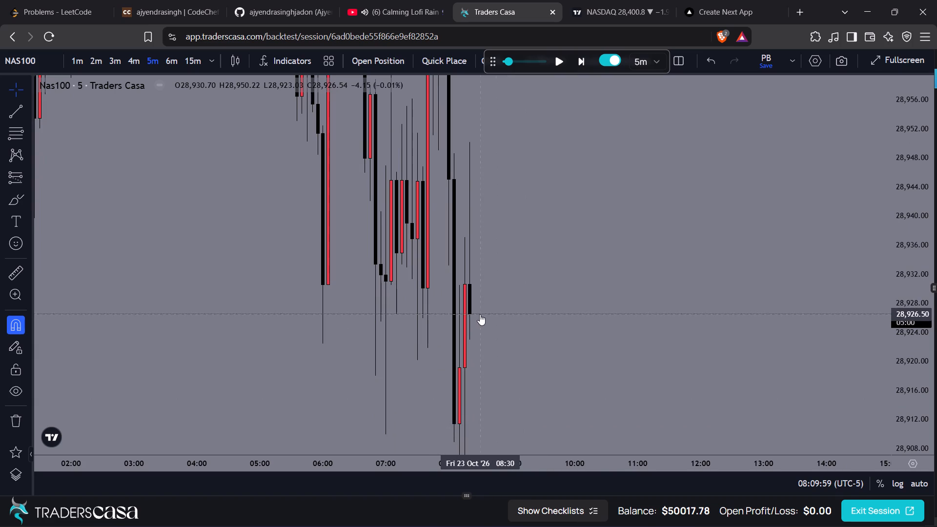
left_click(580, 64)
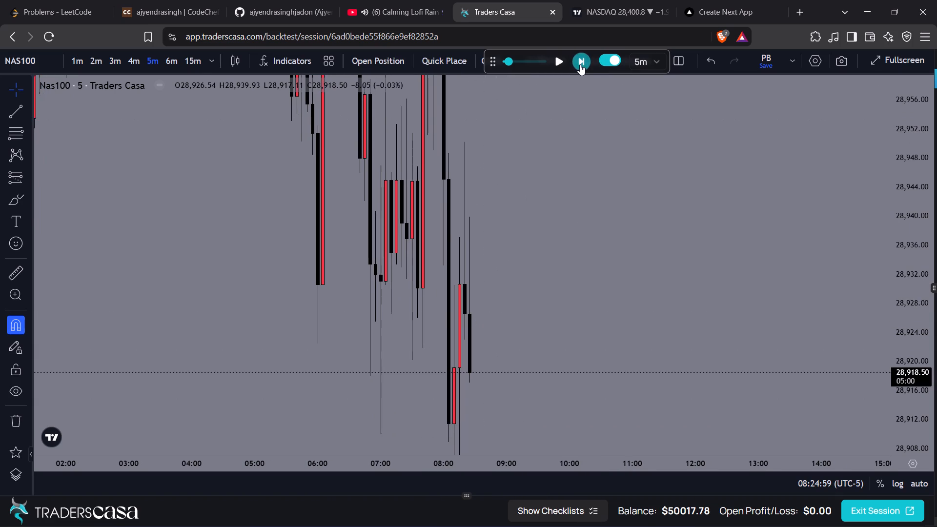
Dismiss the advertisement overlay and return the NAS100 chart to the one-minute interval.
key("1")
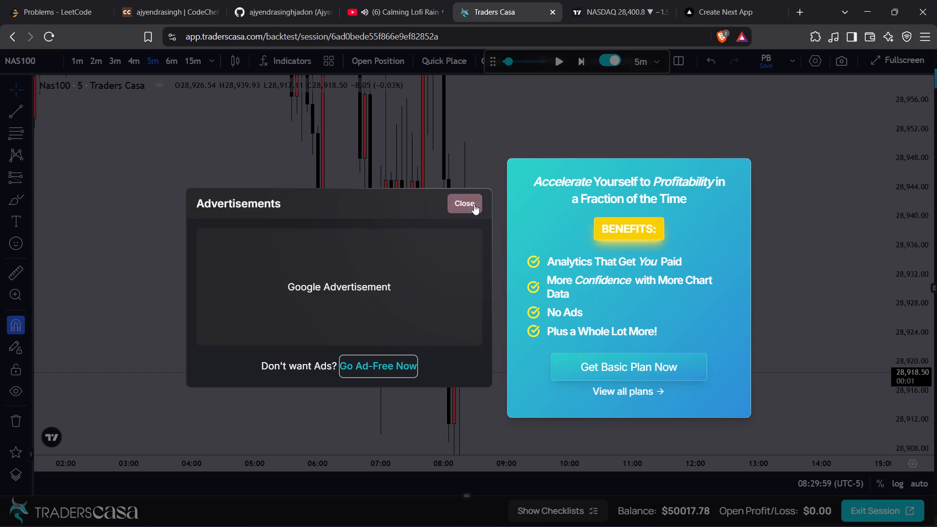
left_click(474, 204)
scroll(489, 313, "up", 1)
left_click(519, 305)
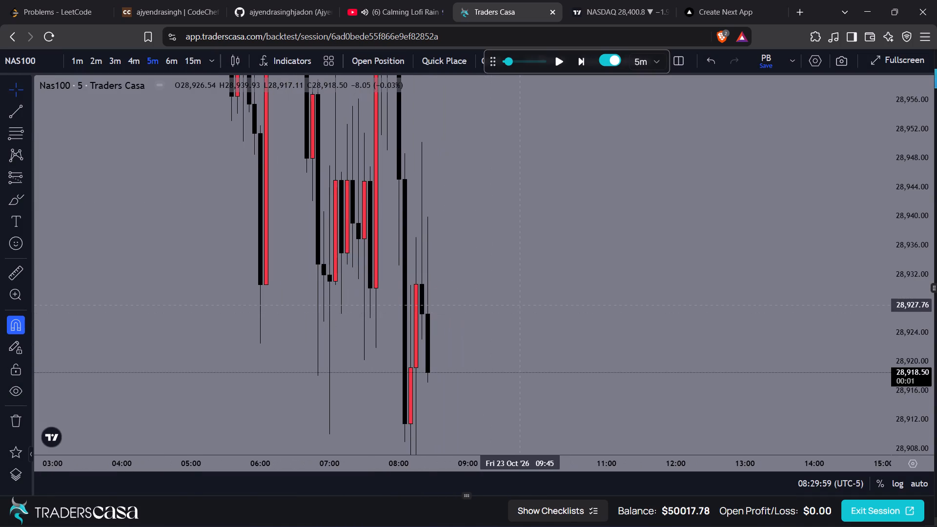
key("1")
key("Return")
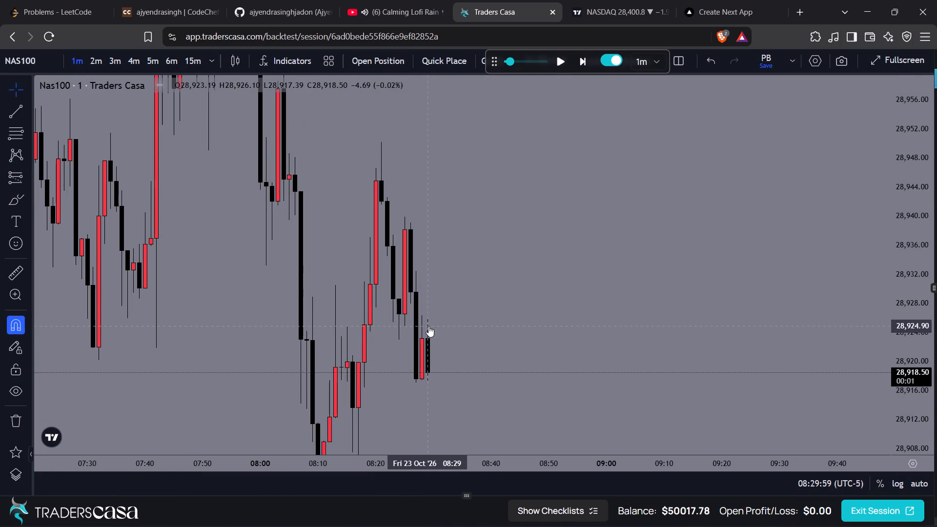
Step the one-minute replay to the 08:37 candle on 23 October, keeping the falling candles in view.
left_click(582, 60)
left_click(582, 60)
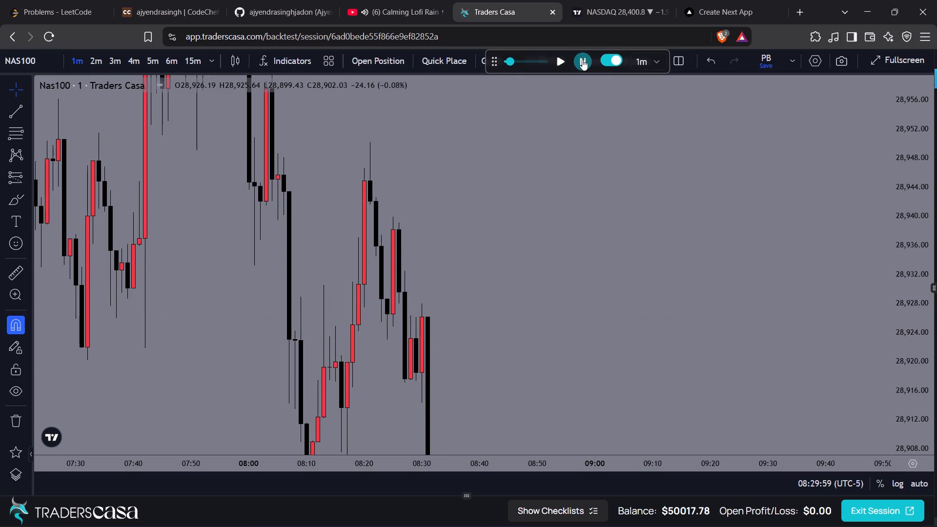
triple_click(582, 60)
left_click_drag(535, 310, 574, 63)
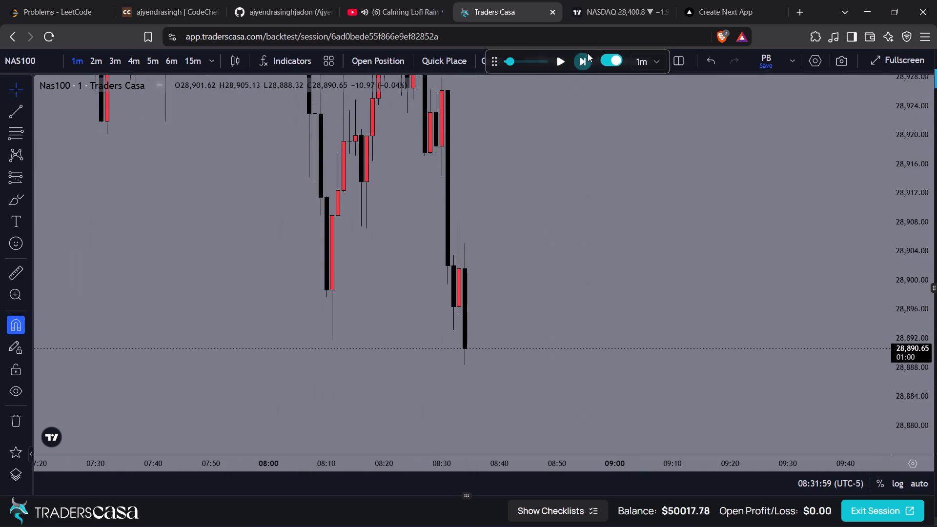
left_click(584, 59)
left_click(584, 59)
left_click(584, 59)
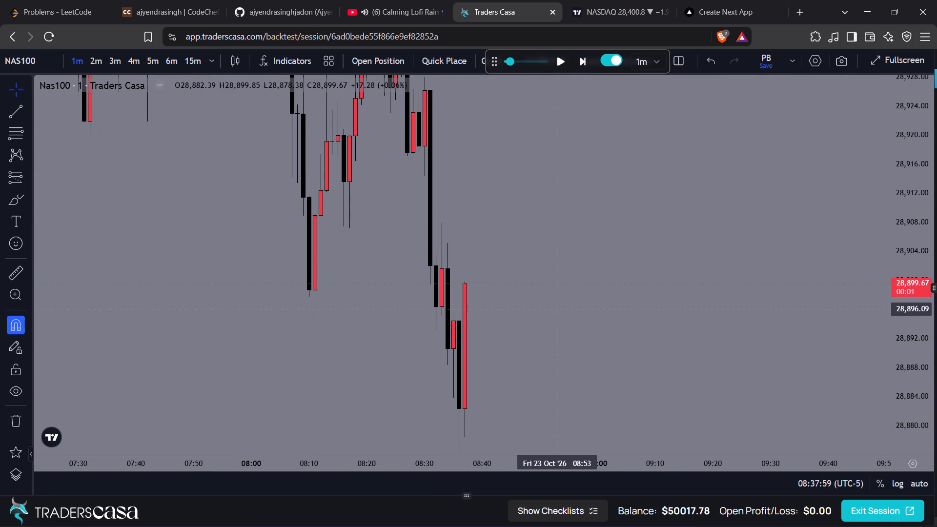
Continue the one-minute replay candle by candle to the 08:43 candle on 23 October.
left_click(579, 58)
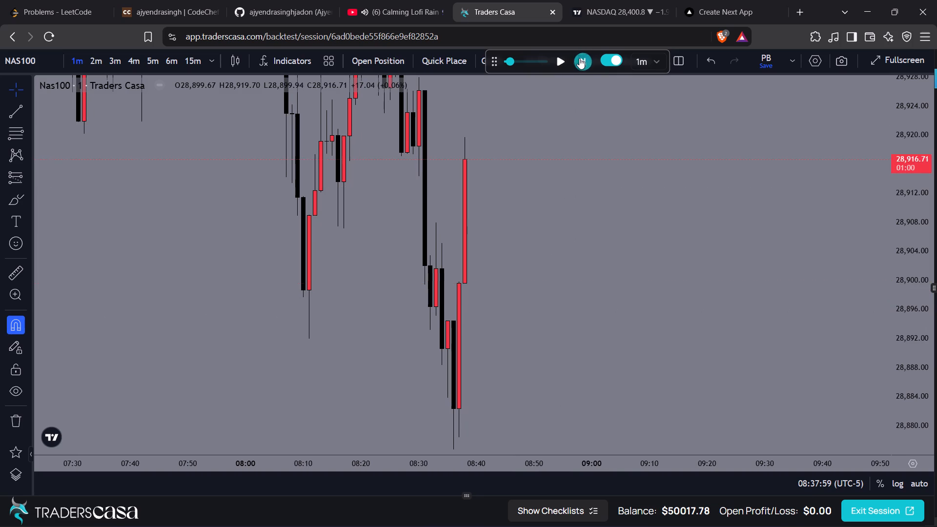
left_click(579, 58)
left_click(579, 58)
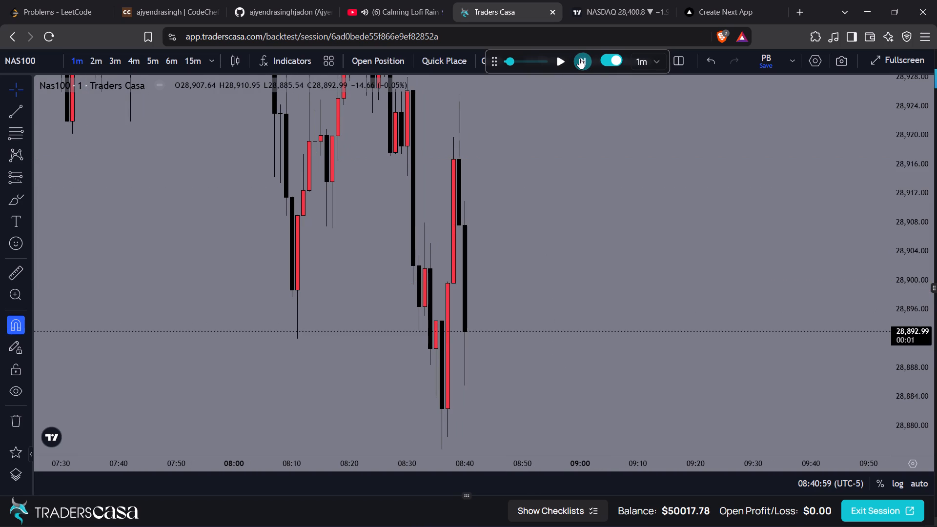
left_click(579, 58)
left_click(579, 58)
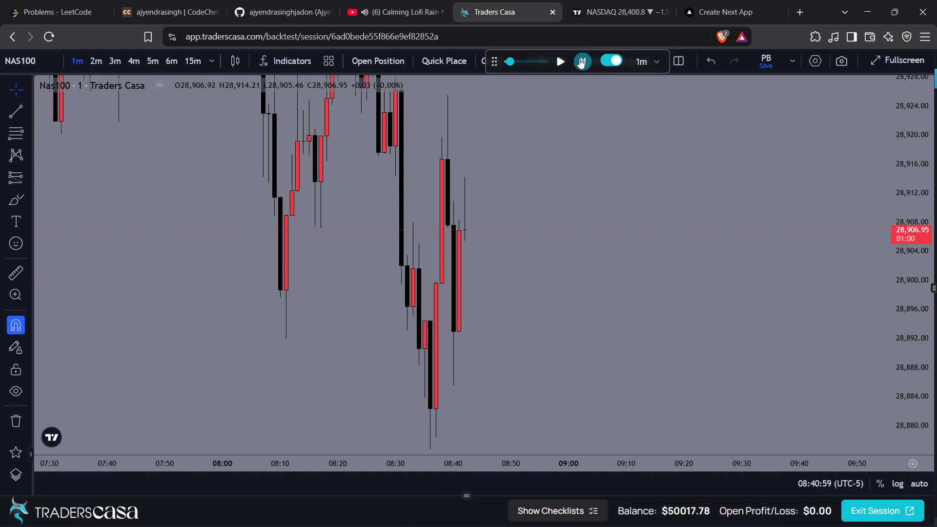
left_click(579, 58)
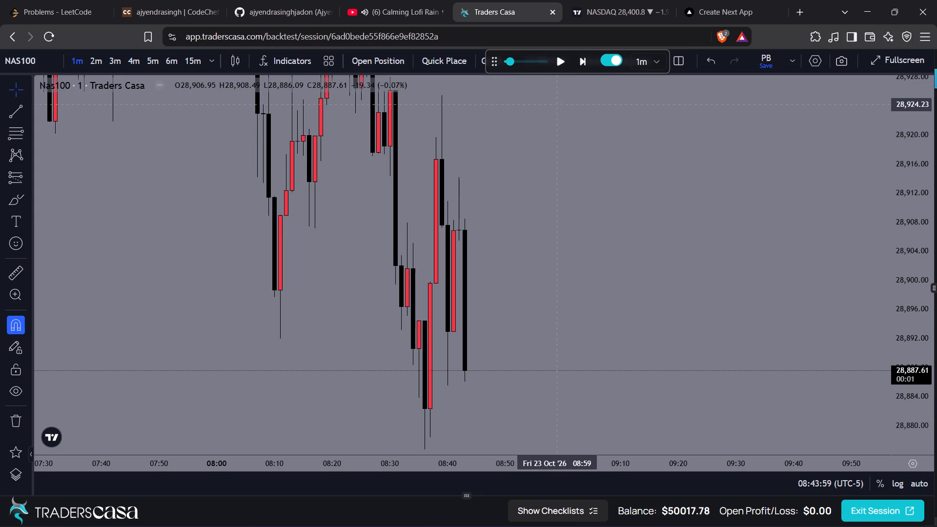
left_click_drag(560, 104, 570, 114)
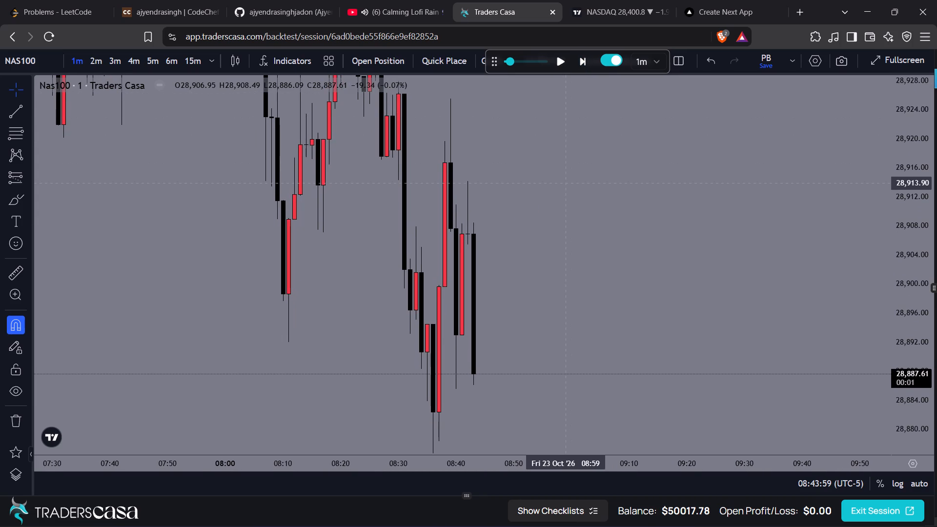
Advance the one-minute replay to the 08:49 candle, keeping the session's latest lows in view.
left_click(580, 58)
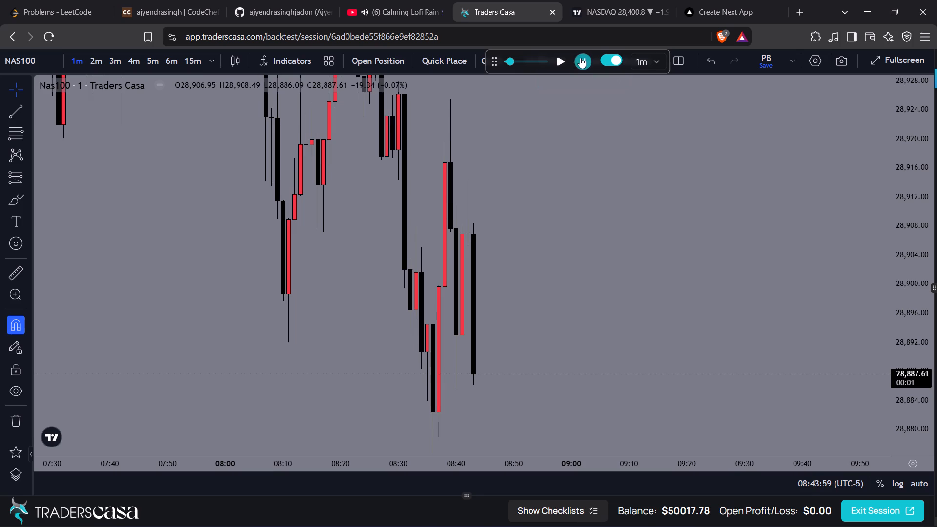
left_click(580, 58)
left_click_drag(576, 279, 579, 181)
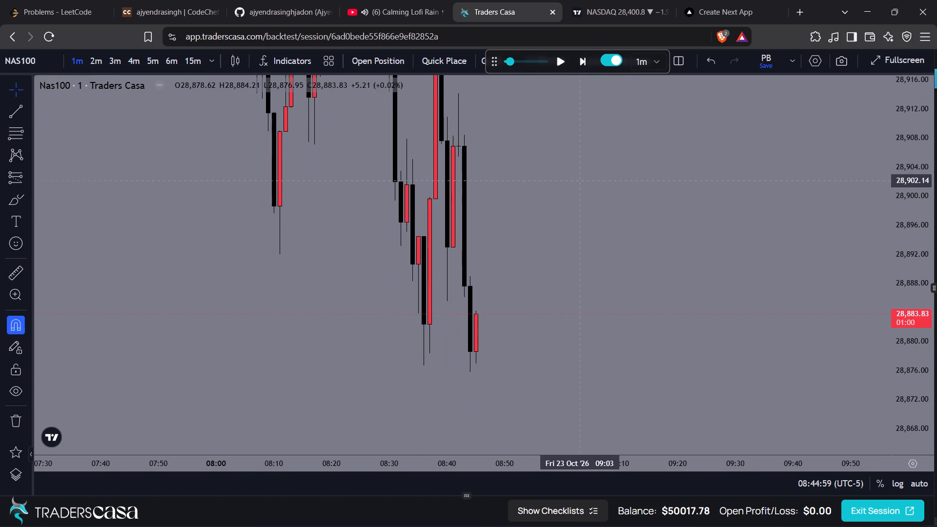
left_click(584, 57)
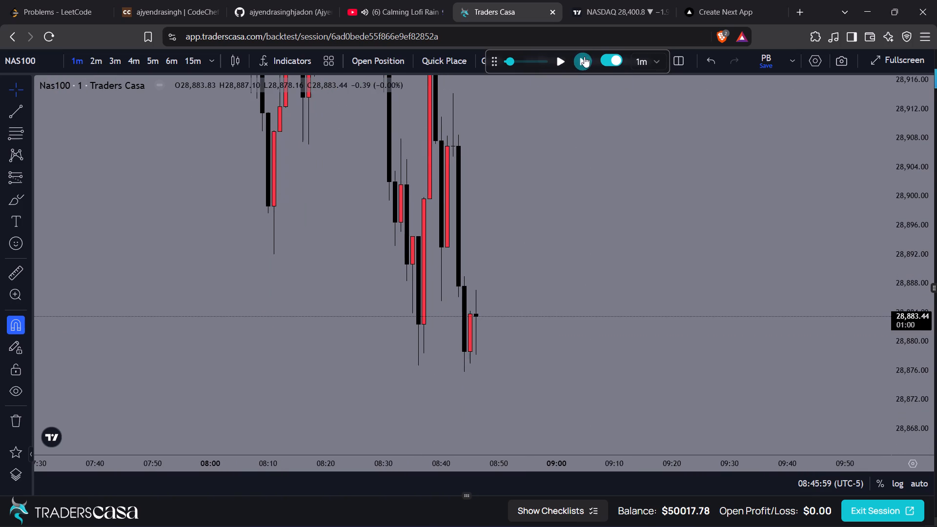
left_click(584, 57)
left_click(584, 57)
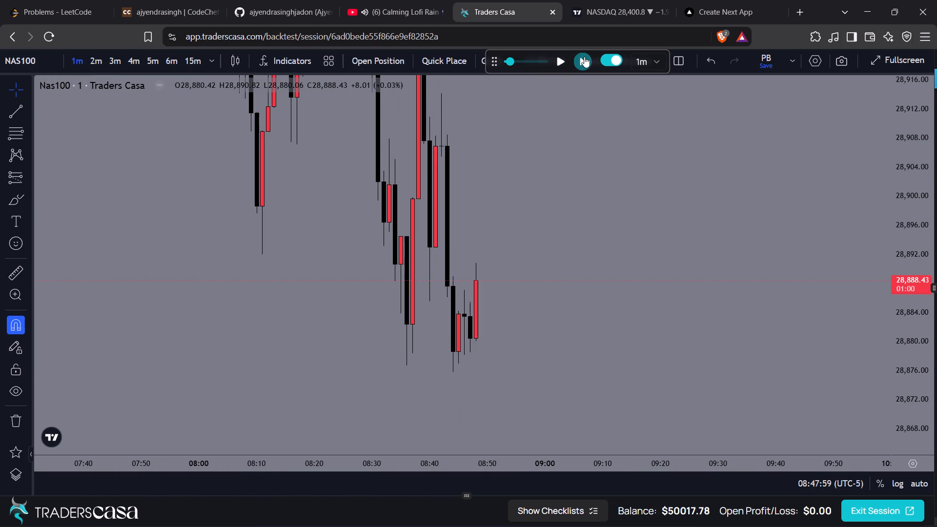
left_click(584, 57)
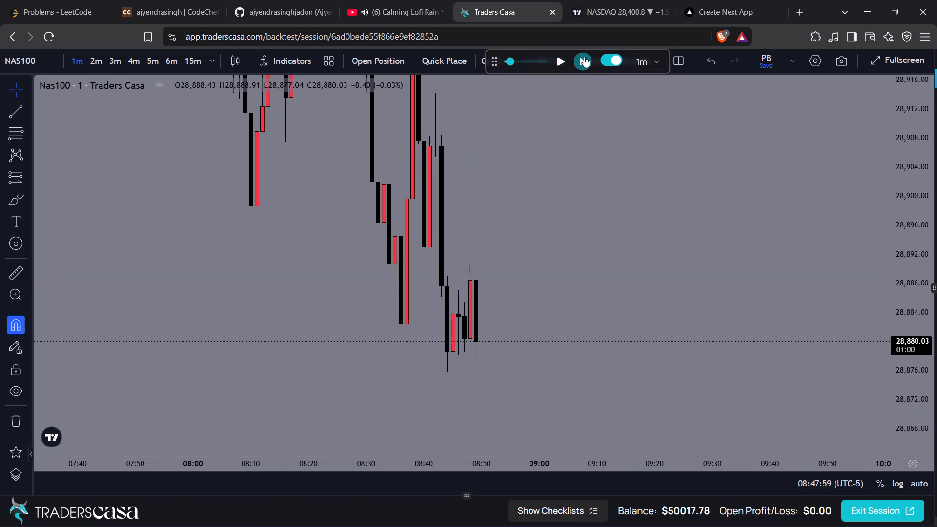
Continue the one-minute replay to the 08:57 candle on 23 October.
left_click(584, 57)
left_click(584, 57)
triple_click(584, 57)
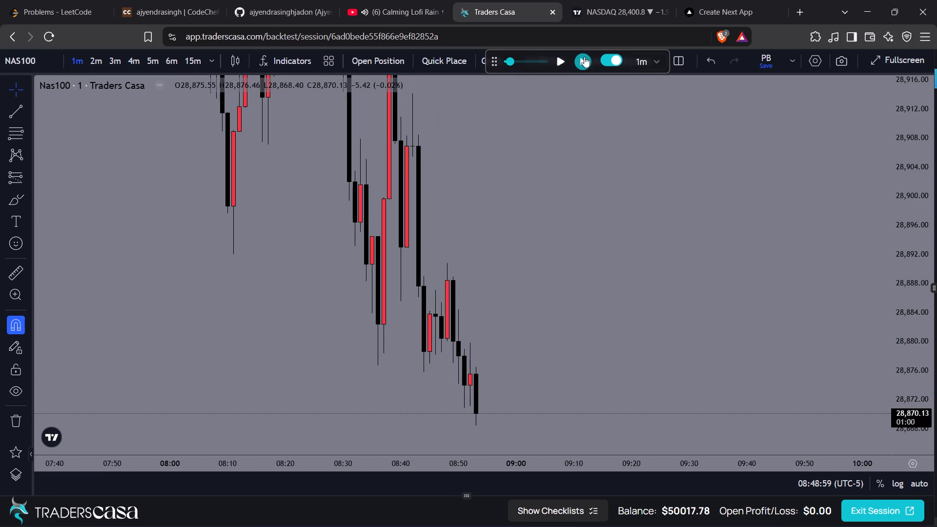
triple_click(584, 57)
left_click_drag(586, 273, 587, 205)
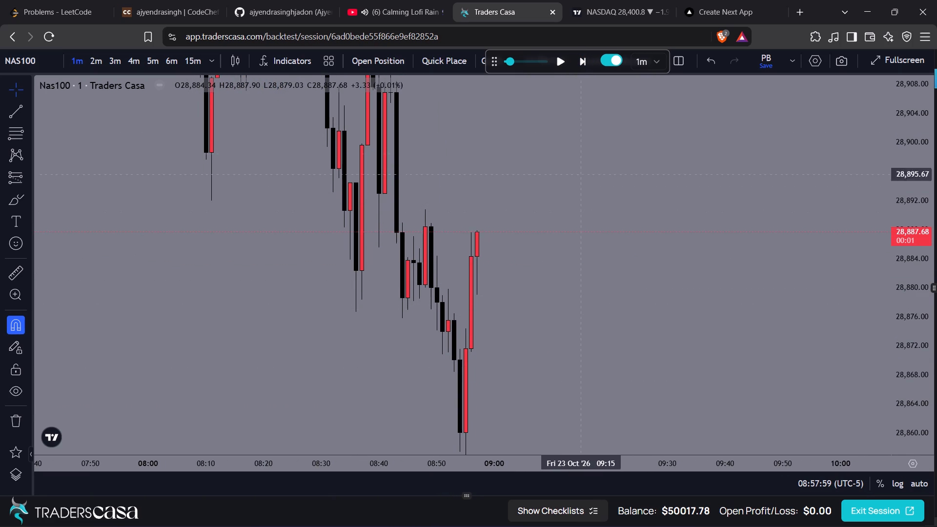
Advance the one-minute replay candle by candle to the 09:02 candle on 23 October.
left_click(584, 62)
left_click(584, 62)
left_click(584, 62)
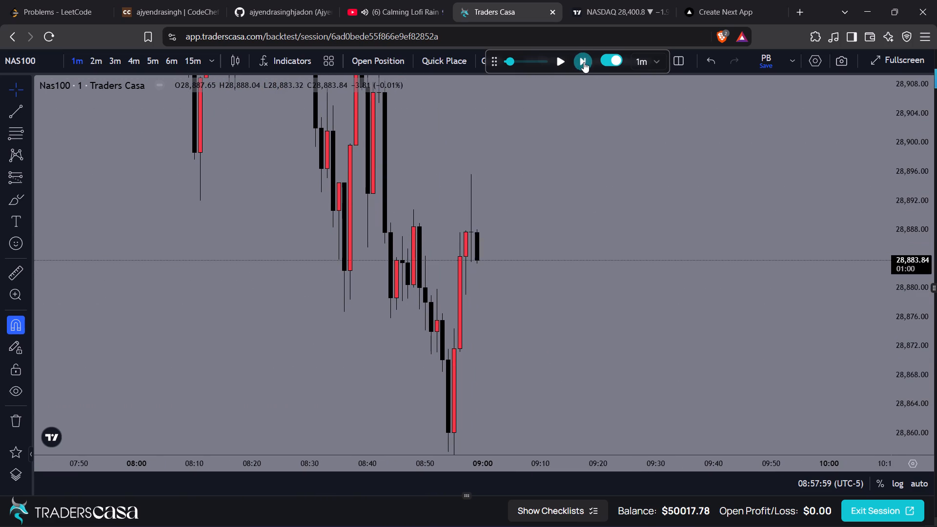
left_click(584, 62)
left_click(584, 62)
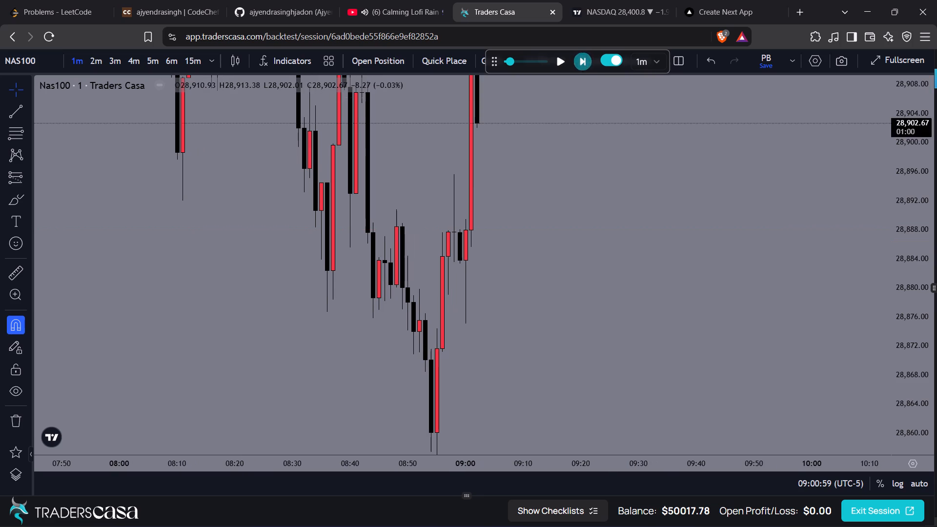
Continue the one-minute replay to the 09:10 candle on 23 October.
left_click_drag(560, 141, 591, 274)
left_click(579, 65)
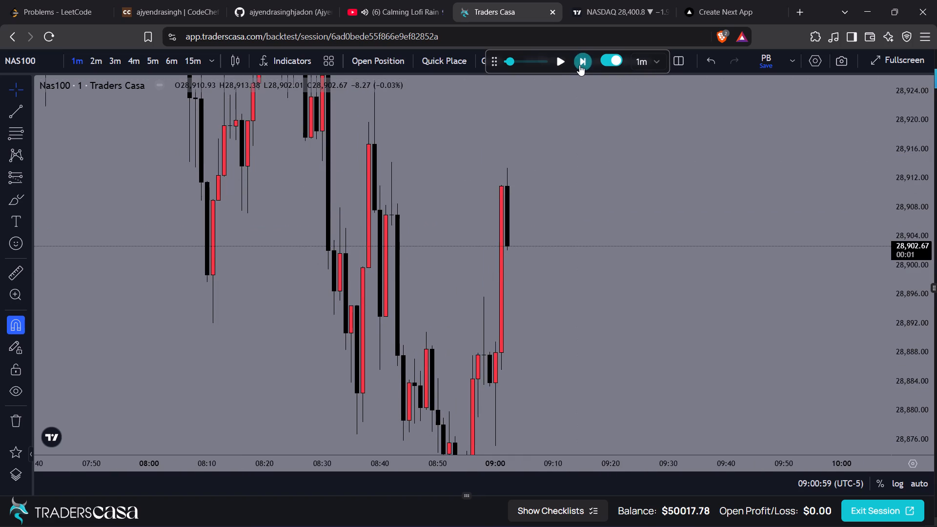
left_click(579, 65)
left_click(579, 65)
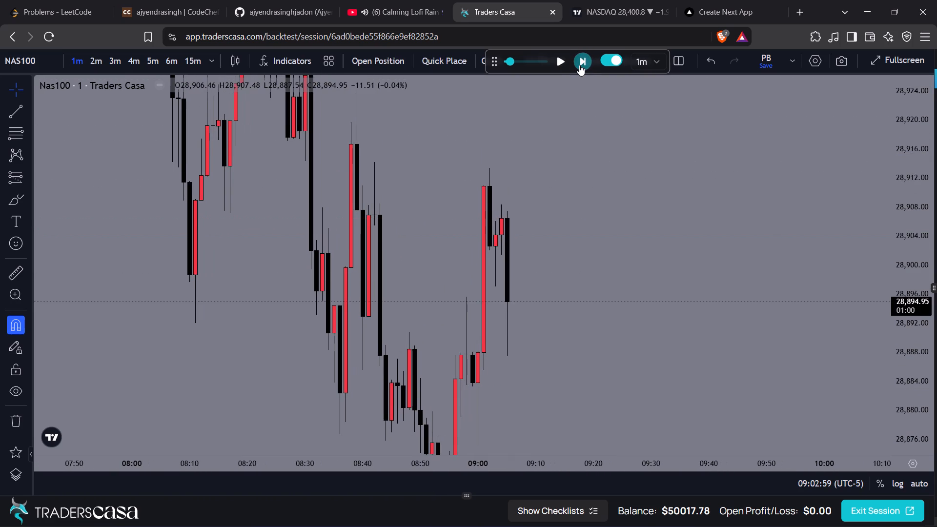
left_click(579, 65)
left_click(579, 65)
double_click(579, 65)
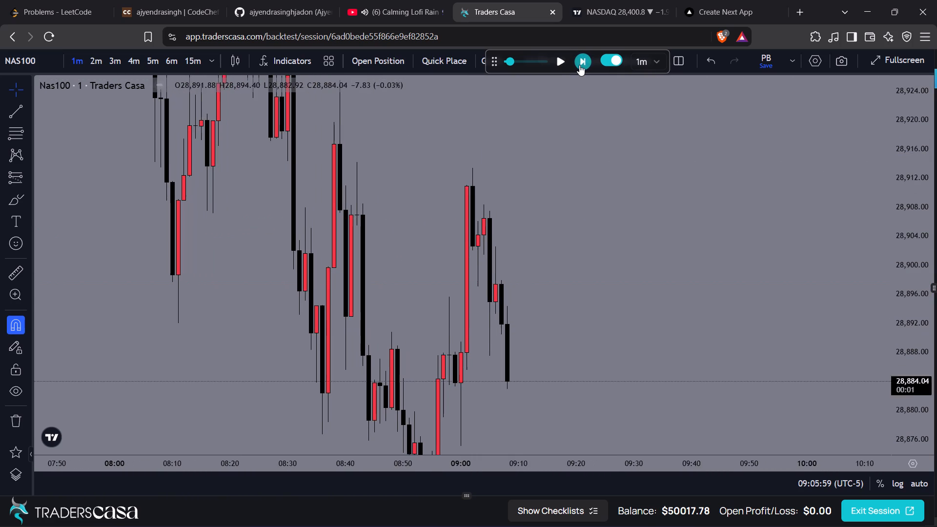
left_click(579, 65)
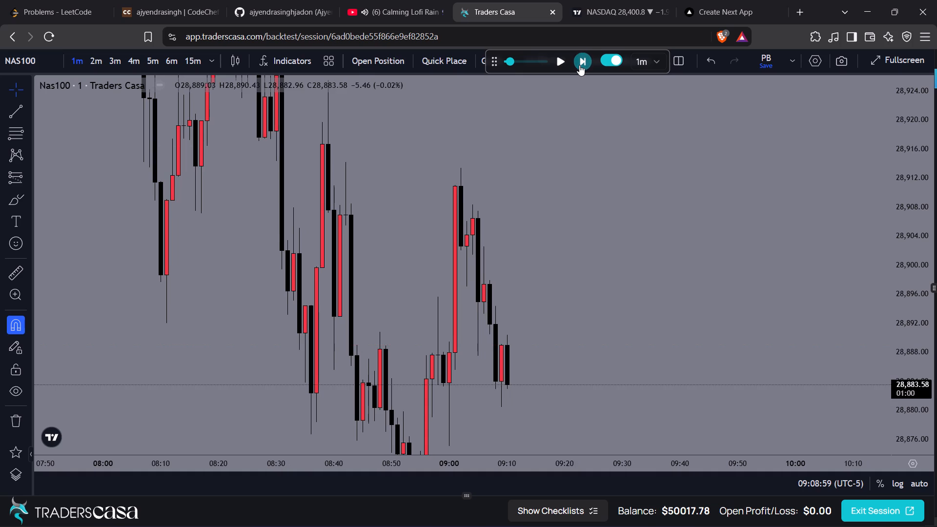
Draw a short position from 28,883.58 on the 09:10 candle, with stop at 28,894.75 and target at 28,856.78.
left_click_drag(574, 204, 570, 132)
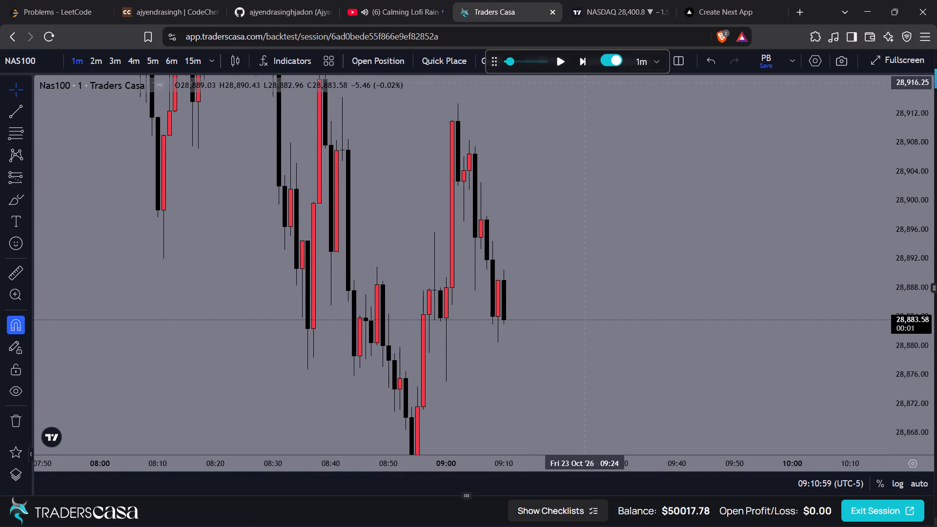
left_click_drag(559, 263, 579, 211)
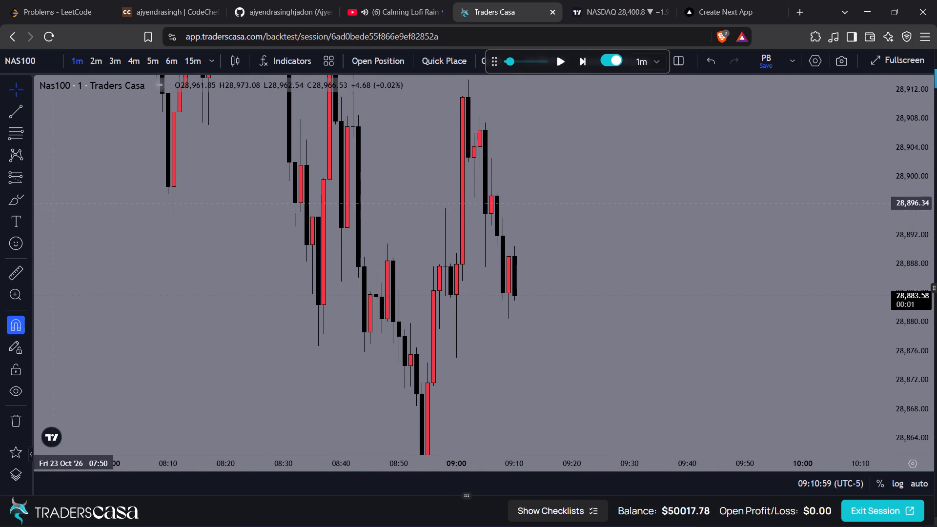
left_click(30, 182)
left_click(70, 216)
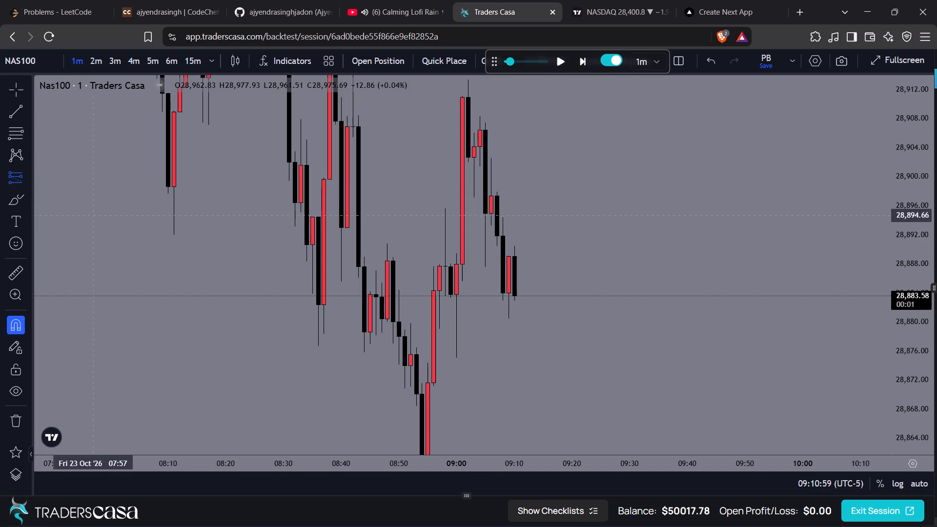
left_click(513, 297)
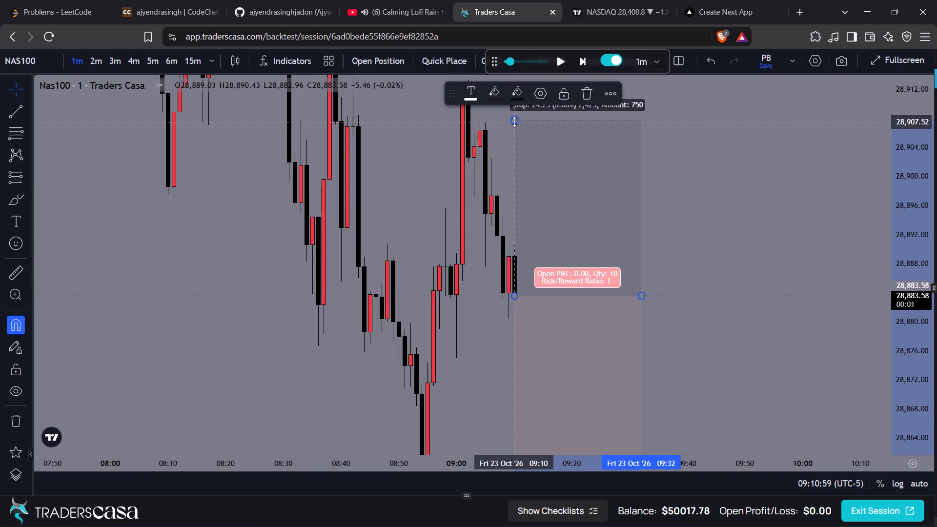
left_click_drag(514, 122, 545, 215)
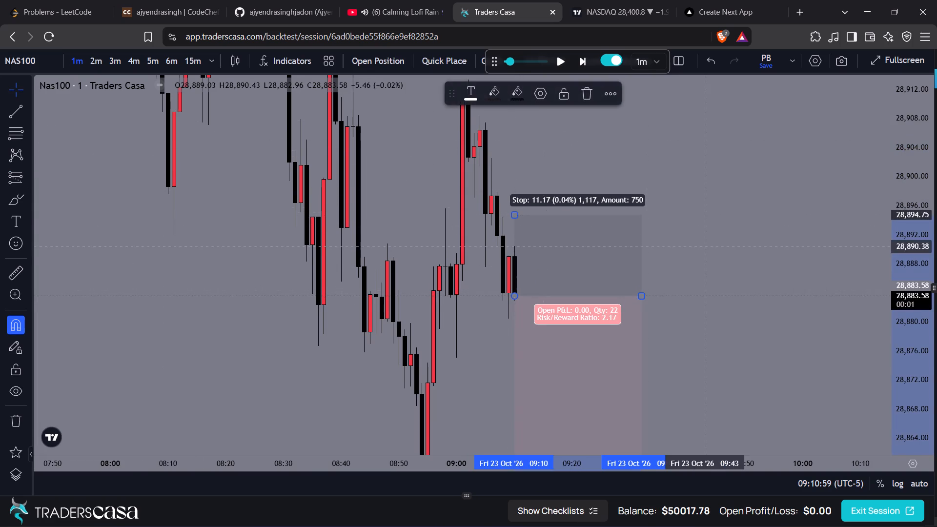
left_click_drag(705, 247, 680, 133)
left_click_drag(493, 368, 501, 385)
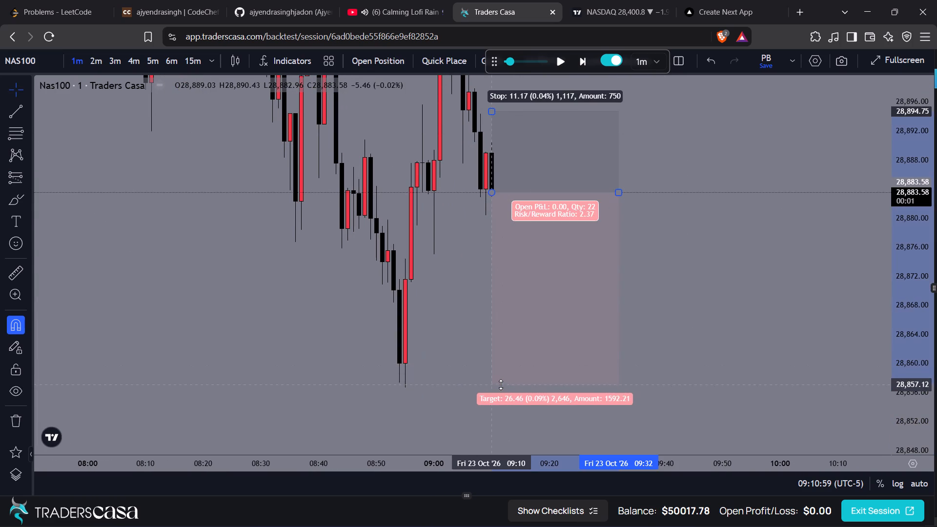
left_click_drag(501, 385, 502, 387)
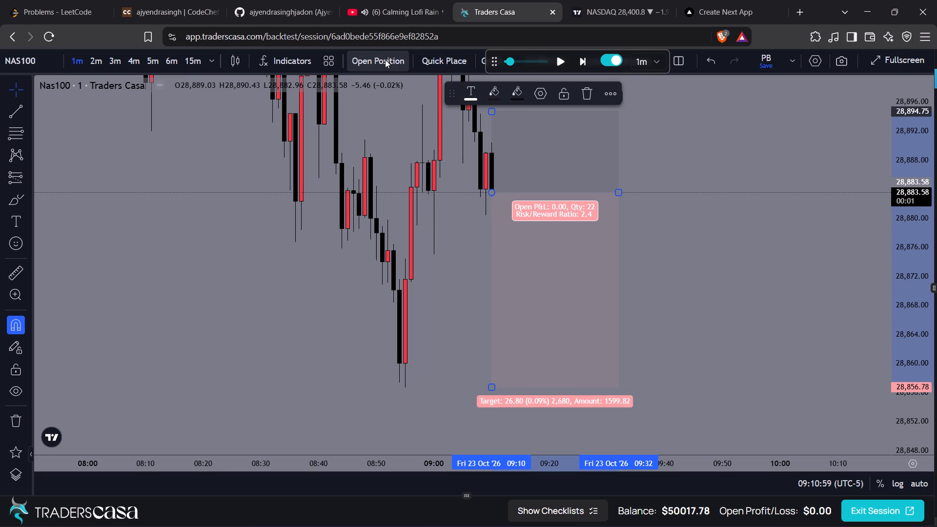
Place a sell limit trade at 28883.58 with take profit 28856.78, stop loss 28894.75 and 0.3% risk.
left_click(385, 60)
left_click(452, 458)
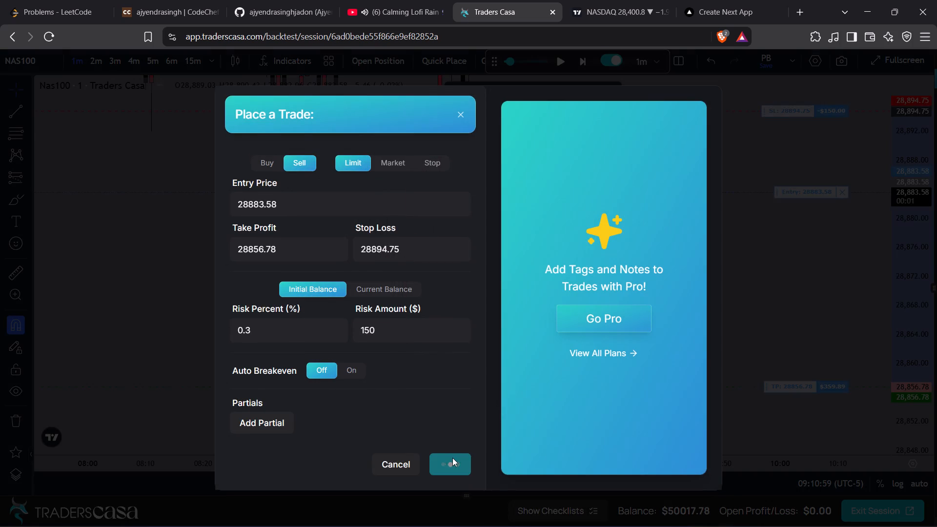
Advance the one-minute replay to the 09:14 candle with the sell trade's levels in view.
left_click_drag(714, 276, 677, 318)
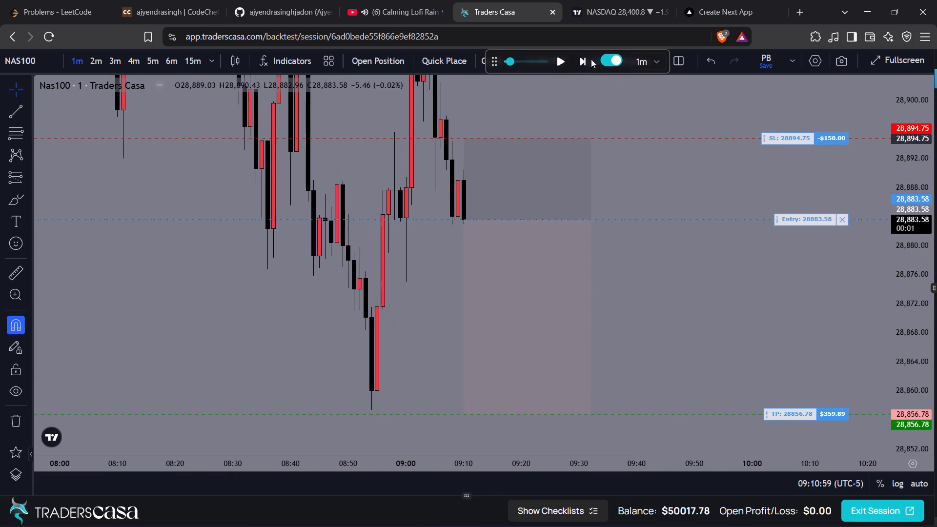
left_click(582, 60)
left_click(582, 60)
left_click(582, 60)
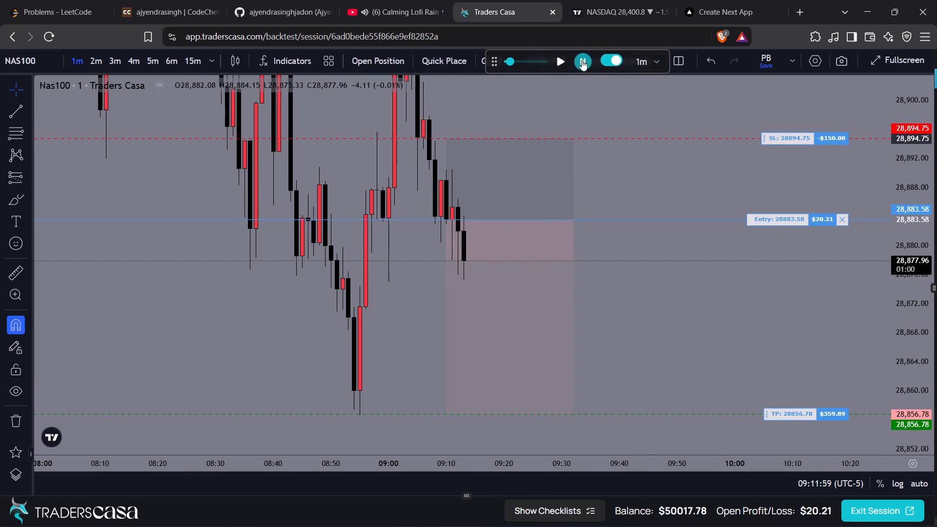
left_click(582, 60)
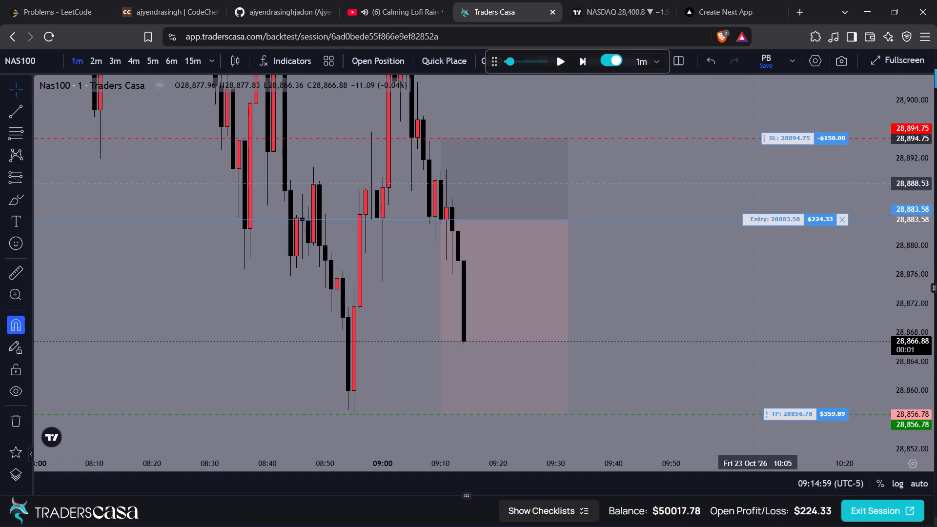
Move the sell trade's stop loss to 28883.24, just below the entry price.
left_click_drag(798, 134, 835, 222)
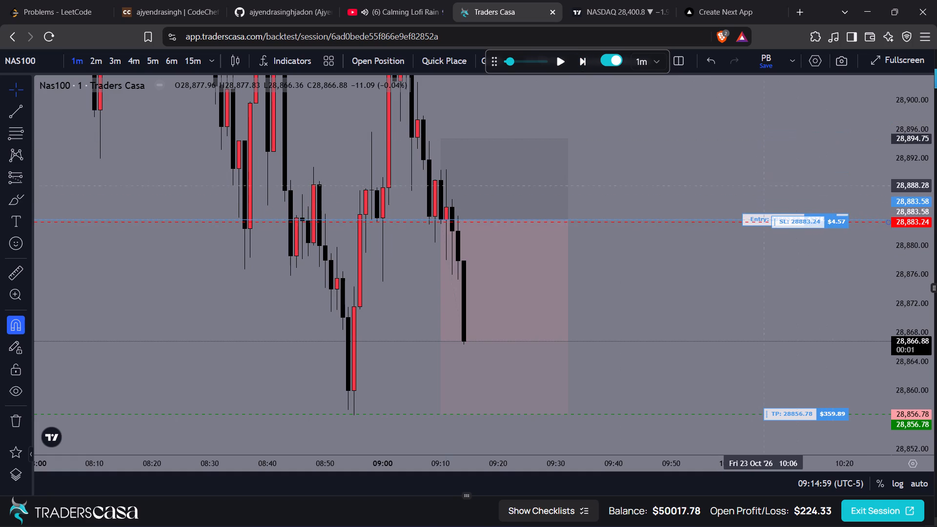
Advance the one-minute replay by one candle to 09:15.
left_click_drag(728, 170, 740, 142)
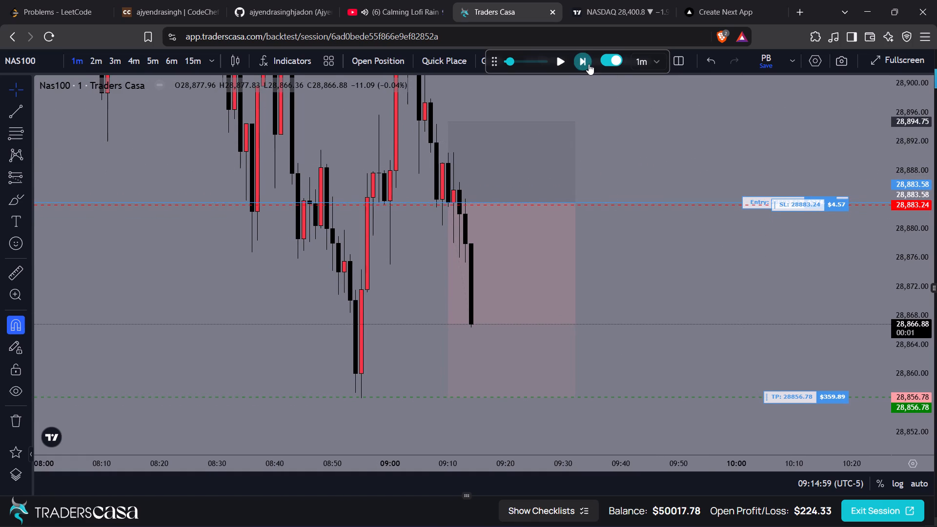
left_click(589, 64)
Delete the short position drawing from the chart.
left_click(508, 228)
key("Delete")
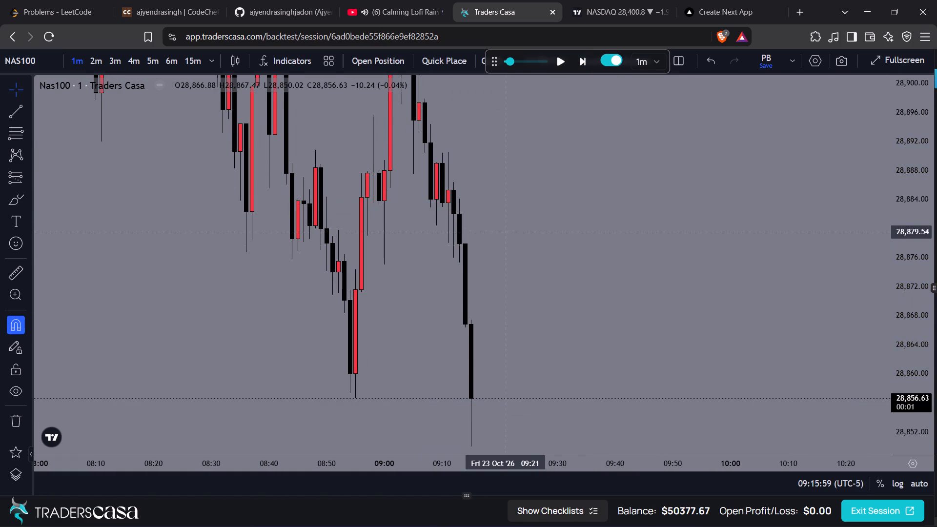
Continue the one-minute replay candle by candle to the 09:24 candle on 23 October.
left_click_drag(541, 280, 525, 205)
left_click(580, 64)
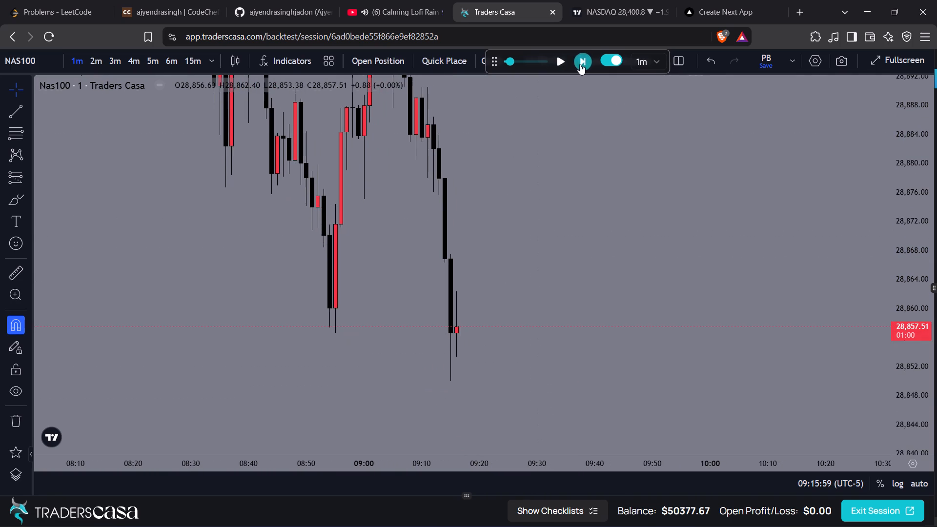
left_click(580, 64)
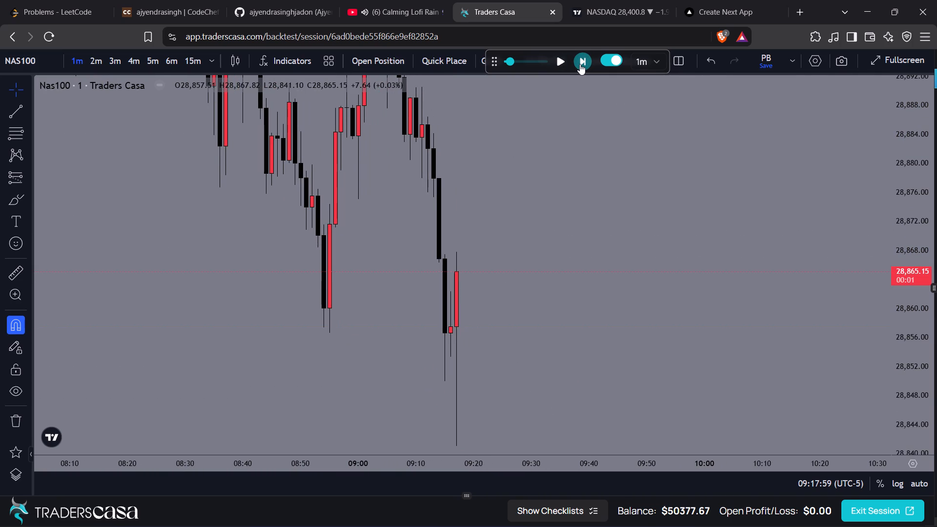
left_click(580, 64)
left_click(580, 64)
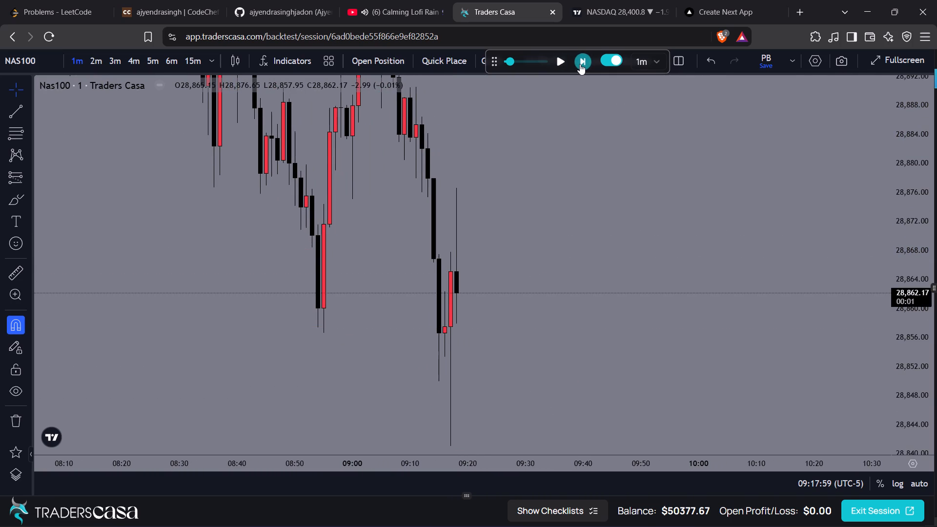
left_click(580, 64)
left_click(580, 64)
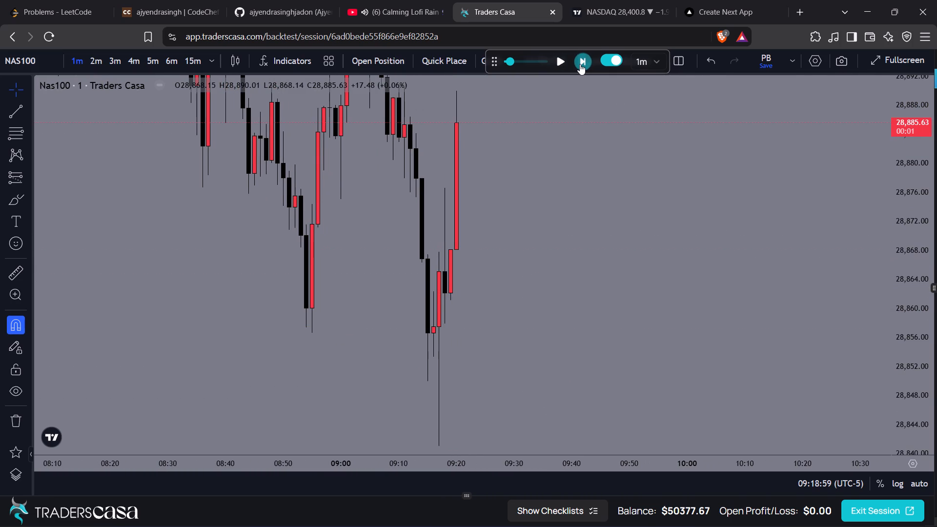
left_click(580, 64)
left_click(580, 64)
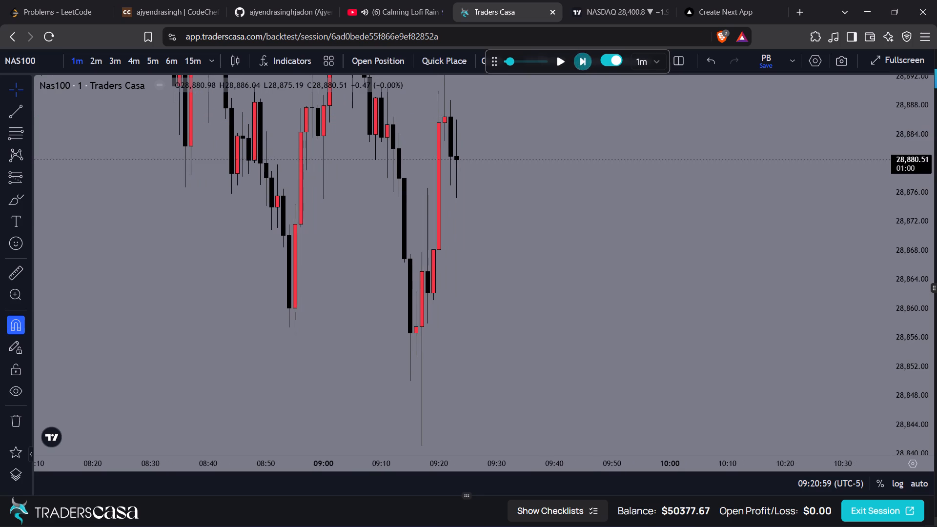
left_click_drag(554, 123, 542, 188)
left_click(581, 64)
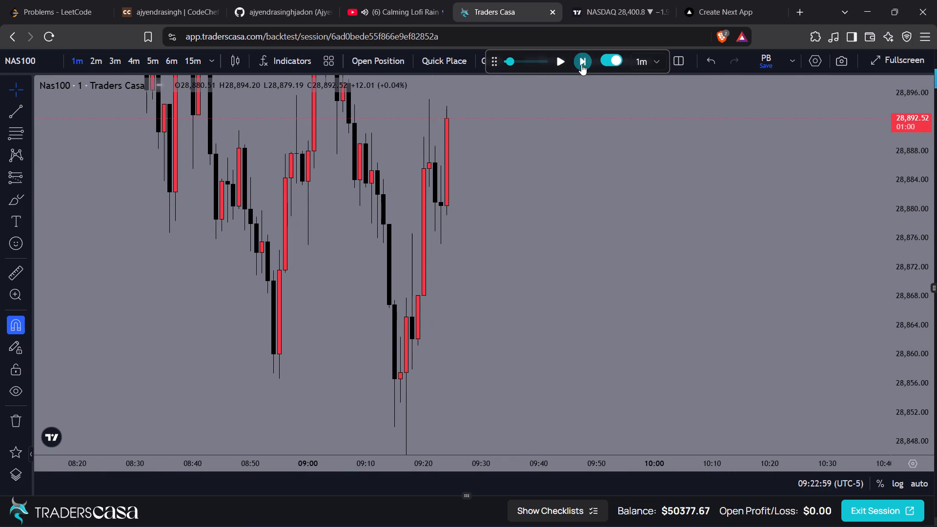
Draw a long position from 28,892.52 on the 09:24 candle, with its stop at 28,867.78.
left_click_drag(552, 146, 532, 237)
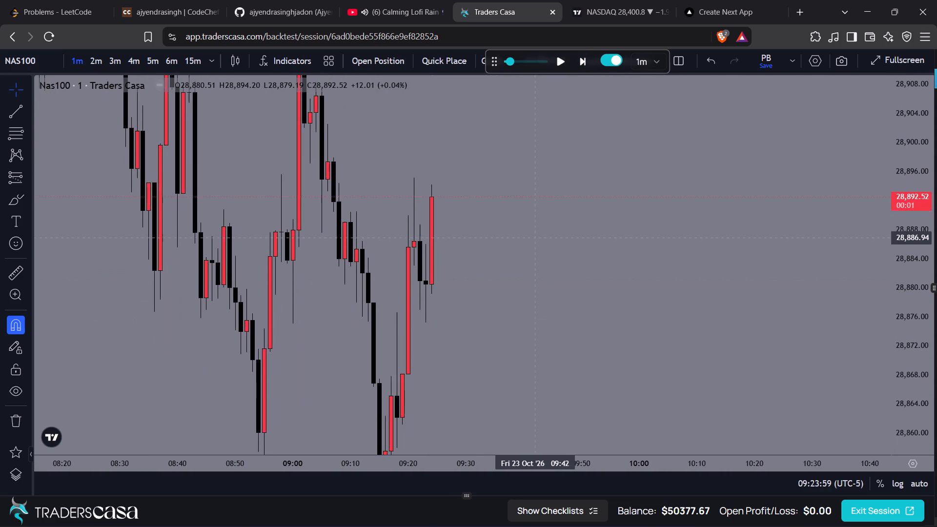
left_click_drag(532, 237, 532, 232)
left_click_drag(532, 232, 497, 295)
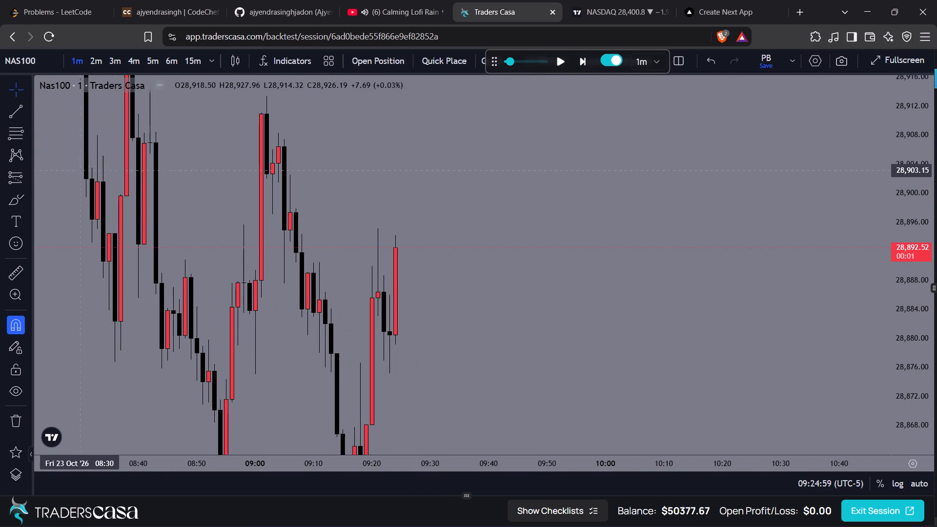
left_click(29, 171)
left_click_drag(74, 186, 396, 239)
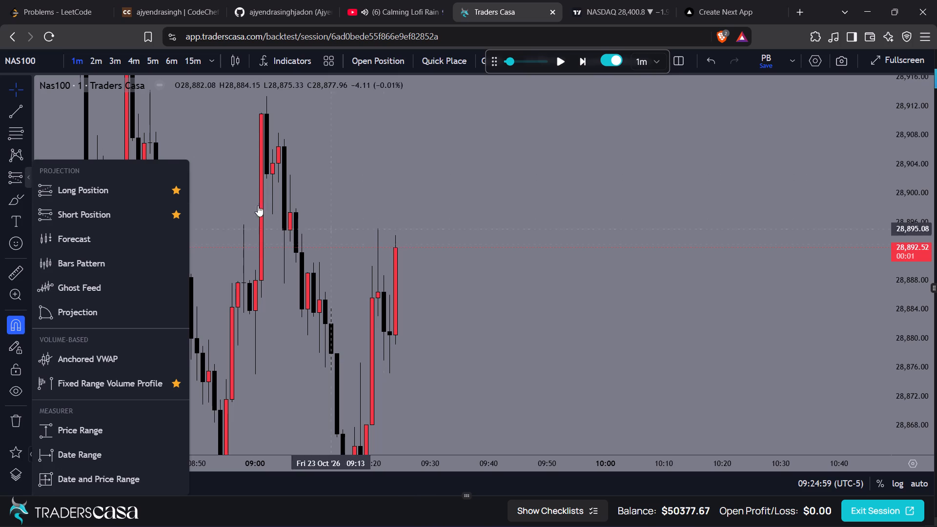
left_click(94, 183)
left_click(396, 246)
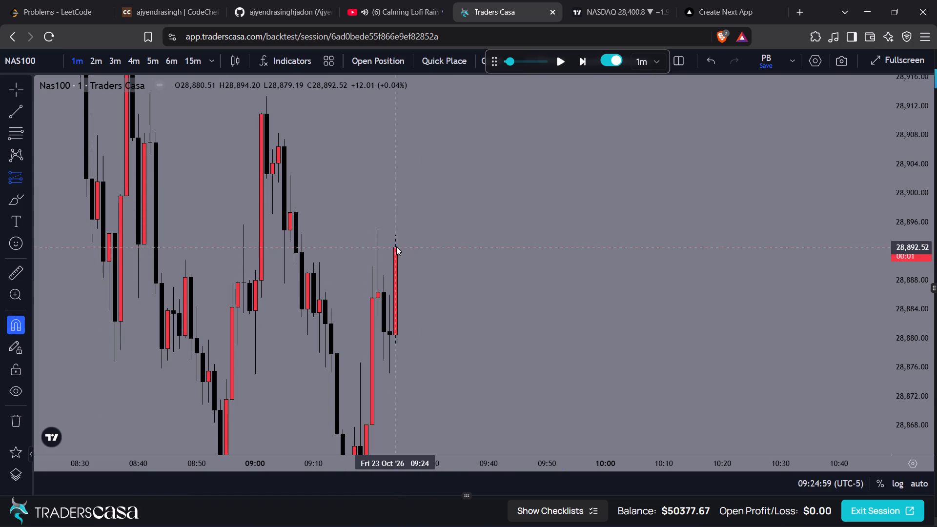
right_click(592, 213)
left_click_drag(583, 220, 586, 155)
left_click_drag(398, 355, 407, 380)
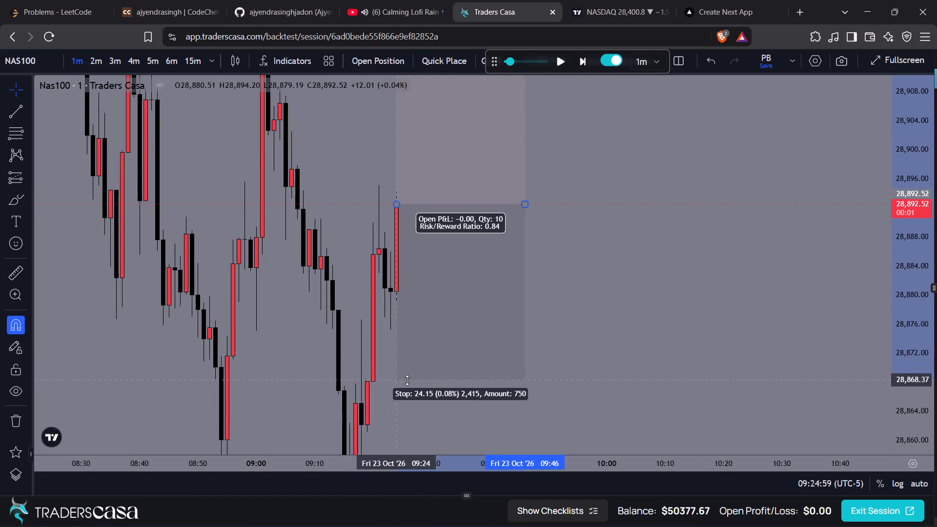
left_click_drag(407, 380, 412, 384)
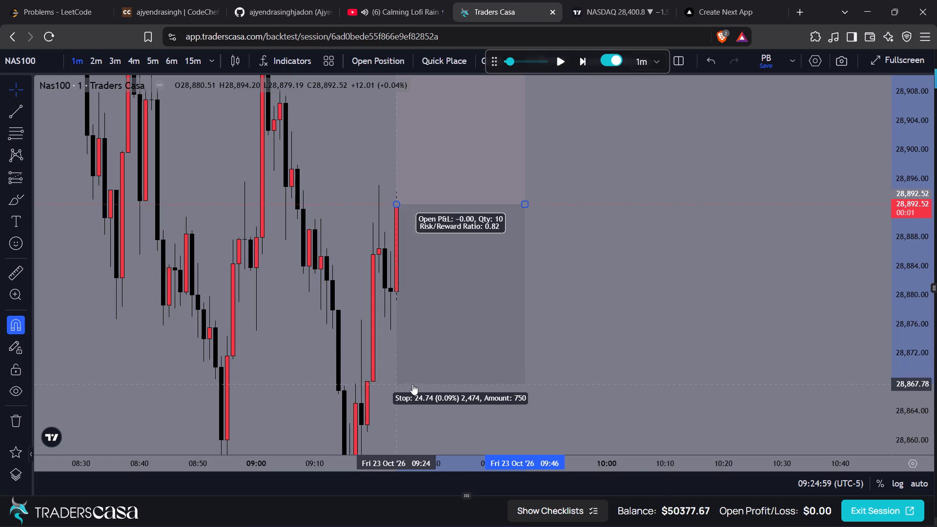
Set the long position's target to about 28,917 for a risk/reward ratio of 1.
left_click_drag(602, 240, 630, 349)
left_click_drag(420, 149, 469, 123)
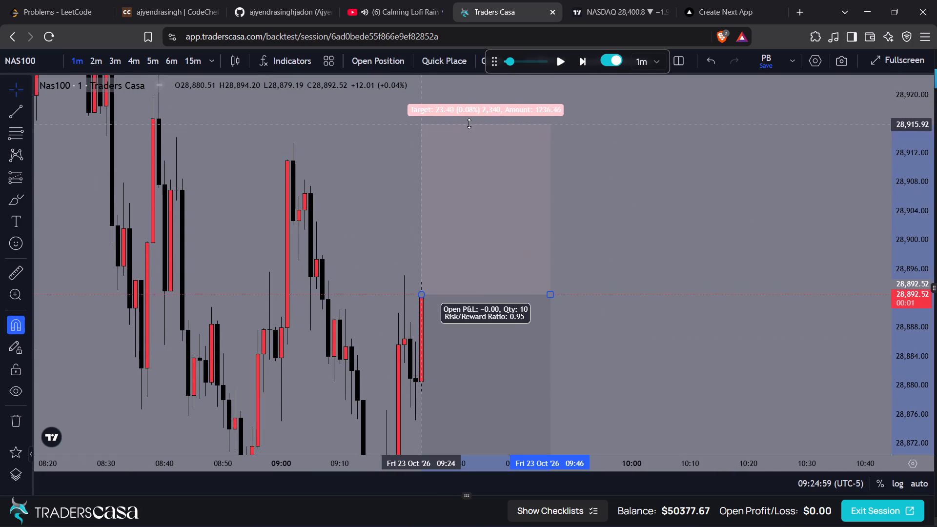
left_click_drag(469, 123, 494, 117)
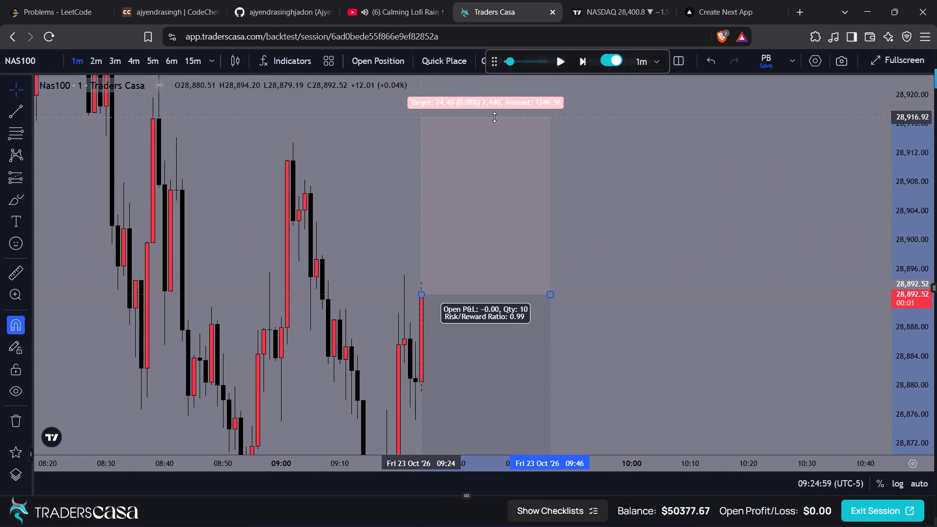
left_click_drag(494, 117, 499, 116)
left_click_drag(714, 233, 691, 141)
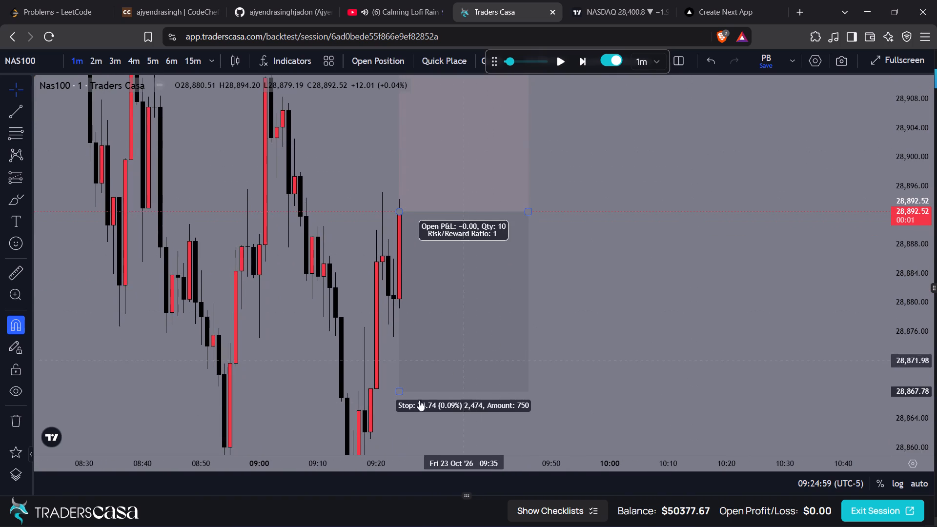
Tighten the long position drawing by setting its stop to 28,871.31 and its target to 28,914.07.
left_click_drag(398, 393, 427, 373)
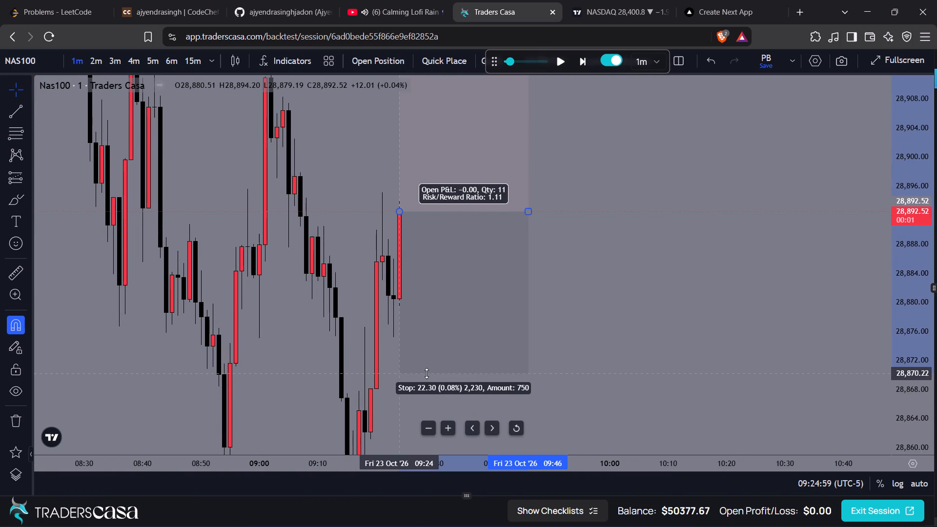
left_click_drag(427, 373, 440, 365)
left_click_drag(630, 249, 659, 367)
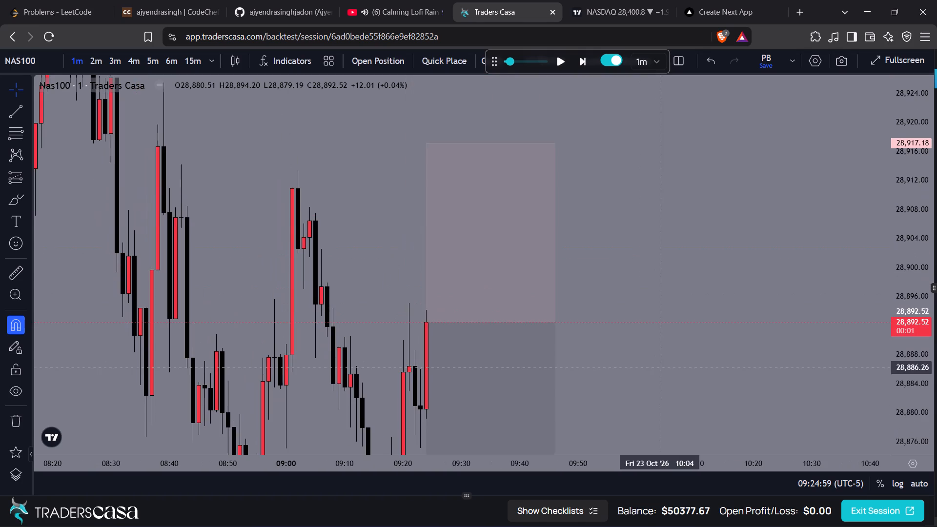
left_click_drag(428, 144, 440, 170)
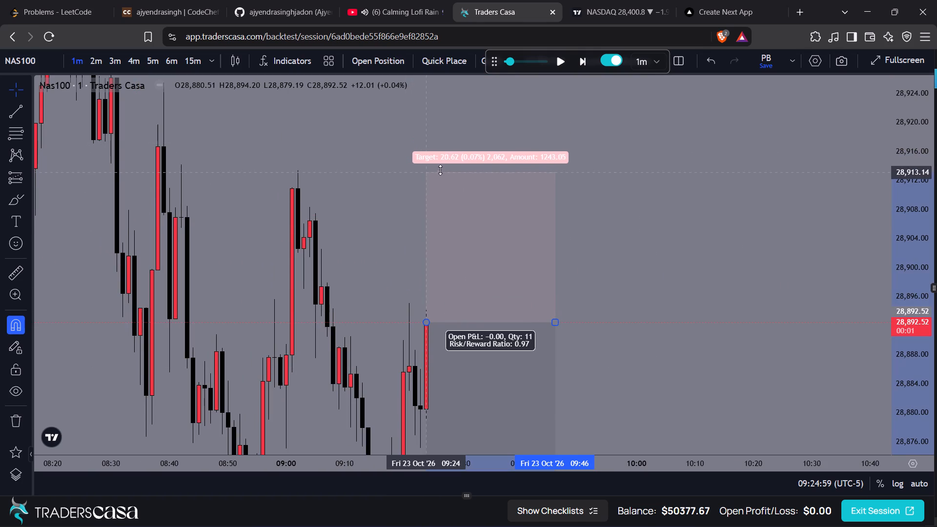
left_click_drag(440, 170, 444, 165)
Place a buy stop order at 28892.52 with take profit 28914.07, stop loss 28871.31 and 0.3% risk, using the long position drawing.
left_click_drag(573, 242, 547, 127)
left_click(493, 207)
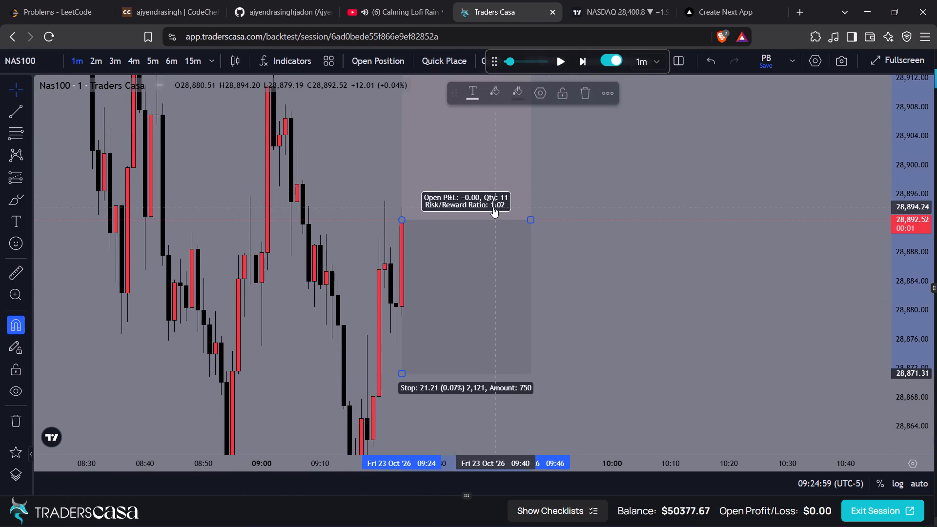
left_click(376, 61)
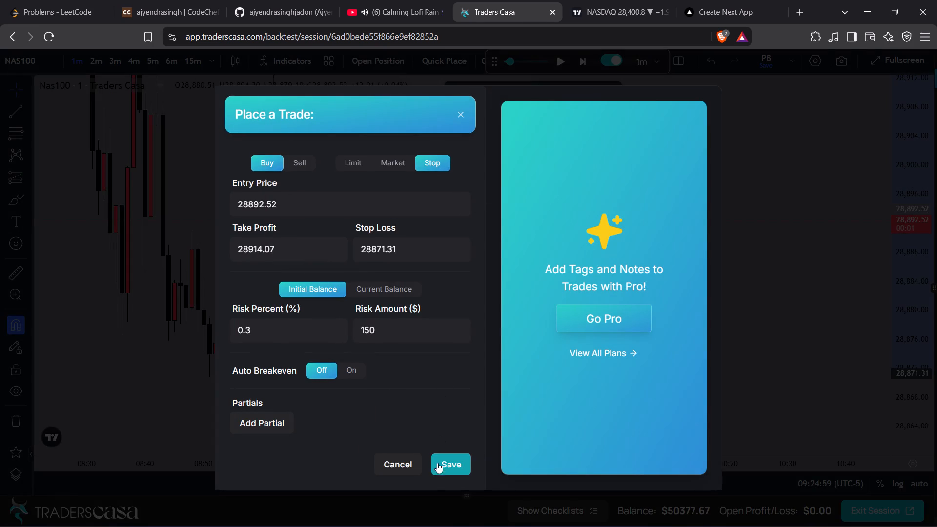
left_click(437, 469)
Advance the one-minute replay candle by candle to the 09:28 candle on 23 October.
left_click_drag(625, 107, 601, 171)
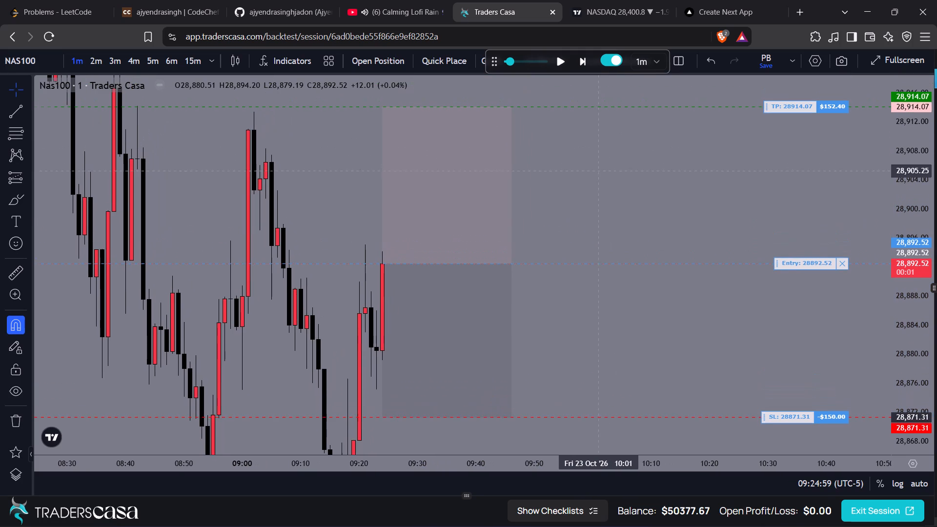
left_click(584, 61)
left_click(584, 61)
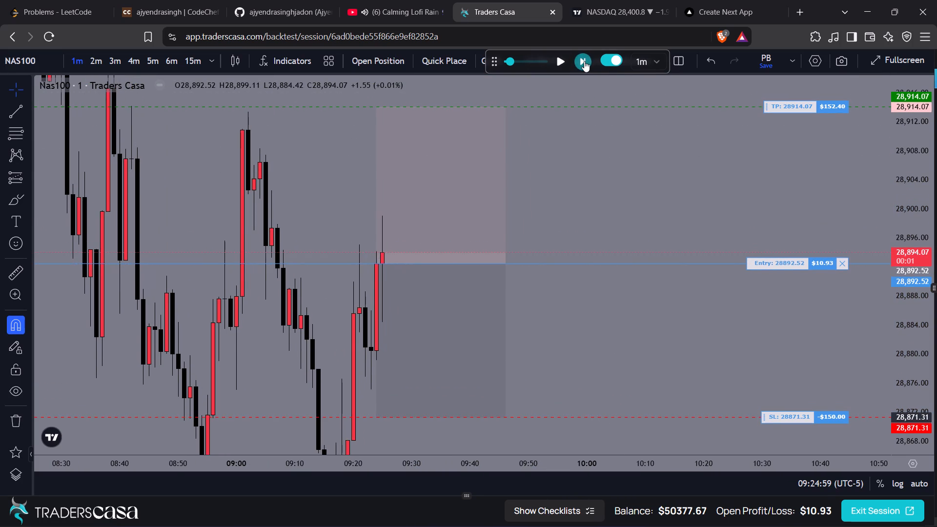
left_click(584, 61)
left_click(584, 61)
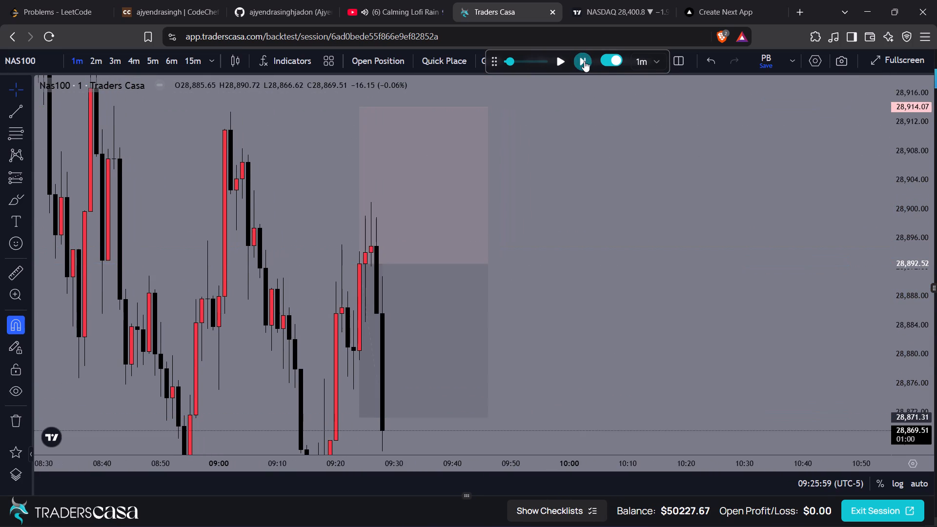
Delete the long position drawing from the chart.
left_click(424, 360)
key("Delete")
Continue the one-minute replay candle by candle to the 09:38 candle on 23 October.
left_click_drag(478, 379, 497, 245)
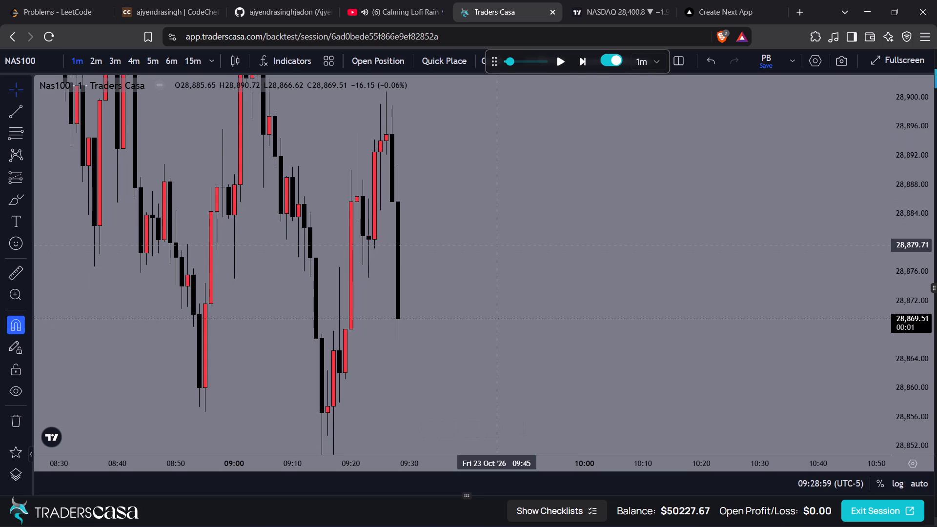
left_click(580, 63)
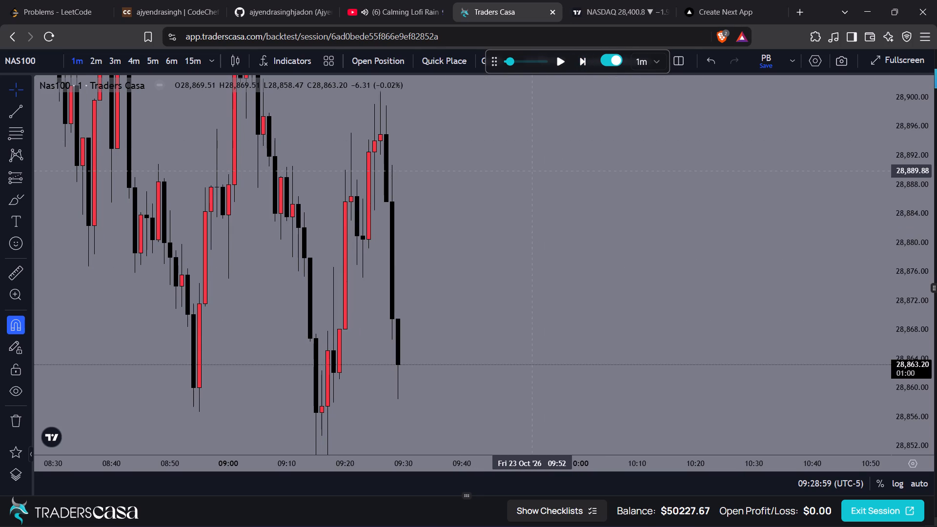
left_click(578, 67)
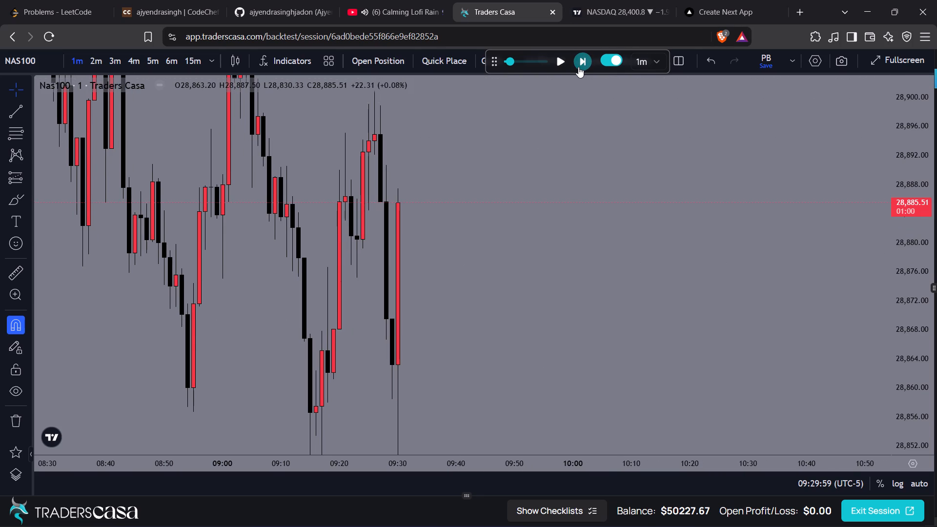
left_click(578, 67)
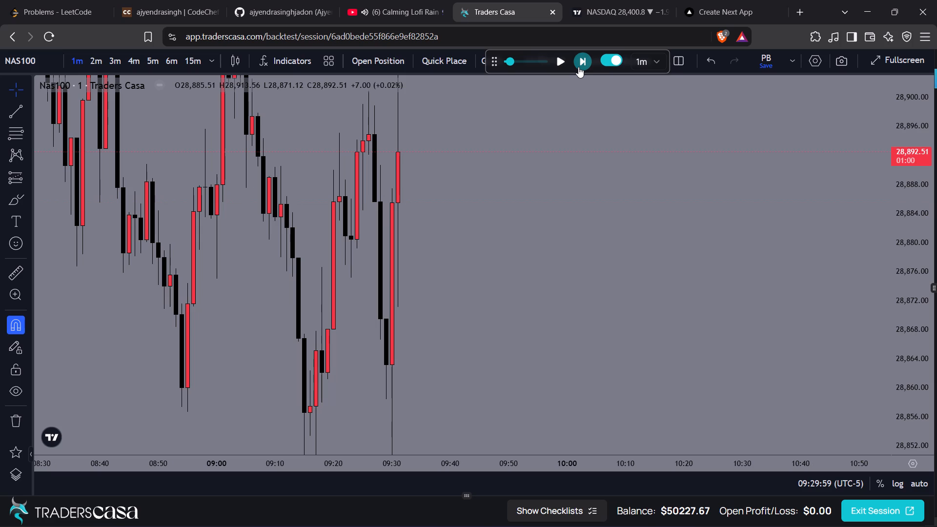
left_click(578, 67)
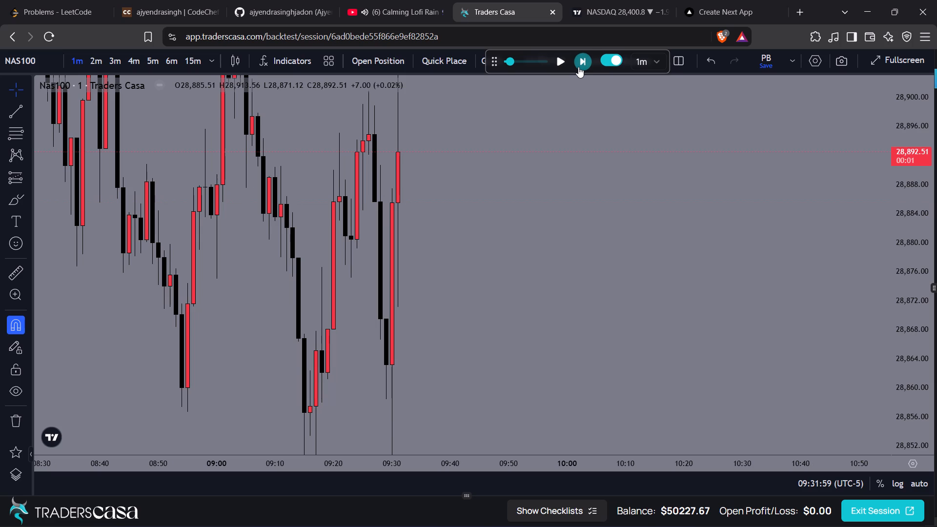
left_click(578, 67)
left_click_drag(548, 114, 585, 181)
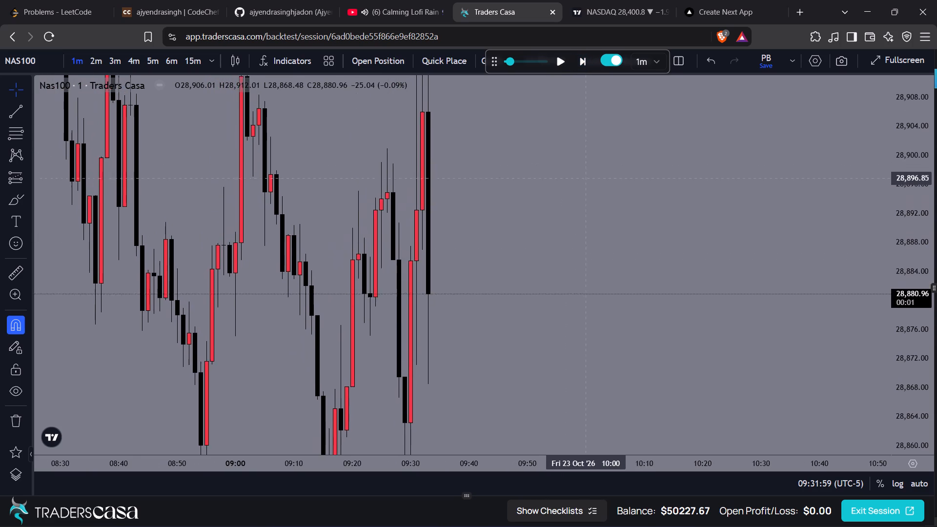
left_click_drag(585, 181, 590, 225)
left_click(578, 61)
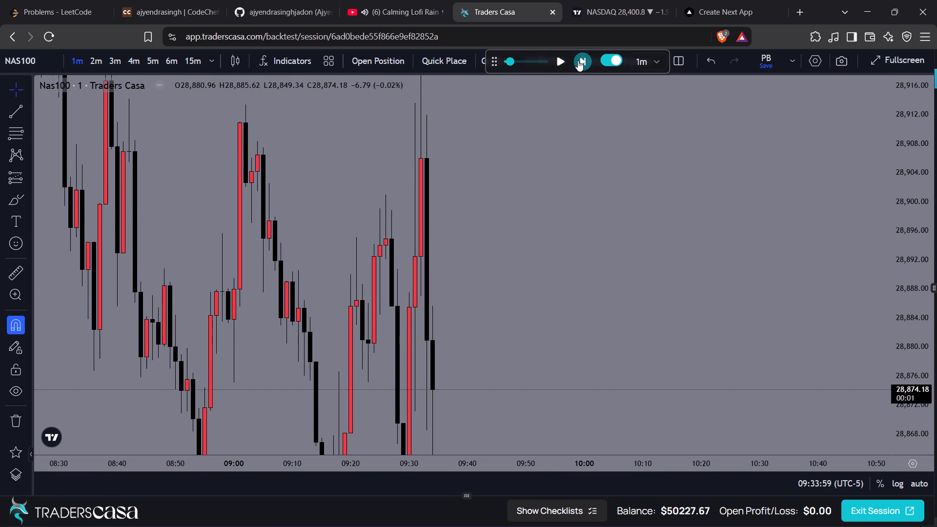
left_click(578, 61)
left_click(578, 61)
left_click_drag(566, 210, 587, 52)
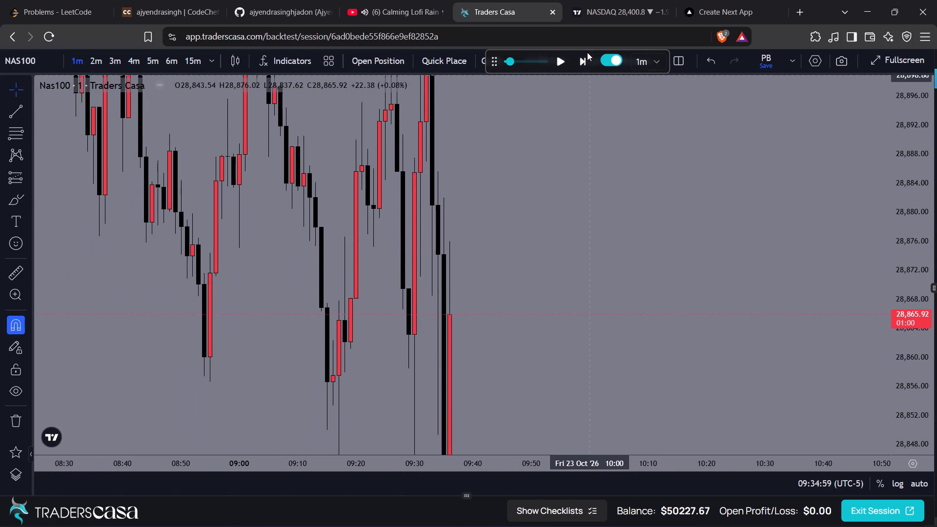
double_click(589, 63)
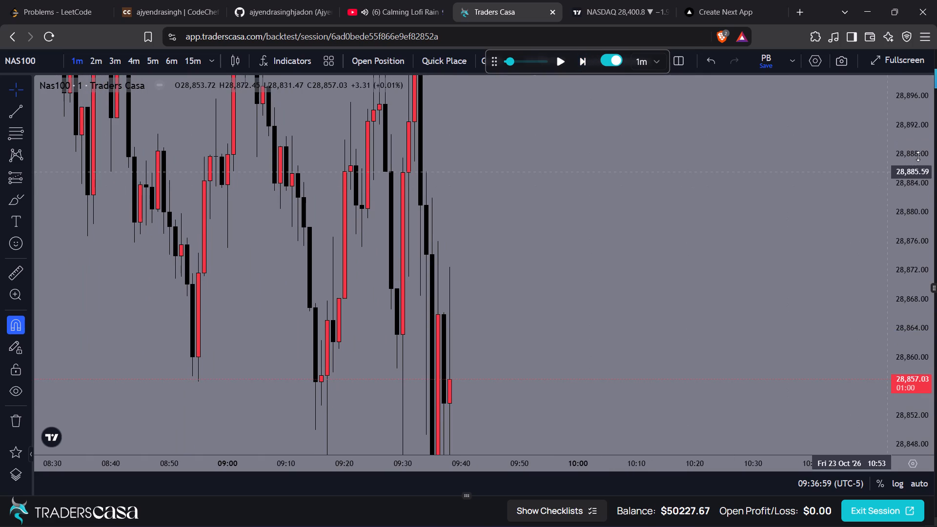
Compress the chart's price scale and advance the one-minute replay to the 09:49 candle.
left_click_drag(918, 156, 912, 340)
left_click_drag(661, 327, 708, 279)
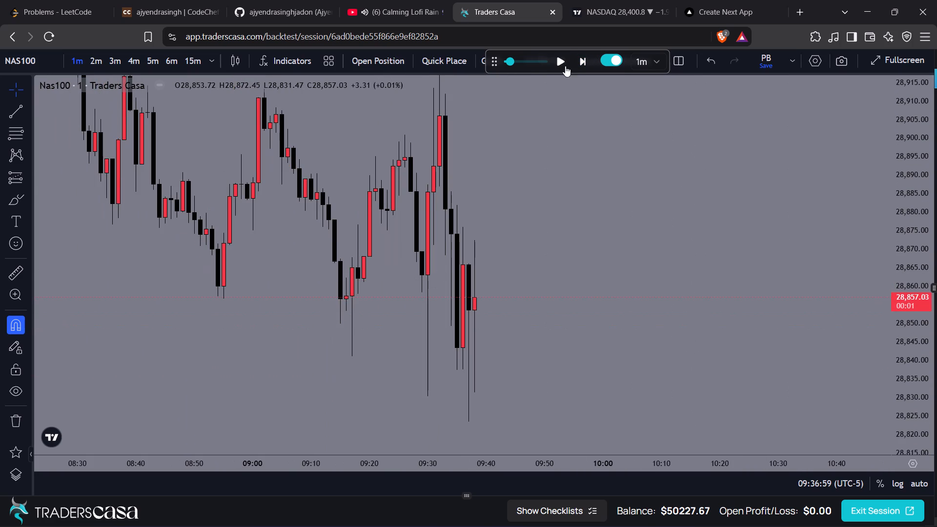
left_click(579, 67)
left_click(579, 67)
double_click(579, 67)
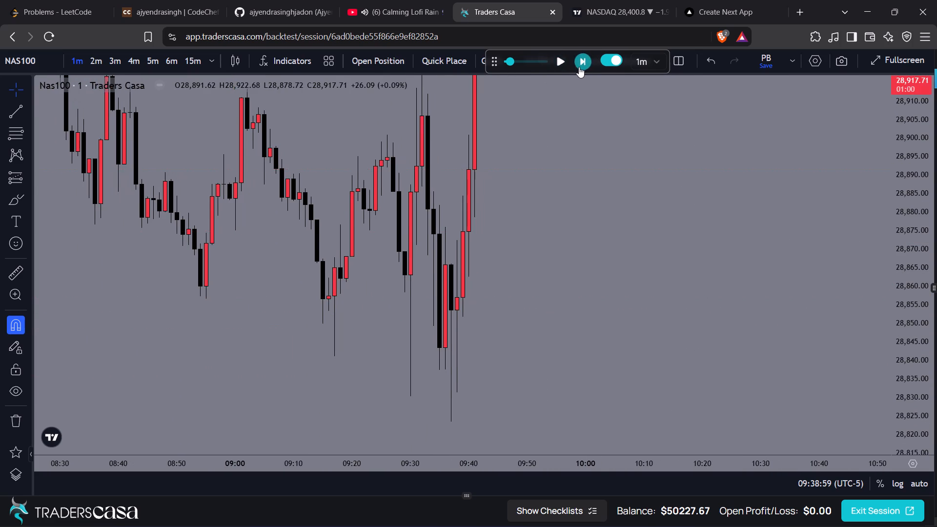
left_click_drag(563, 139, 585, 324)
left_click(584, 63)
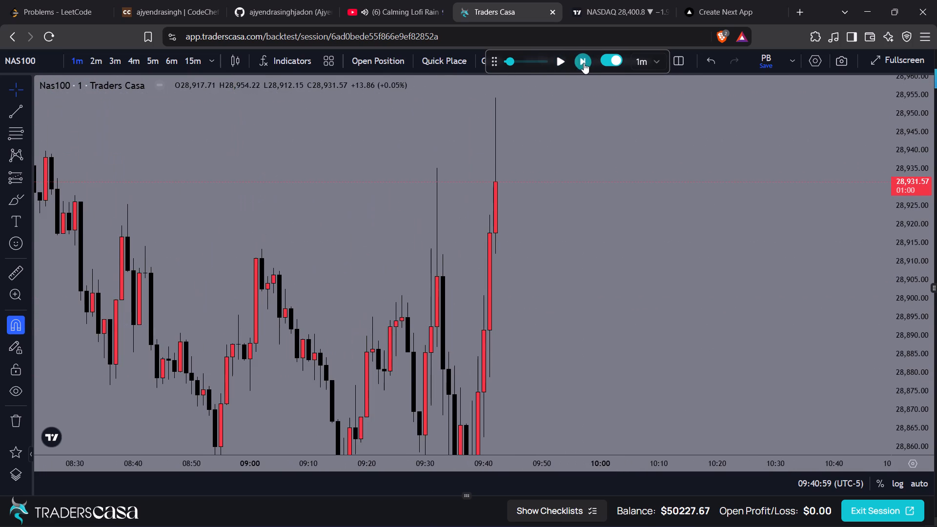
left_click(584, 63)
triple_click(584, 63)
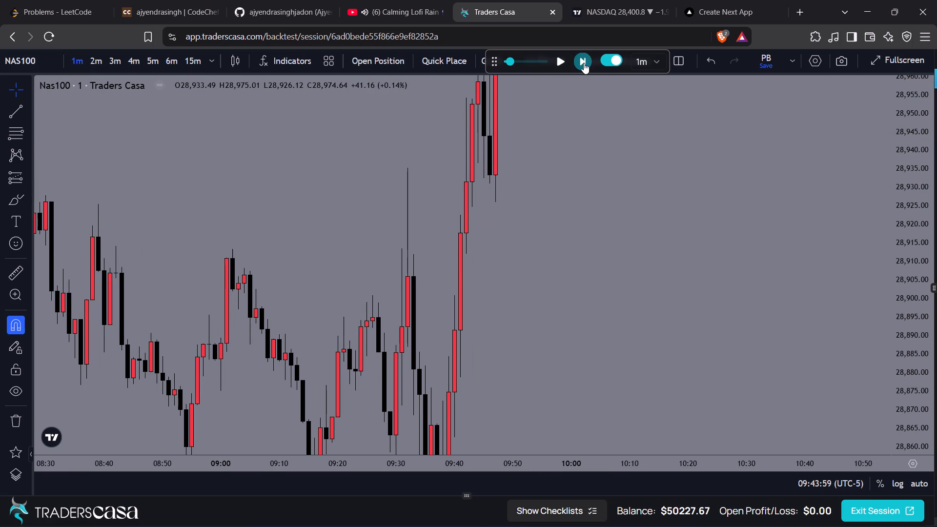
double_click(584, 63)
Advance the one-minute replay through the end of the hour to the 10:01 candle.
left_click_drag(551, 144, 517, 259)
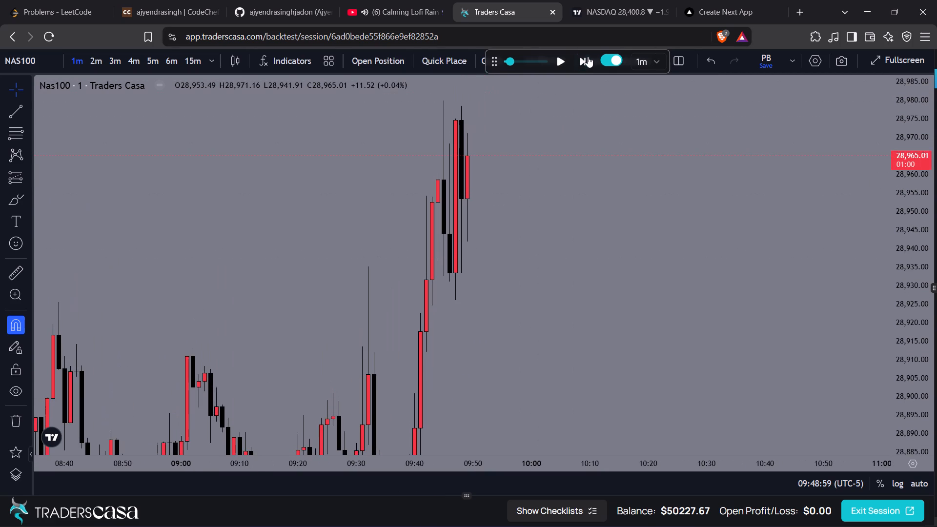
triple_click(587, 58)
triple_click(587, 58)
triple_click(587, 58)
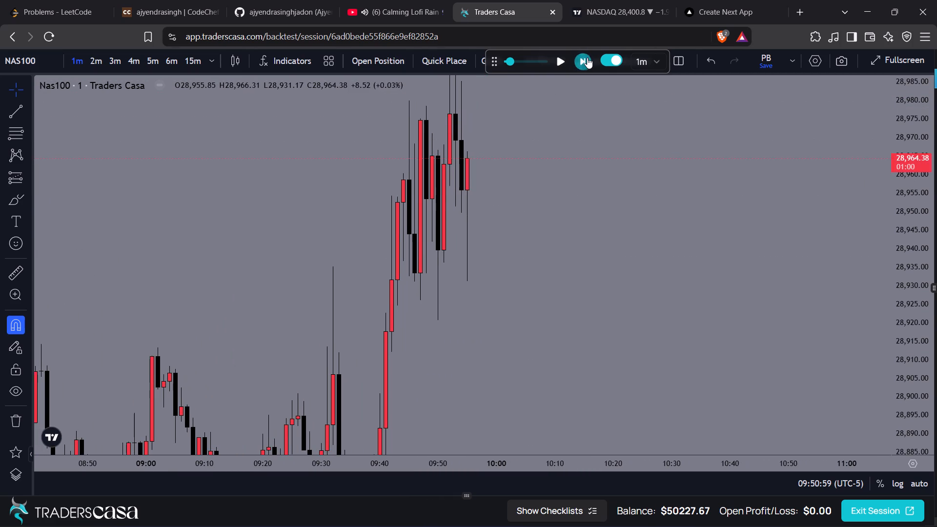
left_click(587, 58)
double_click(587, 58)
Continue the one-minute replay to the 10:21 candle on 23 October.
left_click_drag(559, 110, 527, 263)
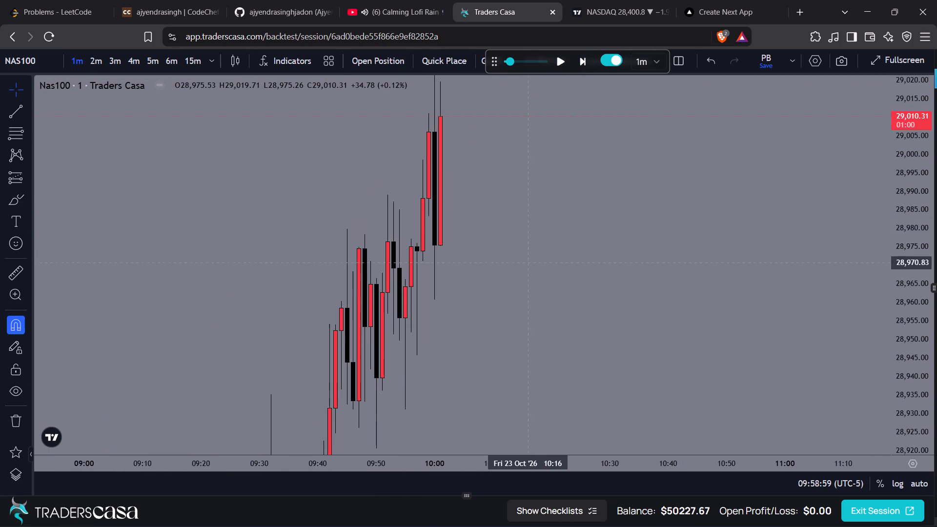
triple_click(579, 61)
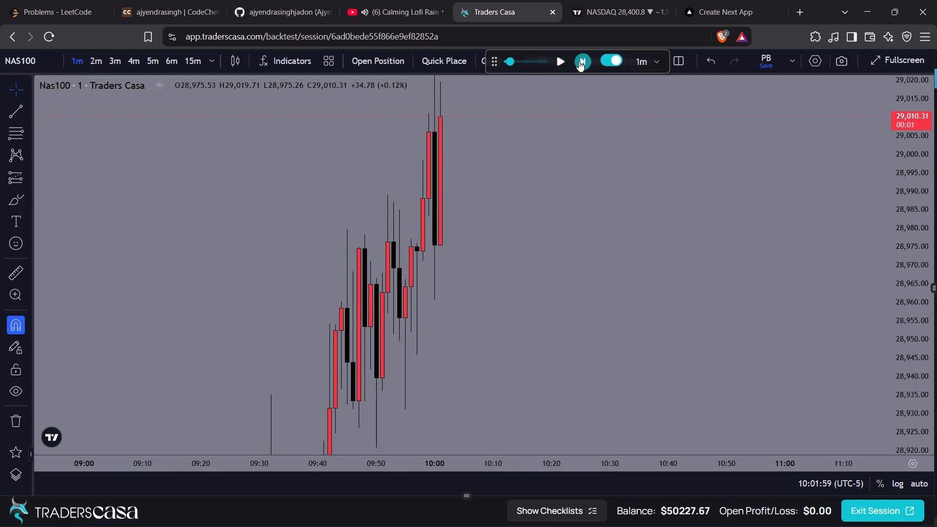
left_click_drag(554, 108, 534, 196)
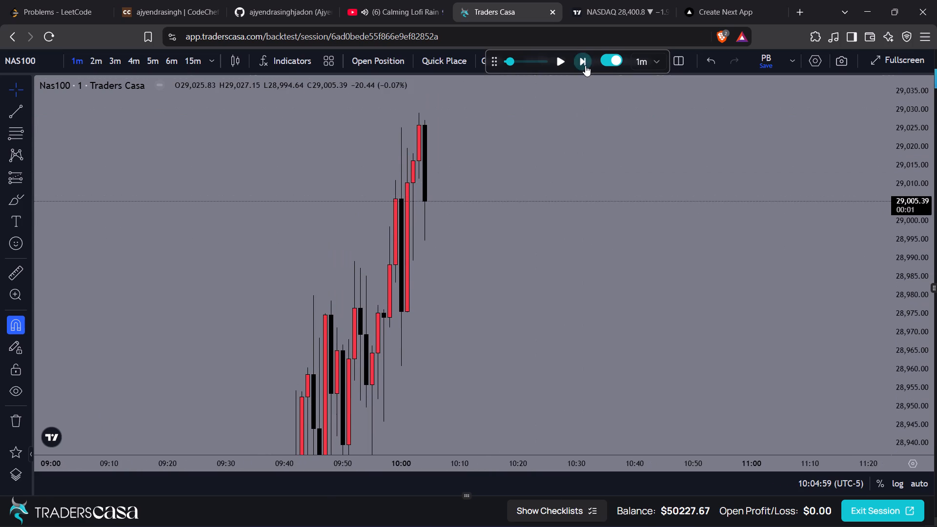
triple_click(585, 65)
left_click(585, 65)
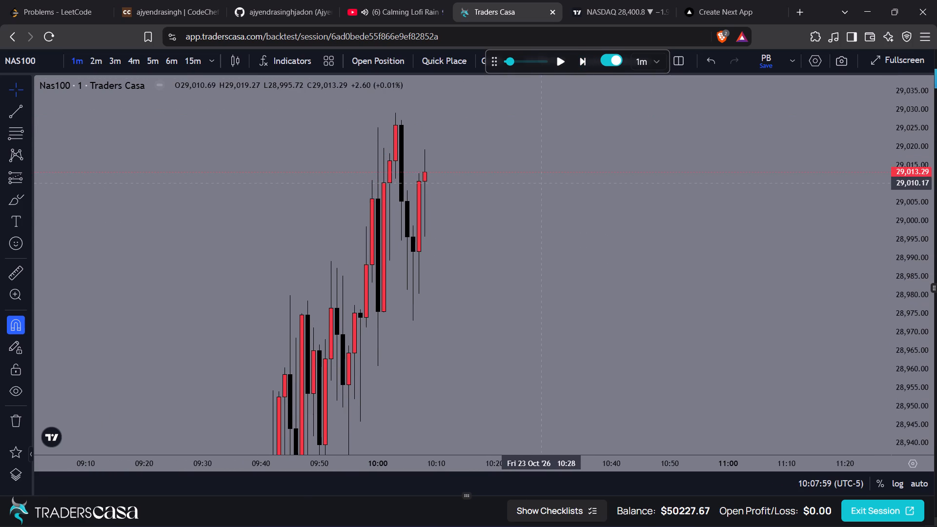
triple_click(580, 58)
triple_click(580, 58)
left_click(580, 58)
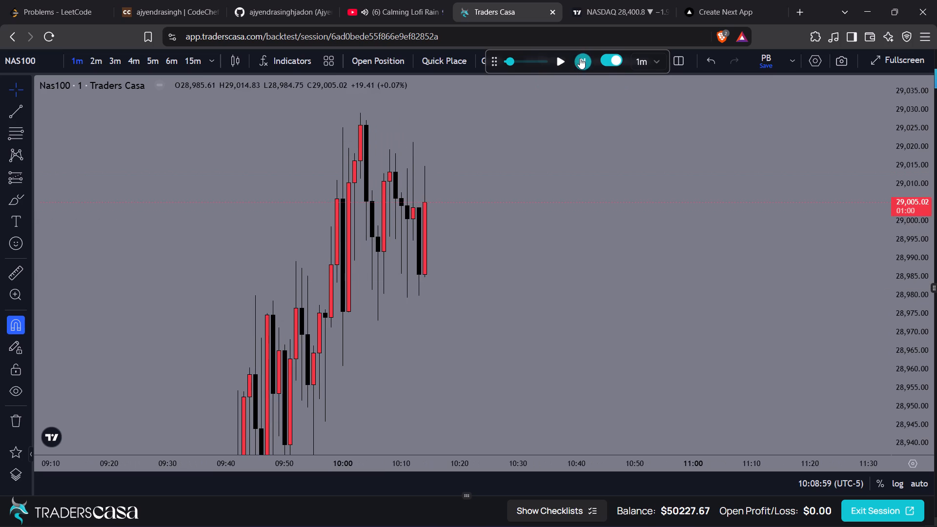
double_click(580, 58)
triple_click(580, 58)
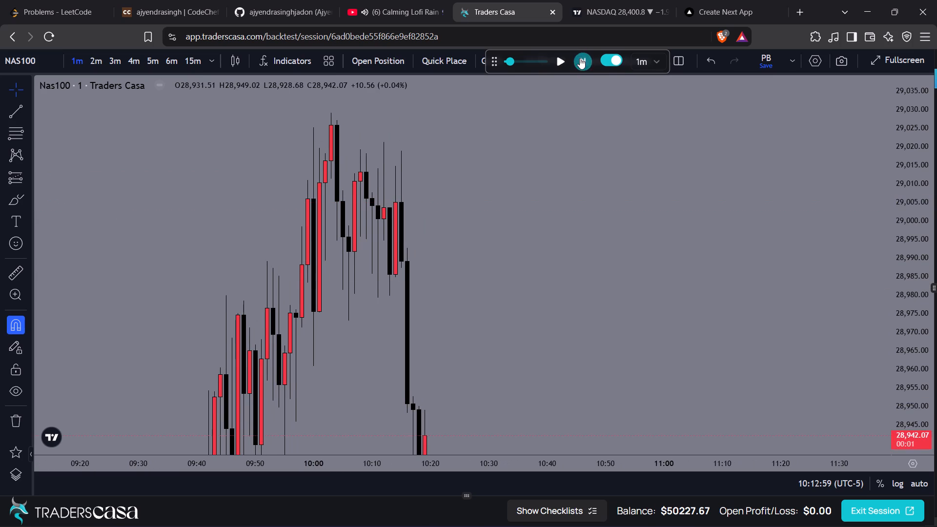
left_click(580, 58)
Advance the one-minute replay candle by candle to the 10:30 candle on 23 October.
left_click_drag(550, 278, 556, 214)
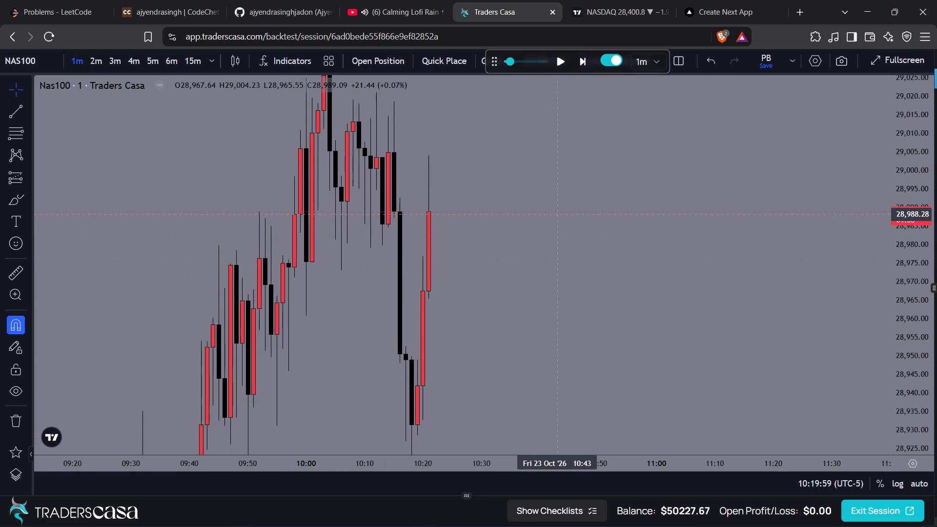
left_click(588, 66)
left_click(588, 66)
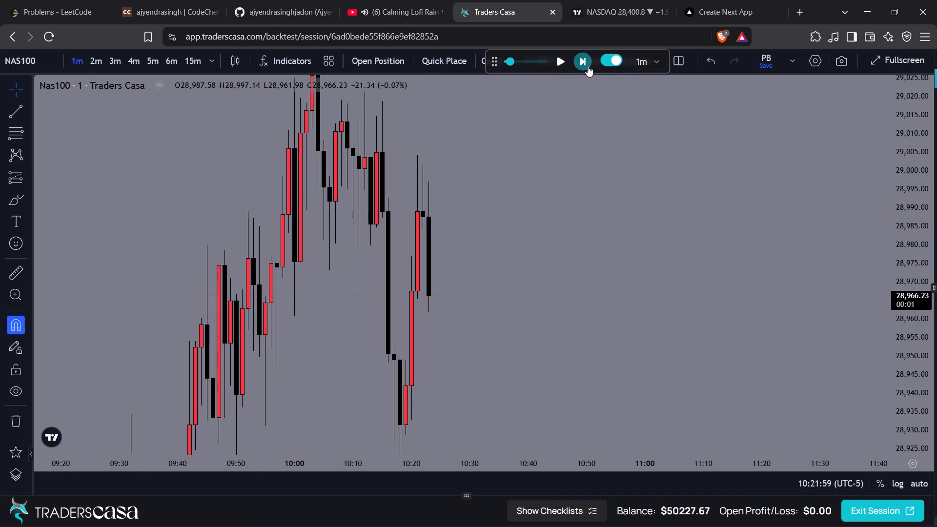
left_click(588, 66)
left_click(588, 66)
left_click(588, 66)
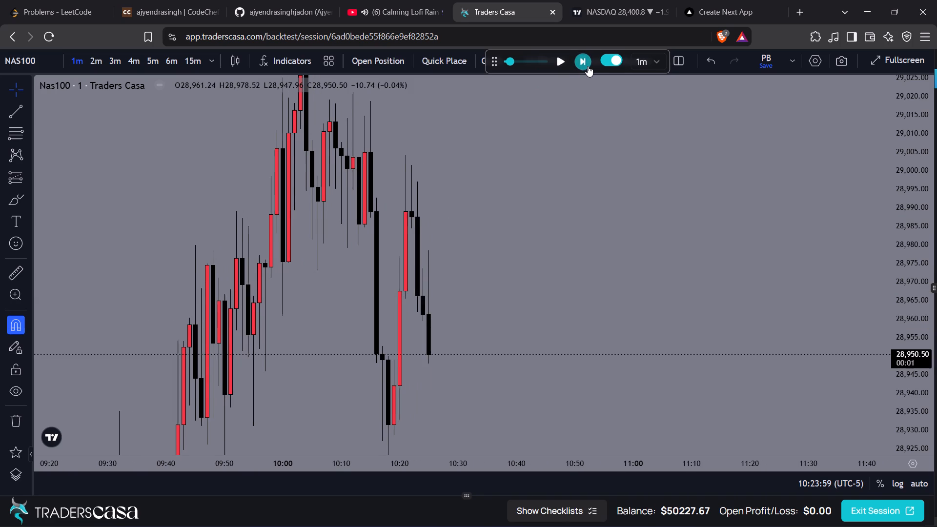
left_click_drag(565, 199, 571, 166)
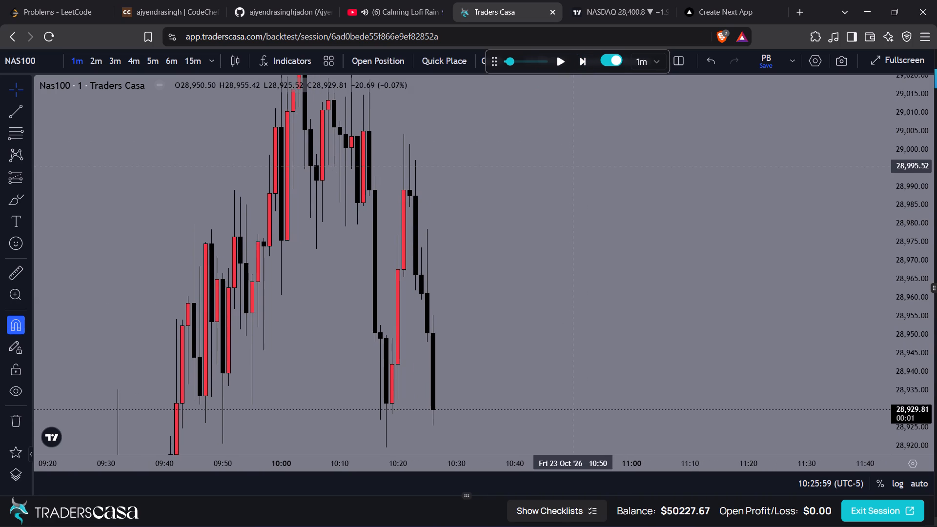
left_click(586, 64)
left_click(586, 64)
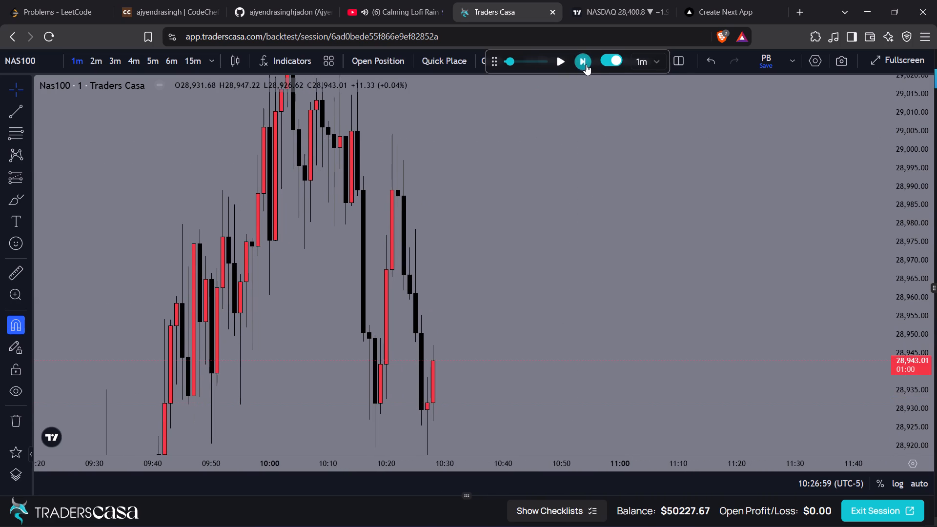
left_click(586, 64)
left_click(586, 64)
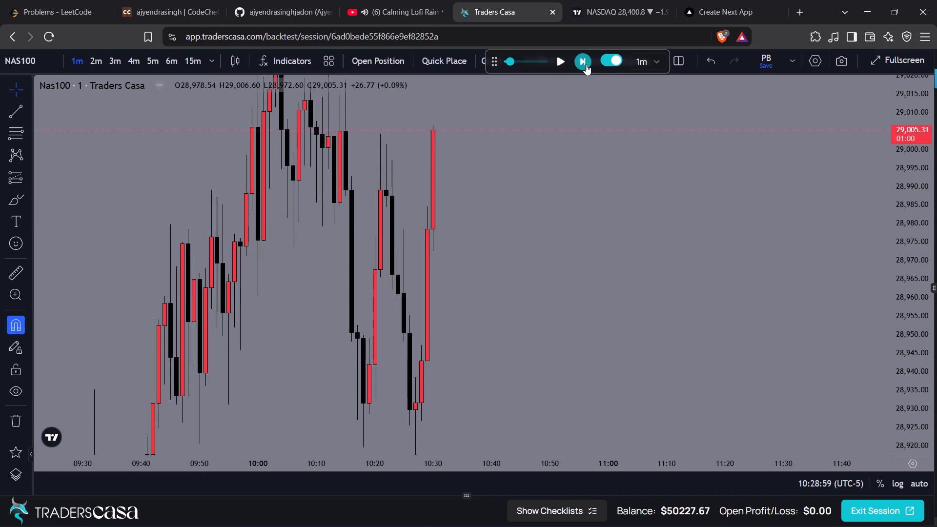
Advance the one-minute replay candle by candle to the 10:42 candle on 23 October.
left_click(586, 64)
left_click(586, 64)
left_click_drag(562, 107, 563, 130)
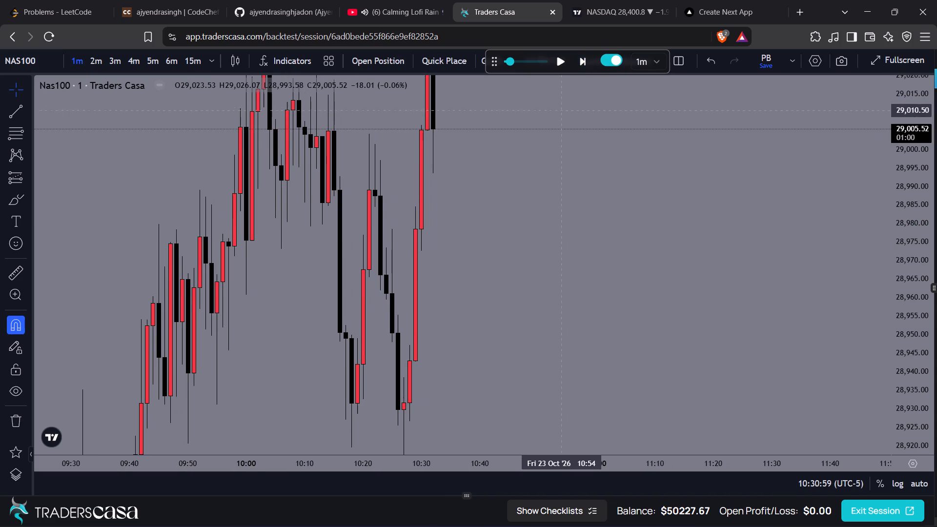
left_click_drag(563, 130, 568, 222)
left_click(582, 64)
left_click(582, 64)
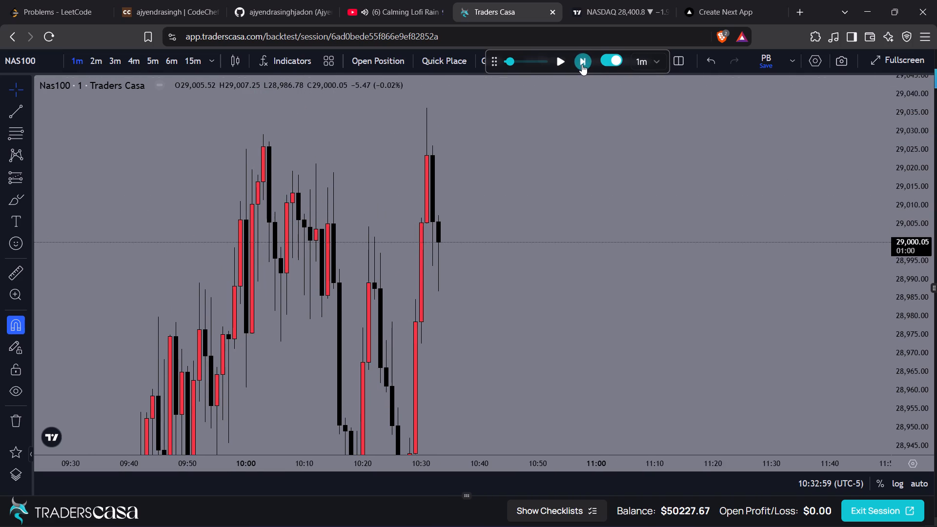
left_click(582, 64)
left_click(582, 64)
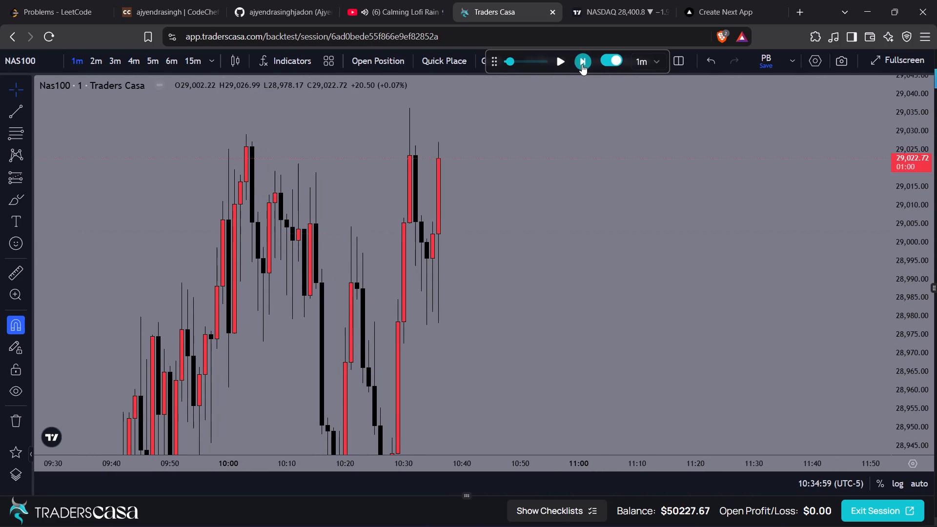
left_click(582, 64)
left_click(582, 64)
triple_click(582, 64)
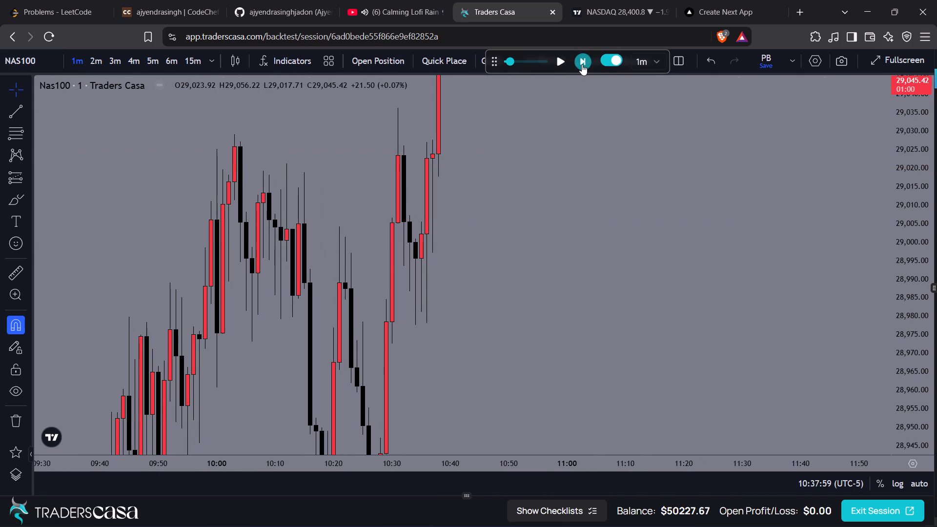
left_click(582, 64)
Continue the one-minute replay through the rally to the 10:56 candle.
left_click_drag(522, 156, 474, 377)
left_click_drag(575, 115, 558, 196)
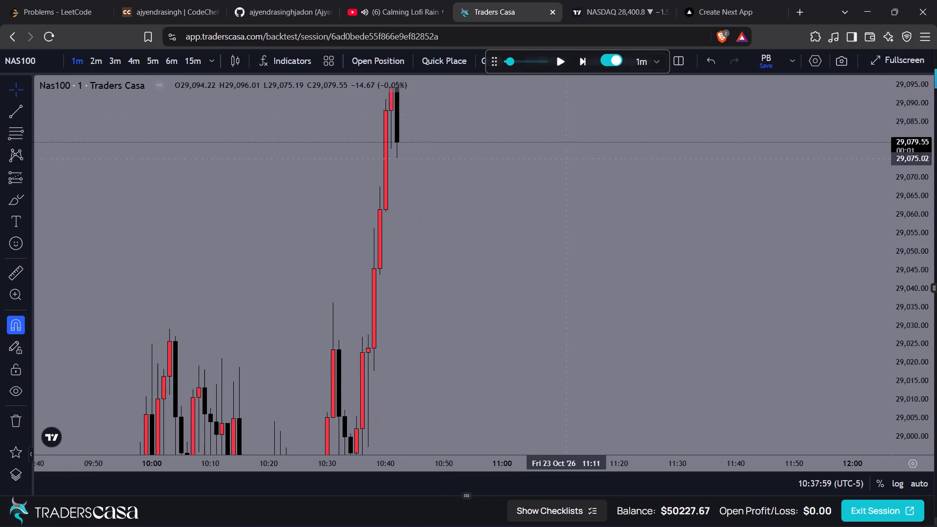
left_click_drag(558, 196, 553, 252)
triple_click(579, 63)
triple_click(579, 63)
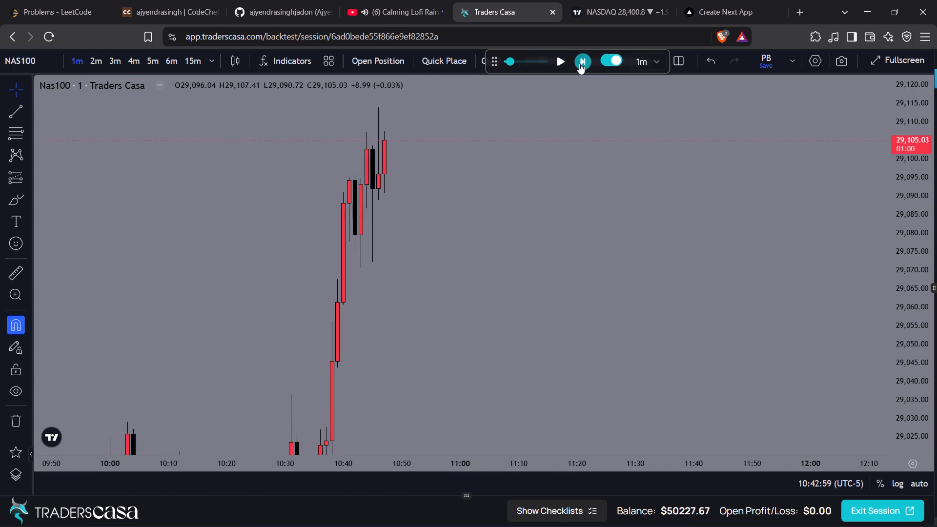
triple_click(579, 63)
left_click(579, 63)
left_click_drag(556, 117, 593, 271)
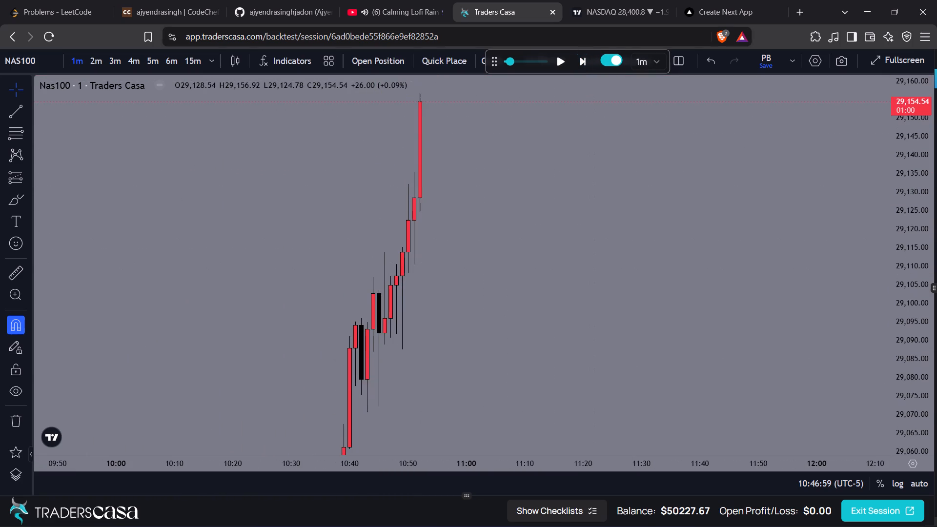
triple_click(578, 57)
left_click(578, 57)
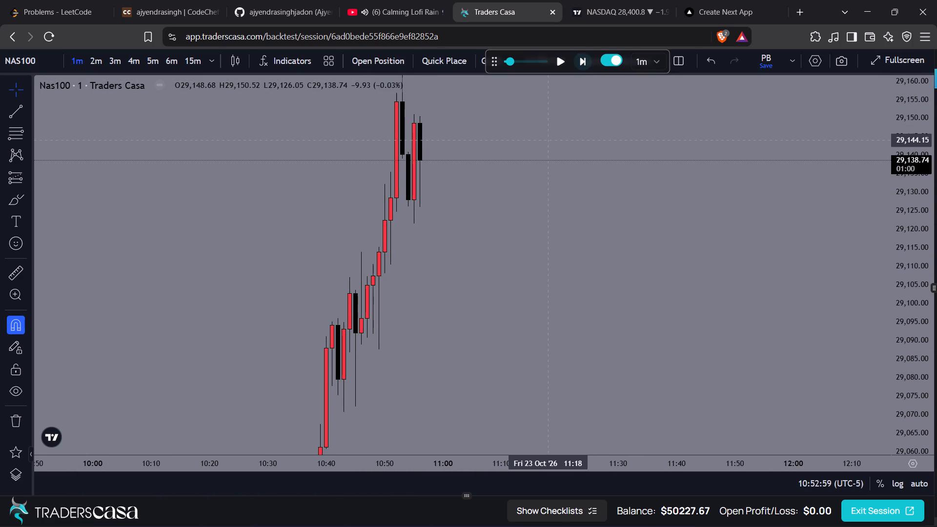
Advance the one-minute replay past 11:00 to the 11:06 candle.
left_click_drag(548, 140, 546, 158)
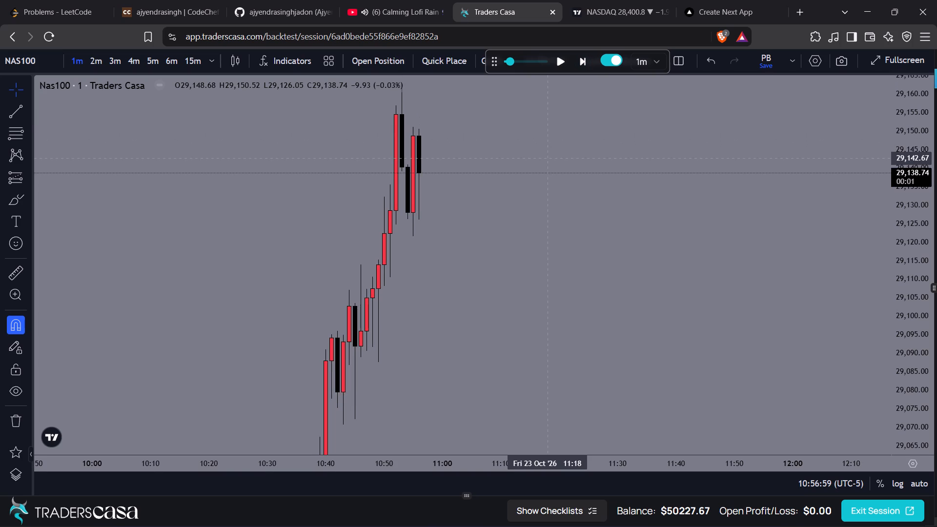
left_click(582, 61)
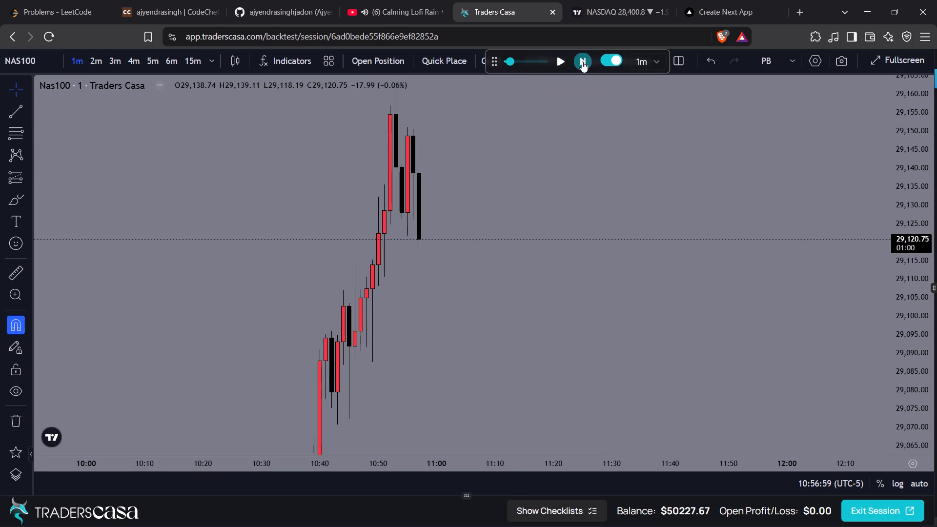
left_click(582, 61)
left_click(582, 61)
triple_click(582, 61)
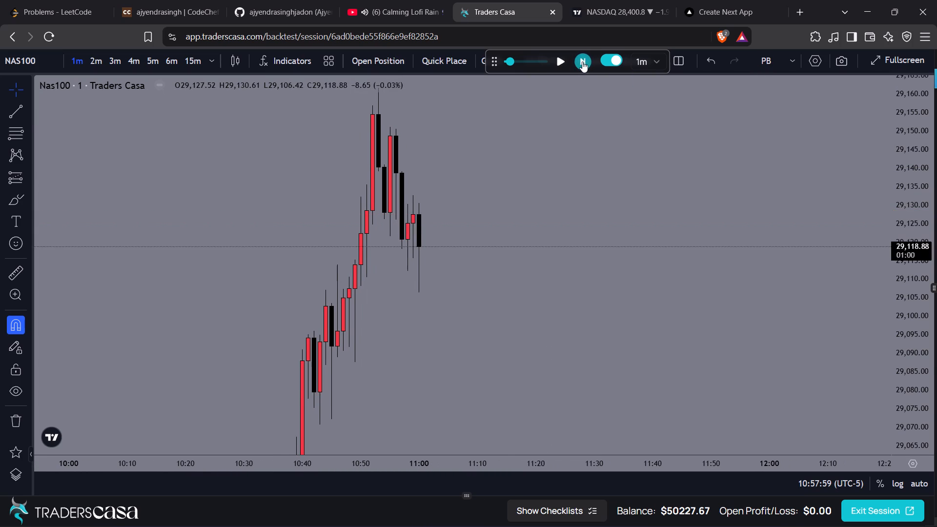
left_click(582, 61)
left_click_drag(565, 226, 576, 136)
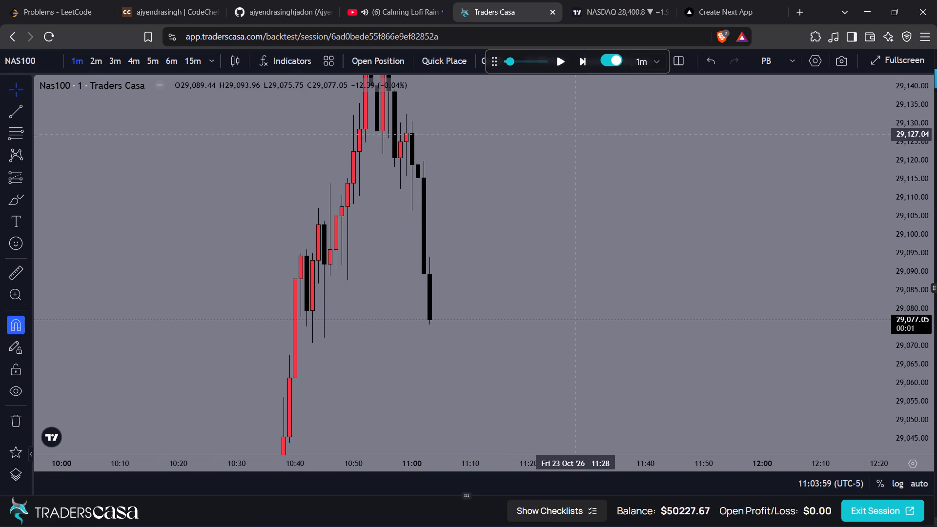
left_click_drag(575, 192, 579, 162)
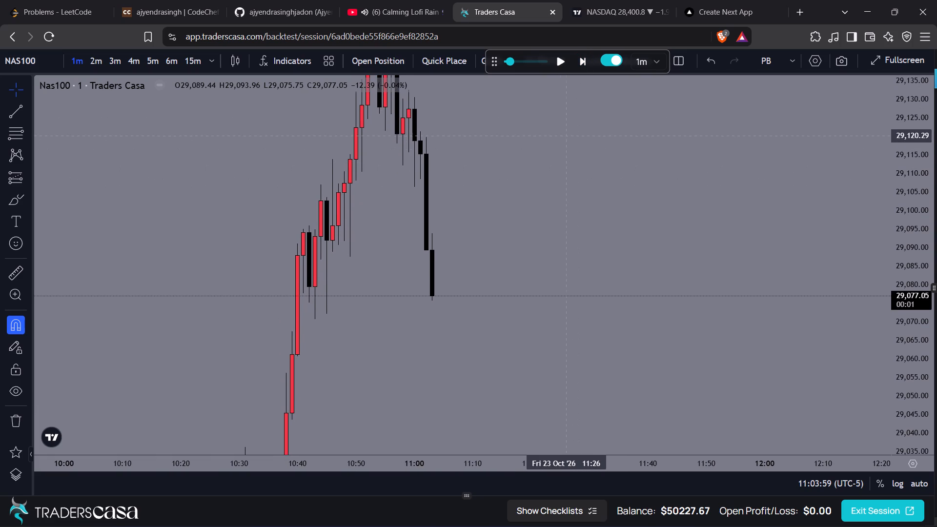
triple_click(583, 65)
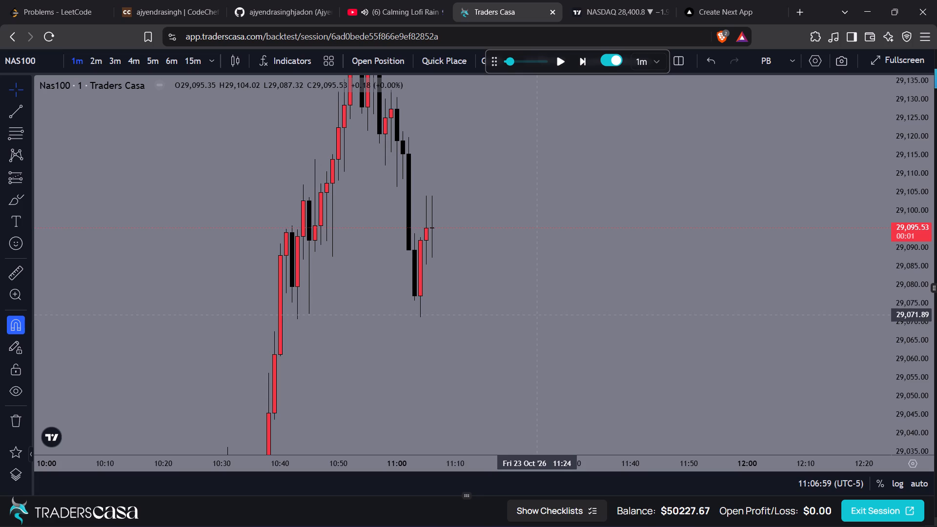
Continue the one-minute replay to the 11:16 candle on 23 October.
left_click_drag(555, 183, 557, 204)
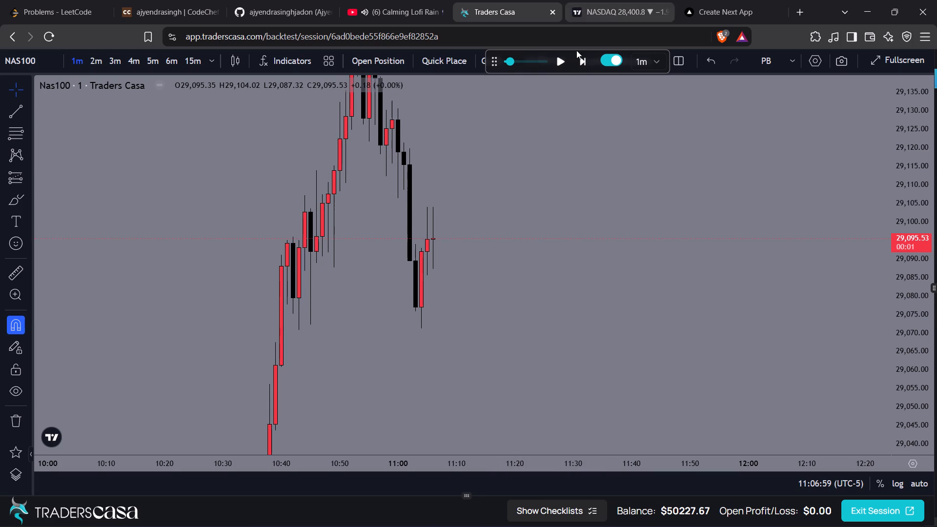
left_click(575, 66)
left_click(579, 64)
left_click(579, 64)
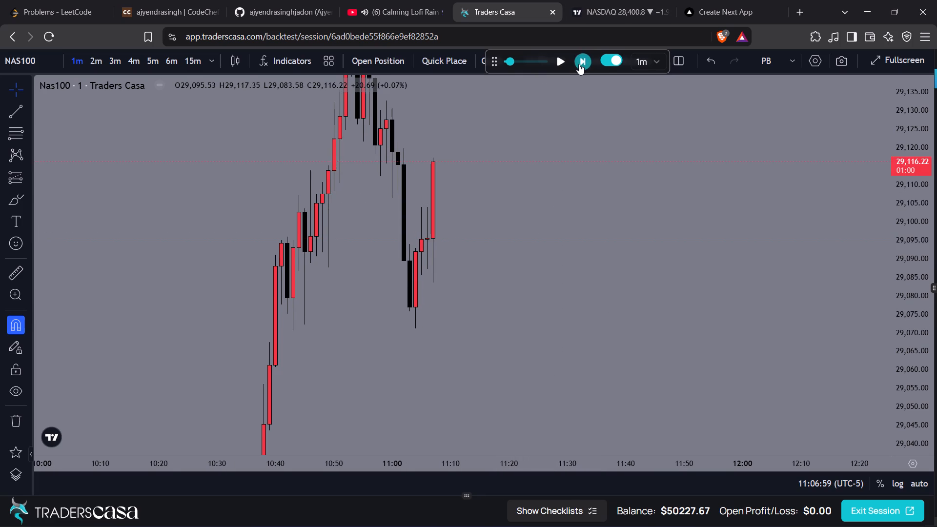
double_click(579, 64)
left_click(579, 64)
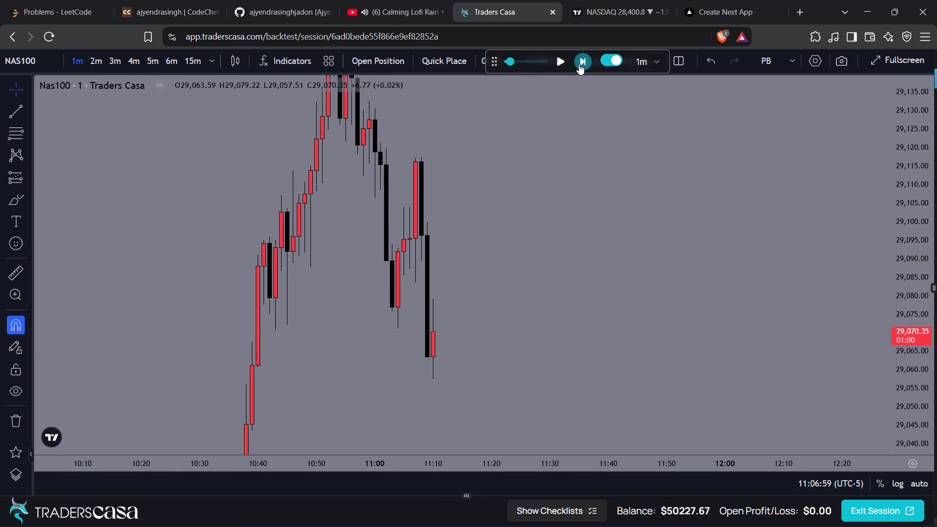
left_click(579, 64)
left_click(579, 64)
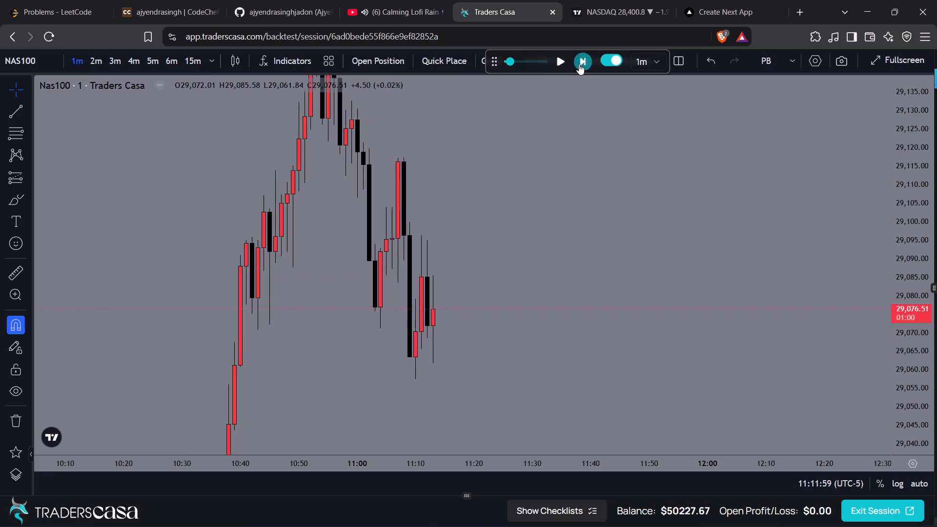
left_click(579, 64)
left_click(579, 64)
left_click(579, 64)
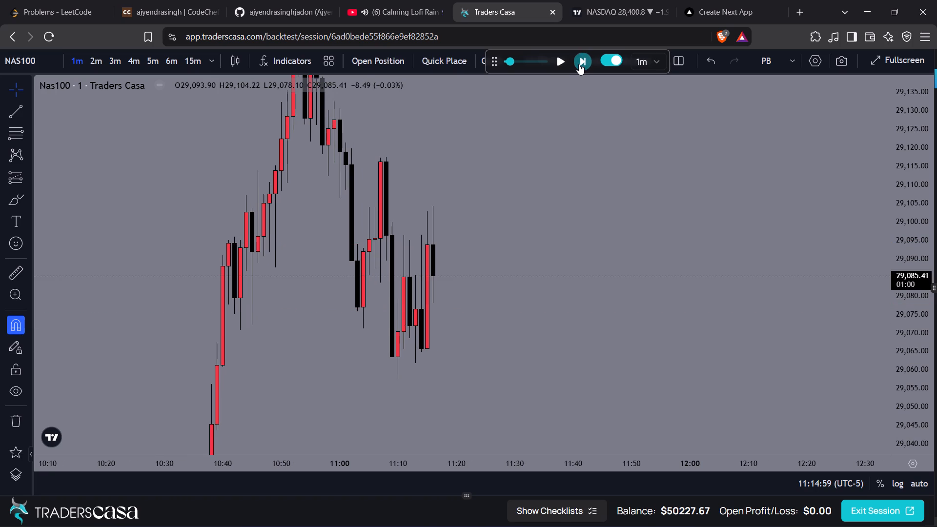
Advance the one-minute replay past 11:30 to the 11:37 candle.
triple_click(579, 64)
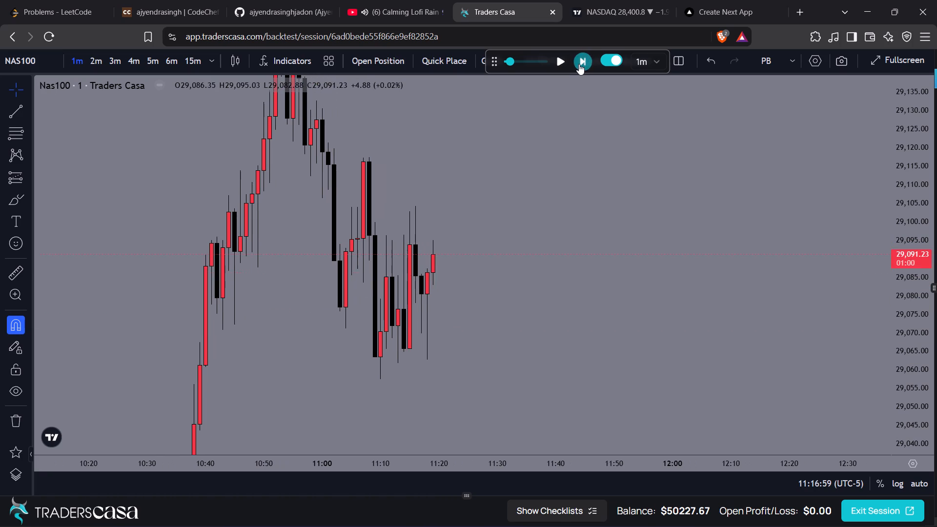
triple_click(579, 64)
double_click(579, 64)
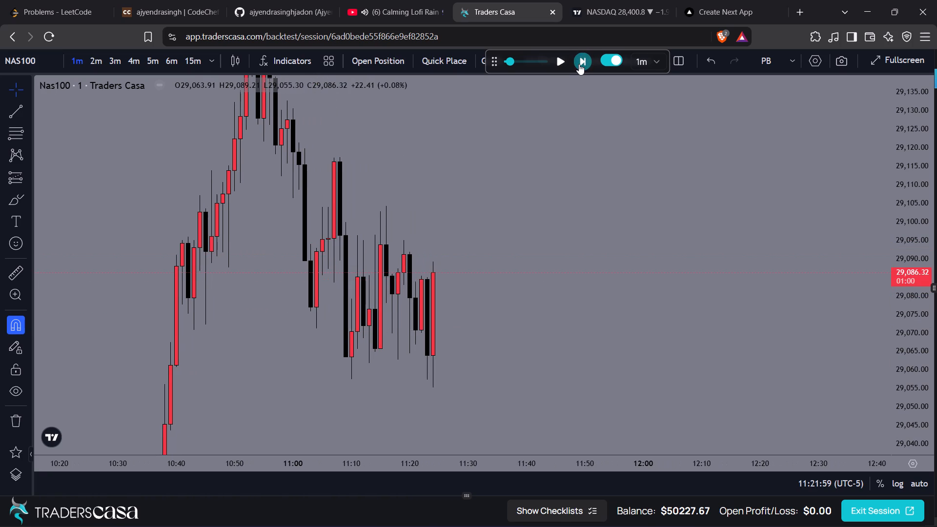
triple_click(579, 64)
double_click(579, 64)
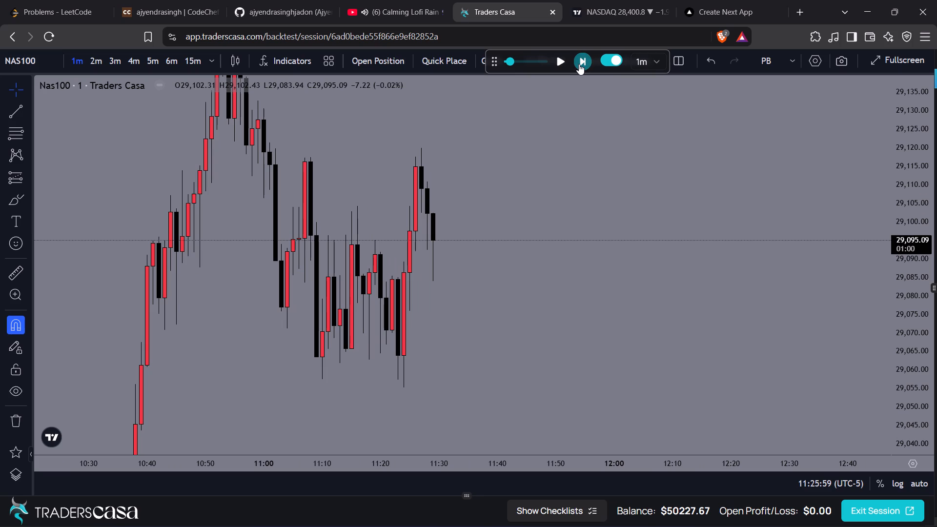
left_click(579, 64)
left_click(579, 64)
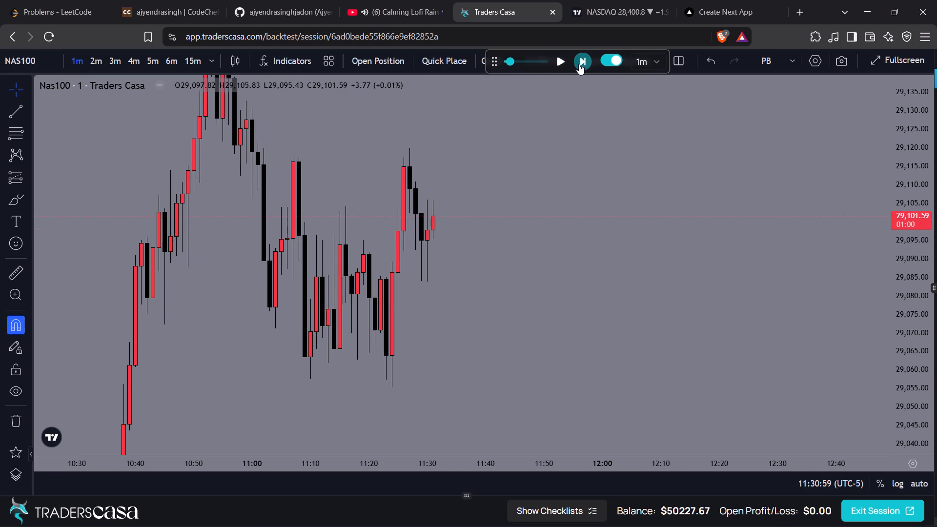
left_click(579, 64)
left_click(579, 64)
left_click(579, 64)
double_click(579, 64)
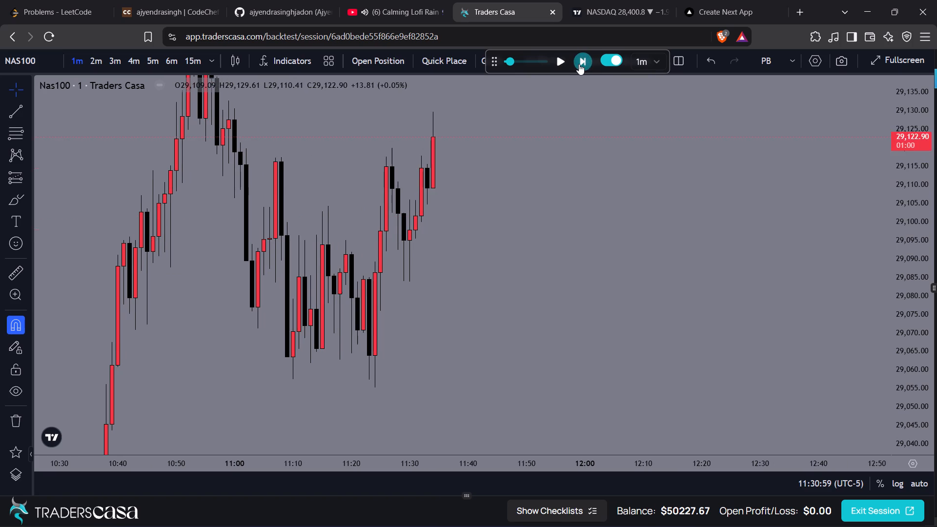
left_click(579, 64)
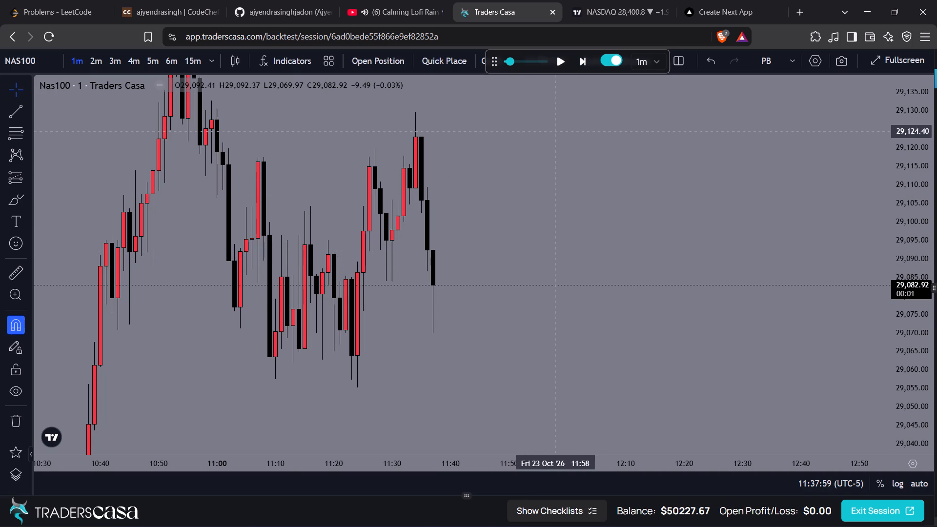
Continue the one-minute replay to the 11:49 candle on 23 October.
left_click(581, 59)
left_click(581, 59)
left_click(581, 59)
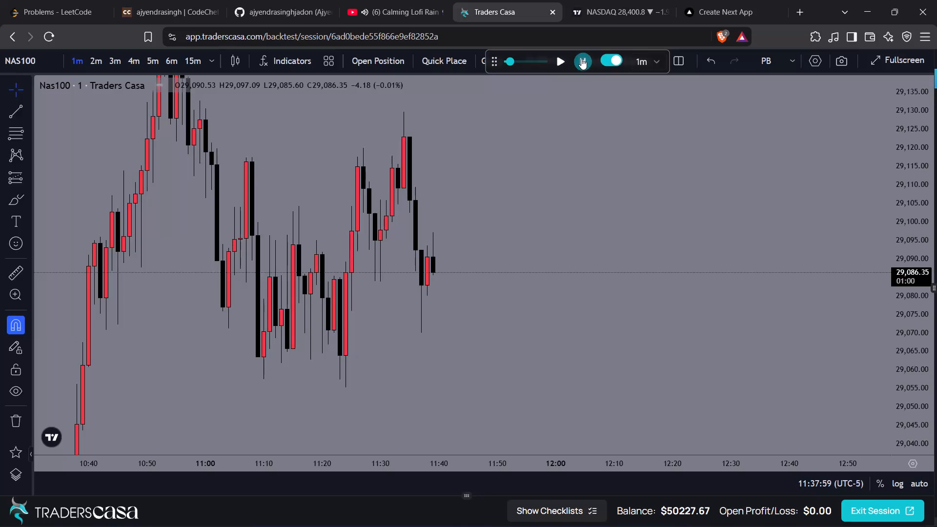
left_click(581, 59)
left_click(581, 59)
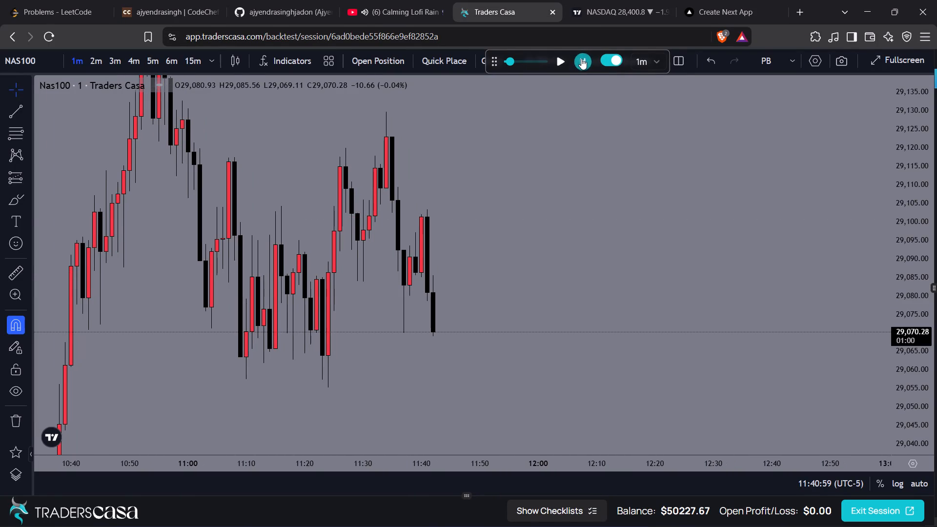
left_click(581, 59)
left_click(581, 59)
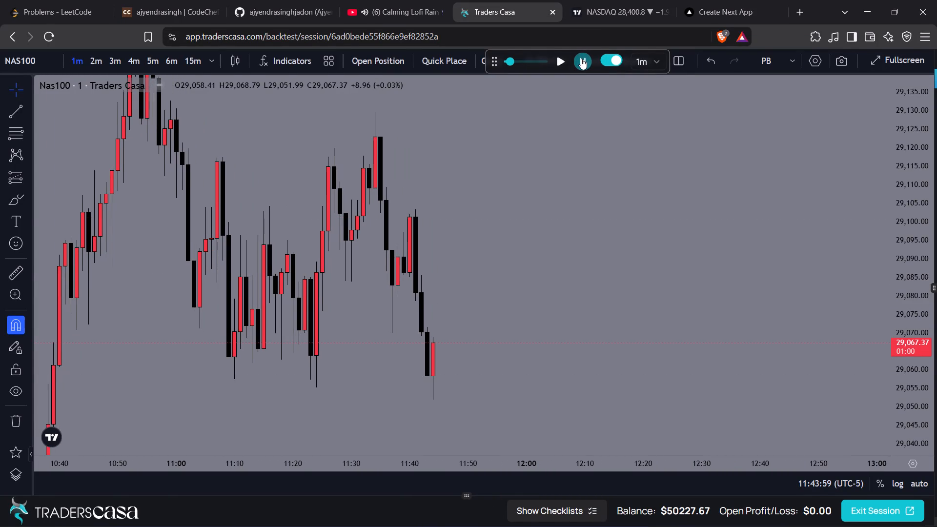
left_click(581, 59)
left_click(581, 59)
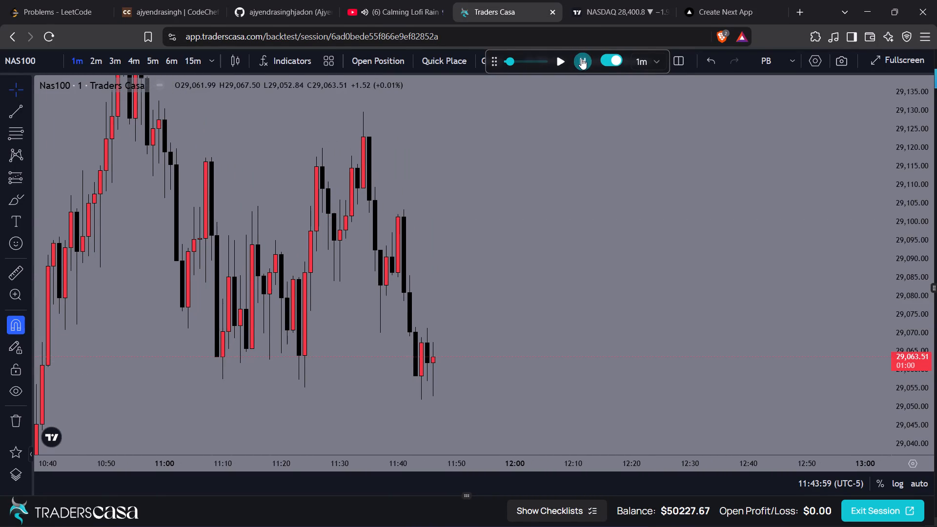
left_click(581, 59)
left_click(581, 59)
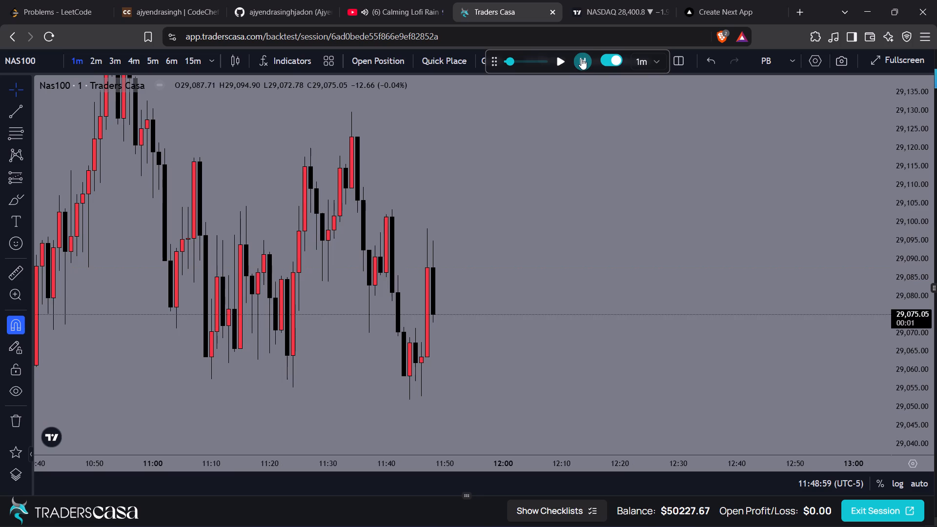
left_click(581, 59)
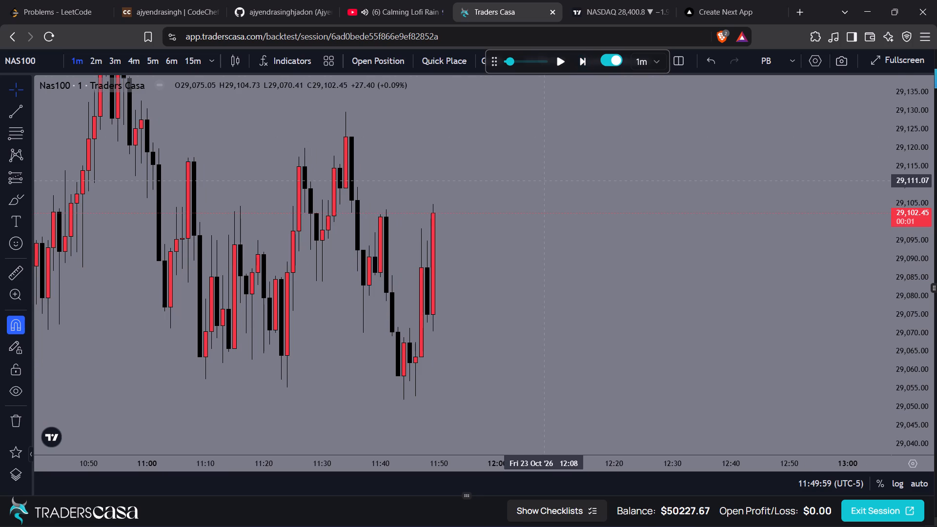
Draw a long position from the 11:49 candle's close at 29,102.45, with target 29,129.67 and stop just below that candle's low.
left_click_drag(514, 184, 488, 209)
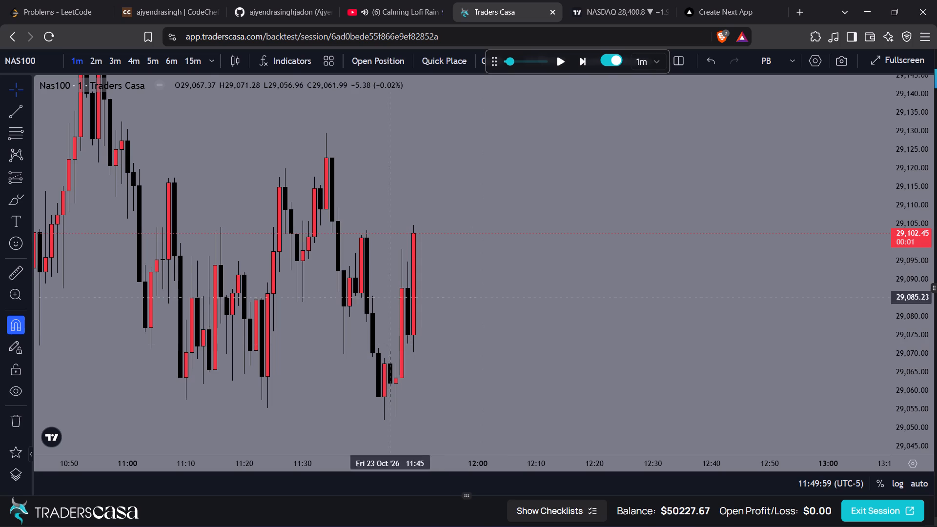
left_click(27, 180)
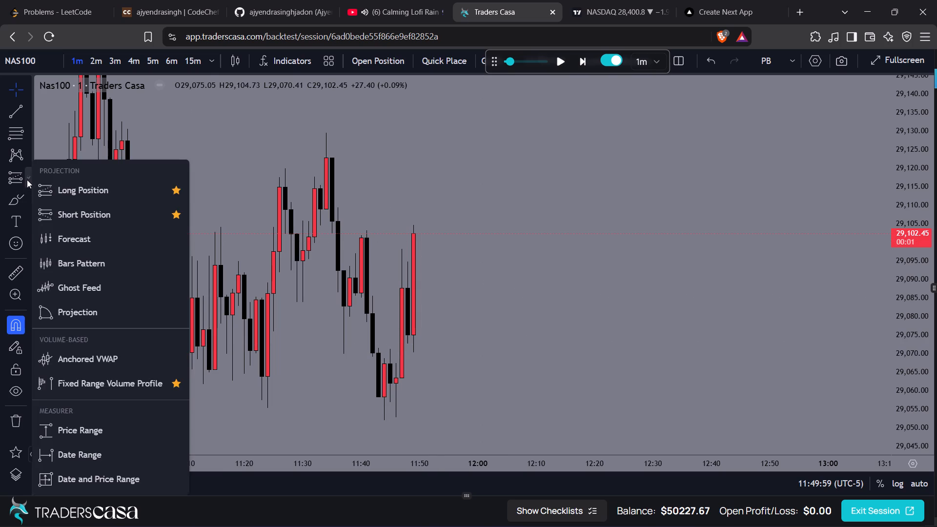
left_click(80, 198)
left_click(413, 234)
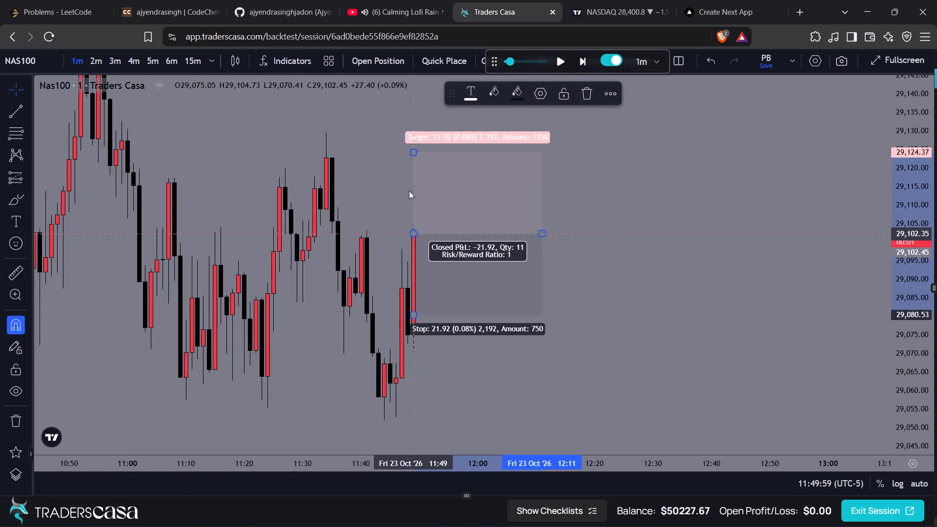
left_click(413, 158)
left_click_drag(414, 150, 439, 136)
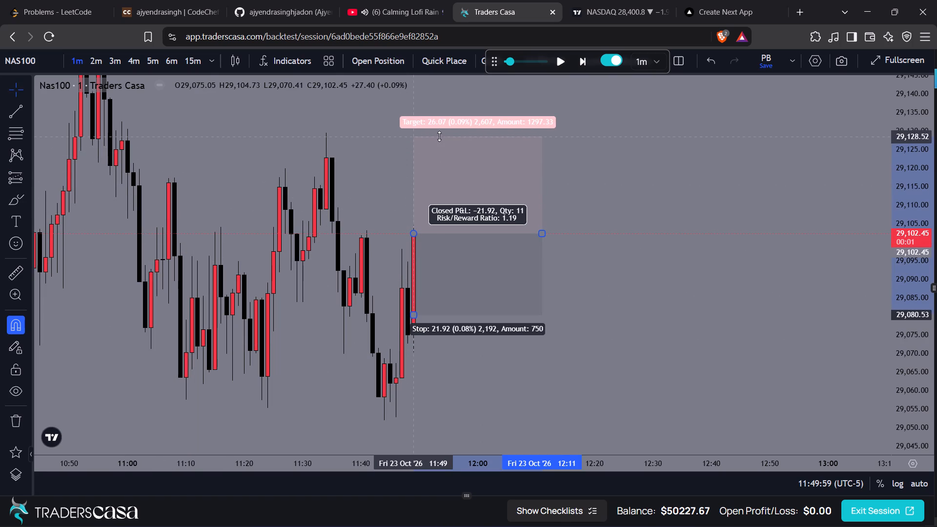
left_click_drag(439, 136, 463, 133)
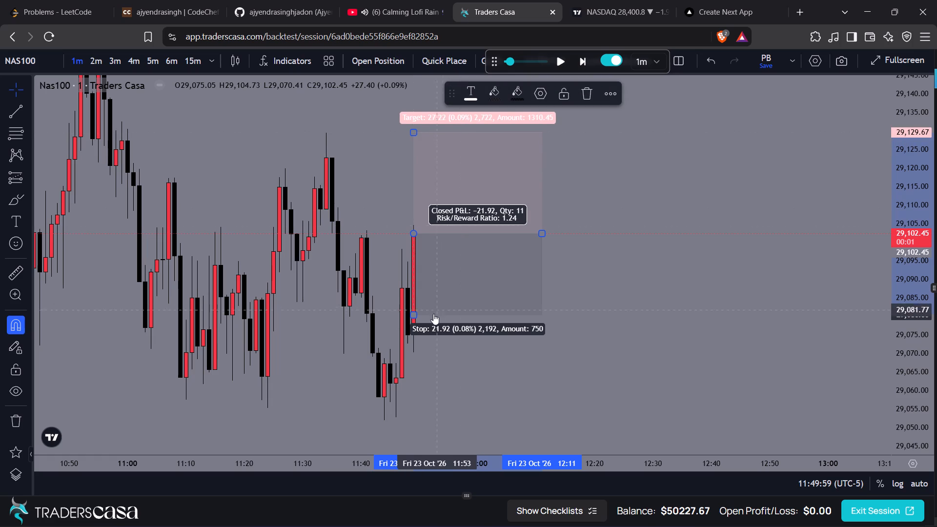
left_click_drag(412, 316, 445, 361)
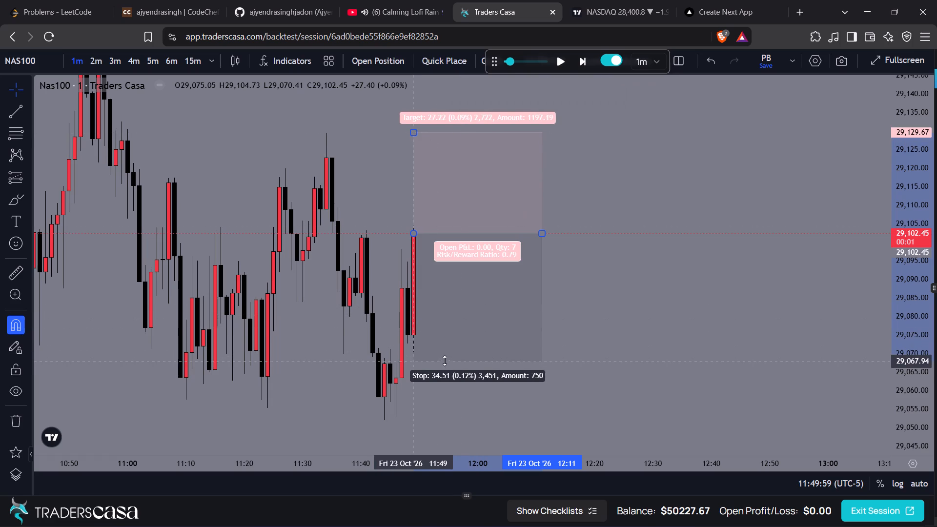
Adjust the long position drawing to a stop of 29,071.24 and an entry of 29,099.05 at 11:50.
left_click_drag(445, 361, 453, 358)
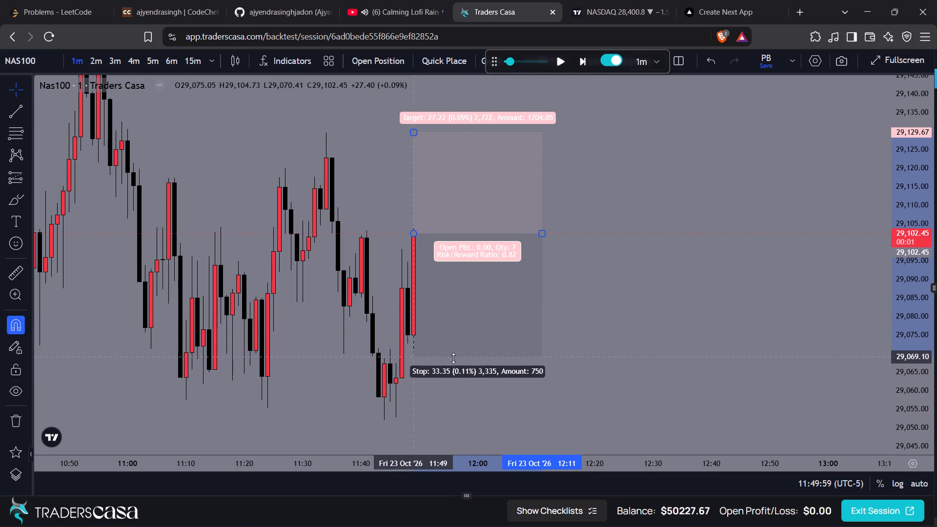
left_click_drag(453, 358, 461, 347)
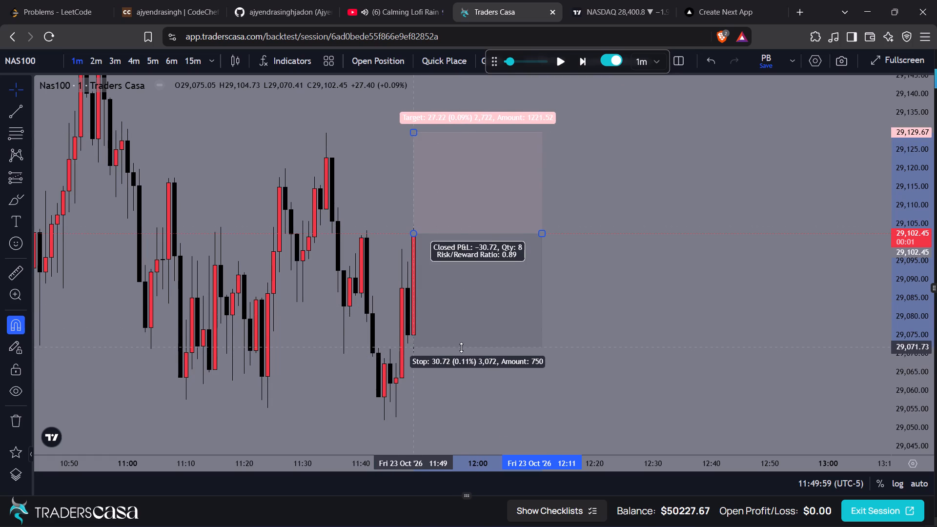
left_click_drag(461, 347, 462, 349)
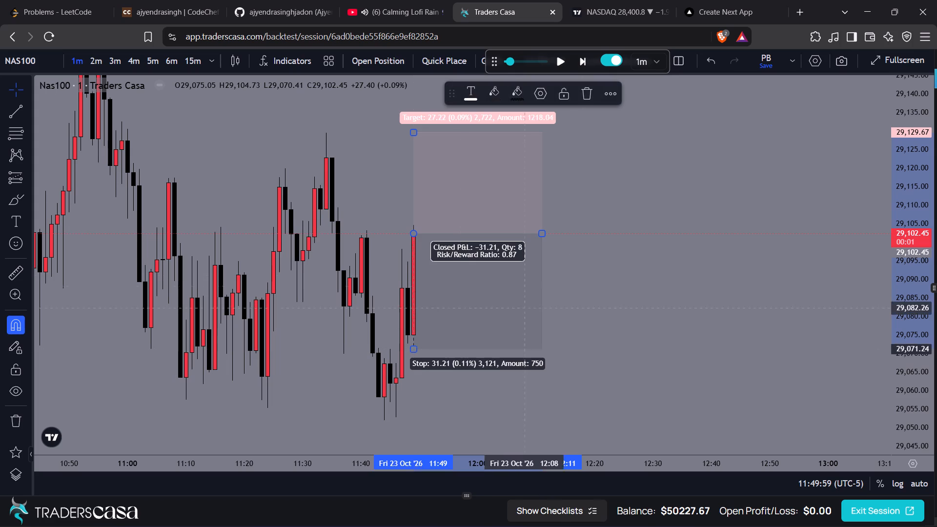
left_click_drag(587, 273, 576, 306)
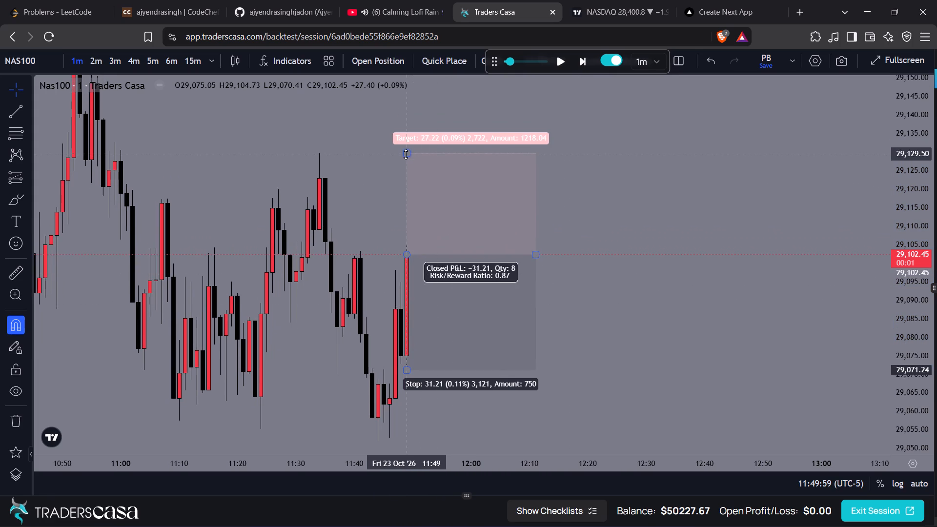
left_click(406, 154)
left_click_drag(409, 254, 410, 259)
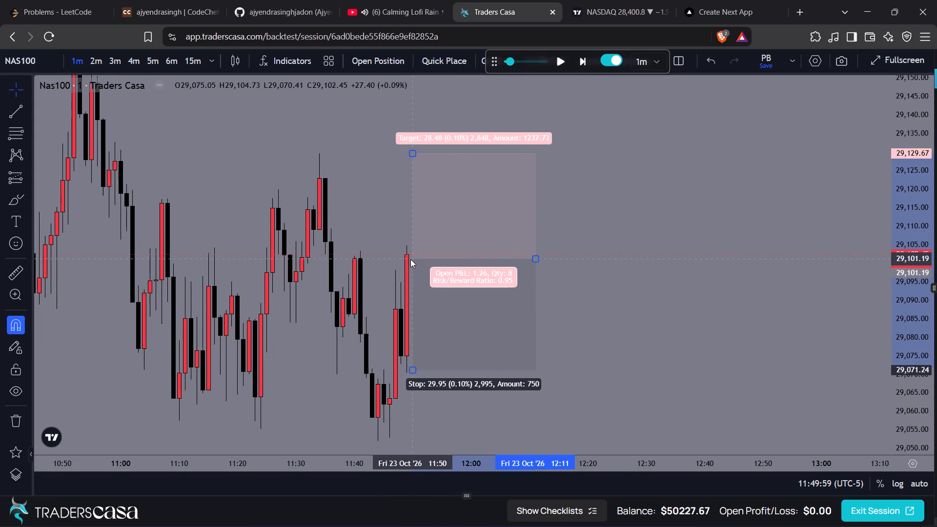
left_click_drag(410, 259, 411, 267)
Place a buy limit order at 29,099.05 with take profit 29,129.67, stop loss 29,071.24 and 0.3% risk of the initial balance.
left_click(389, 67)
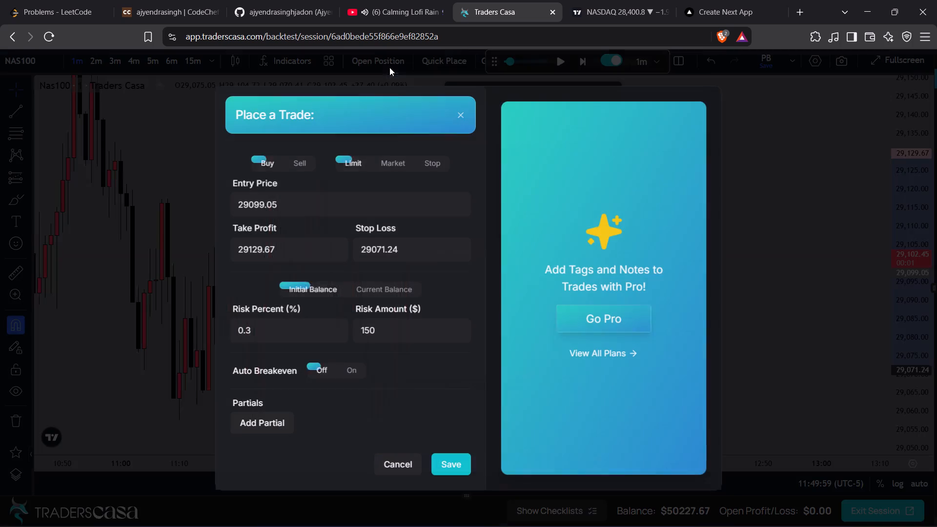
left_click(451, 457)
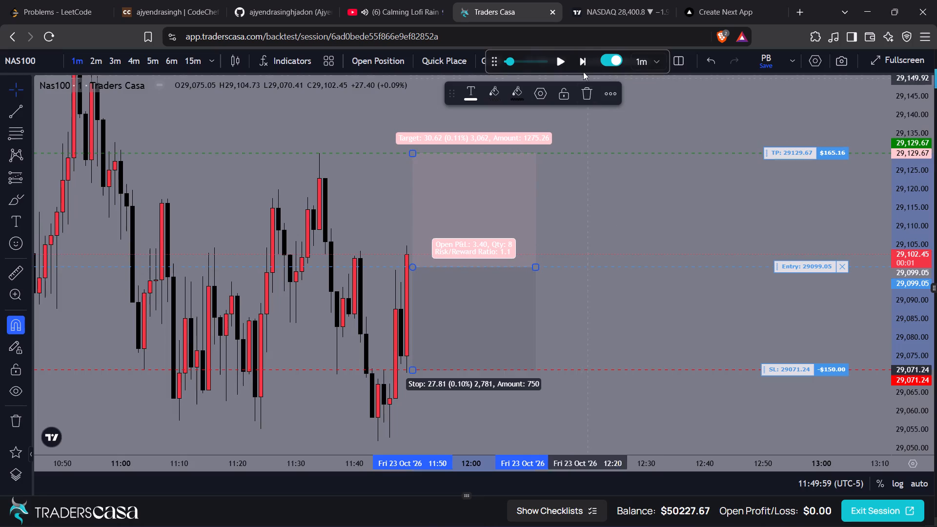
Advance the one-minute replay candle by candle to the 11:59 candle on 23 October.
left_click(579, 62)
left_click(579, 62)
left_click(579, 62)
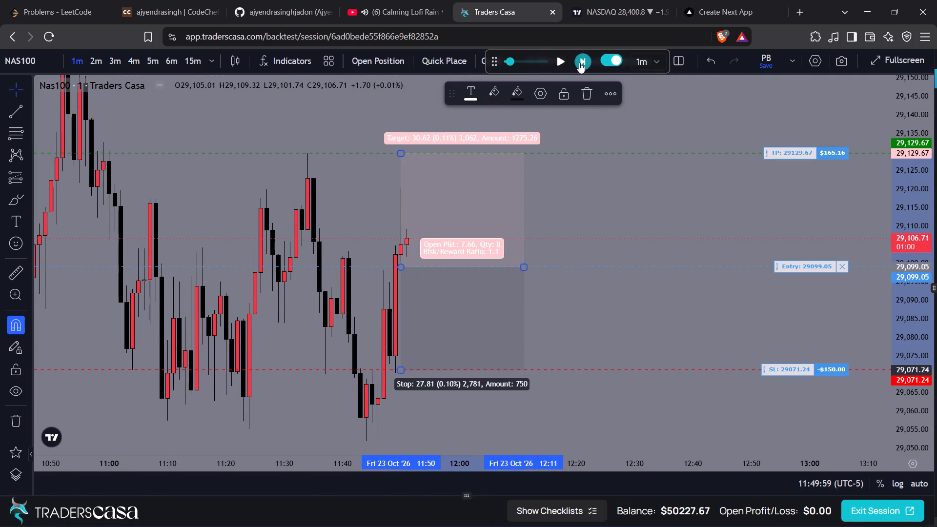
left_click(579, 62)
left_click(579, 62)
left_click(579, 62)
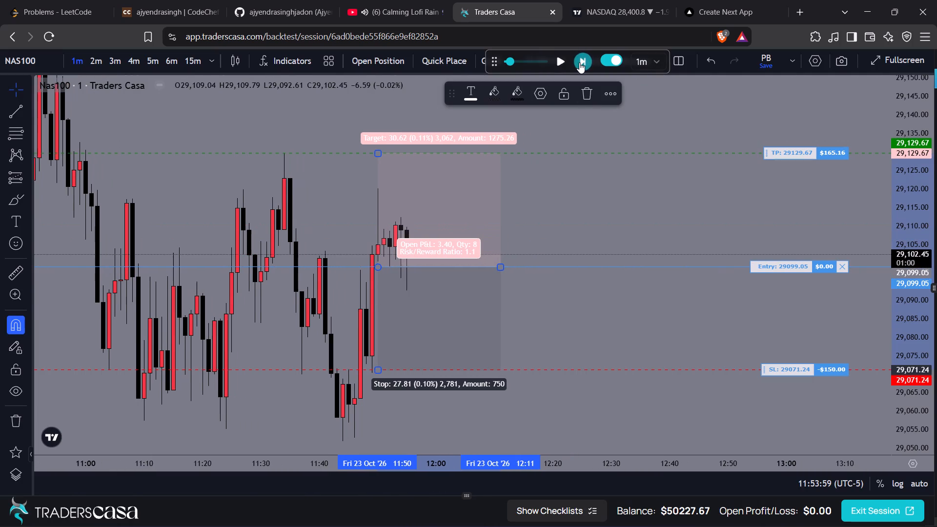
double_click(579, 62)
left_click(579, 62)
left_click(579, 62)
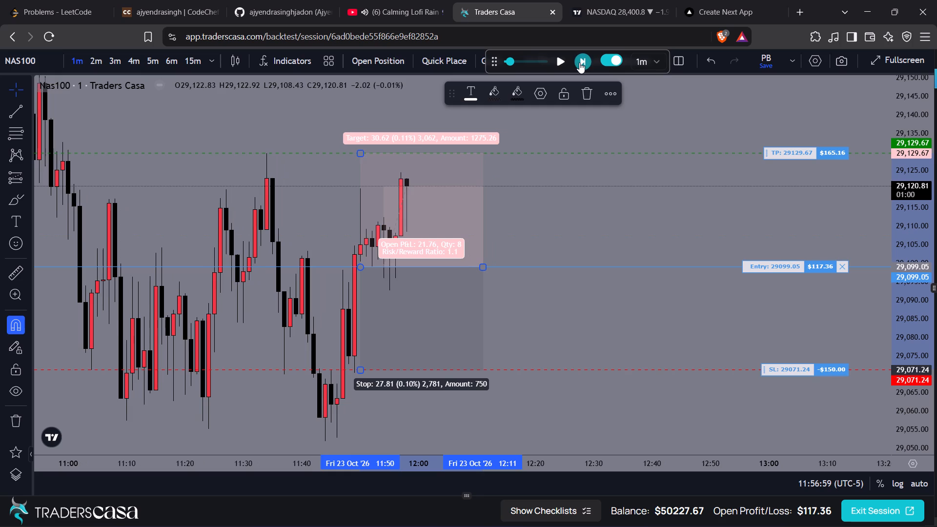
Delete the long position drawing from the chart.
left_click(450, 256)
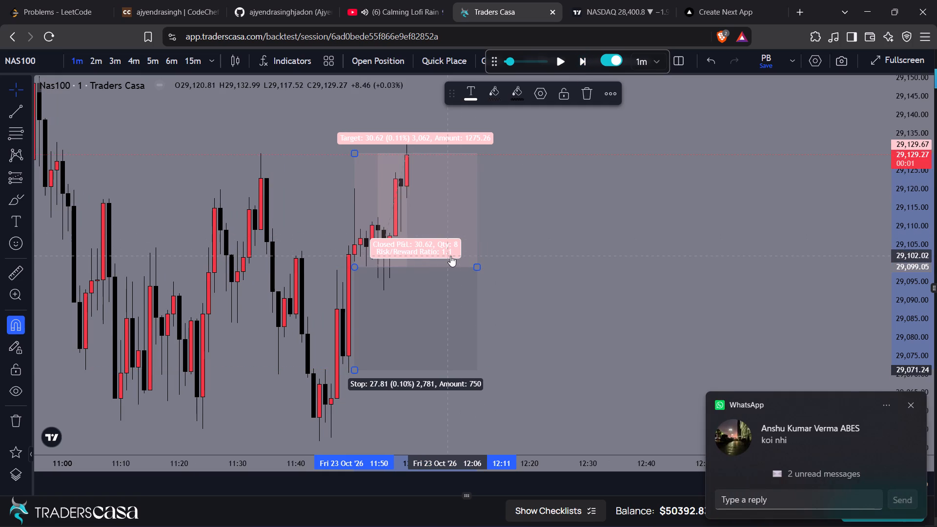
left_click(447, 298)
key("Delete")
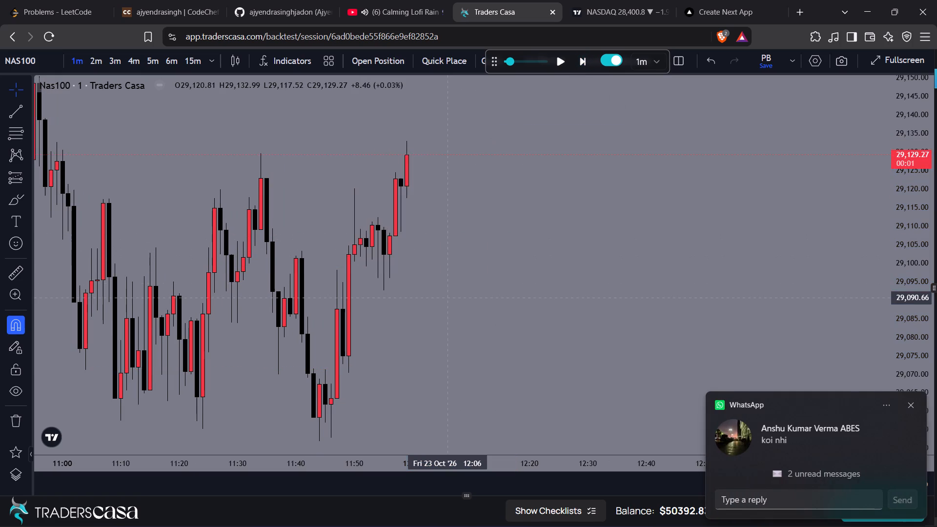
Dismiss the WhatsApp message notification.
left_click(905, 405)
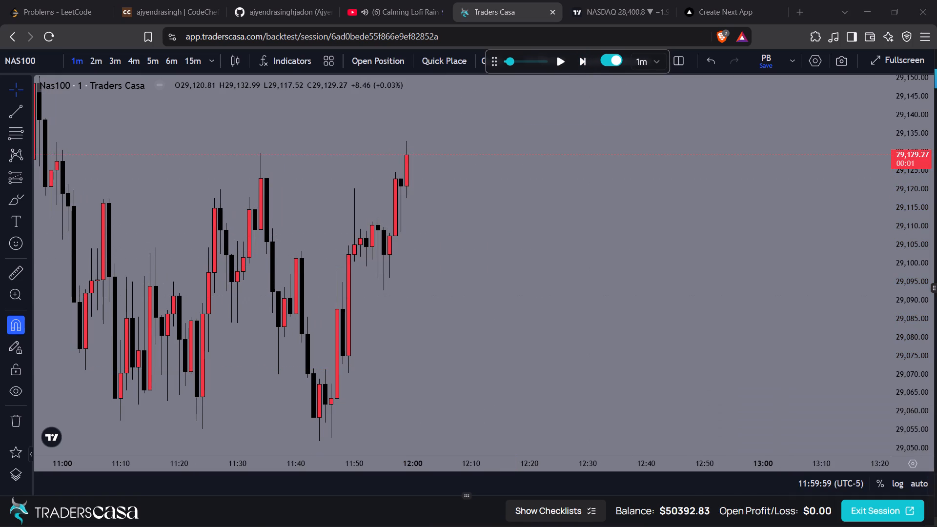
Continue the one-minute replay past 12:00 to the 12:16 candle on 23 October.
left_click_drag(599, 307, 642, 347)
left_click_drag(509, 263, 517, 250)
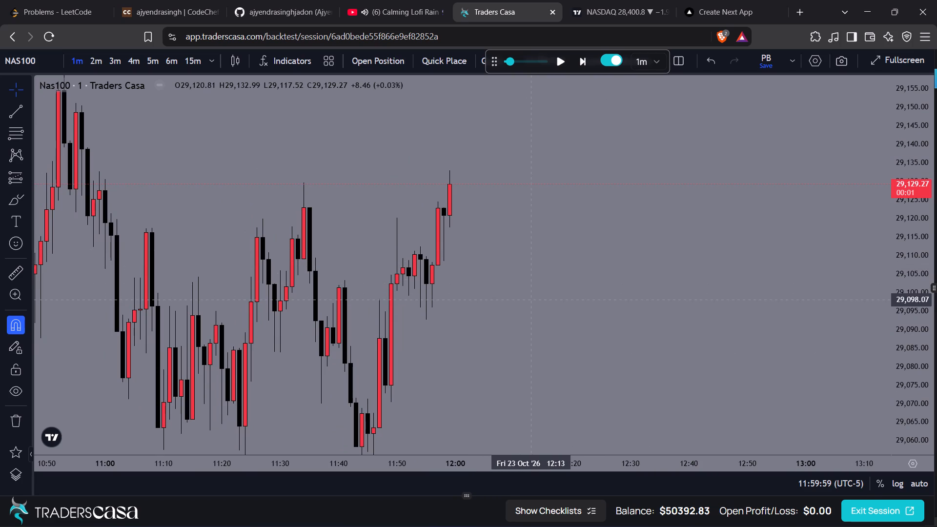
left_click(580, 58)
left_click(580, 58)
left_click(580, 58)
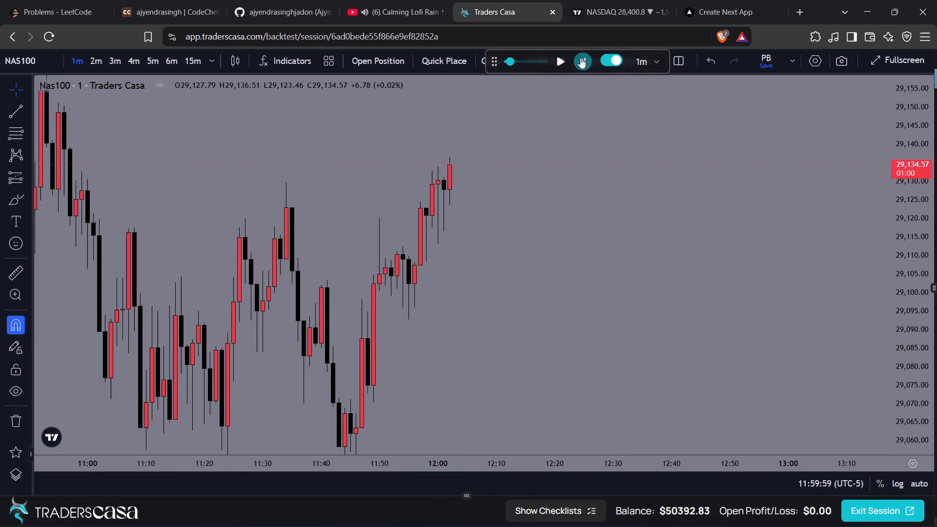
triple_click(580, 58)
left_click(580, 58)
triple_click(580, 58)
triple_click(580, 58)
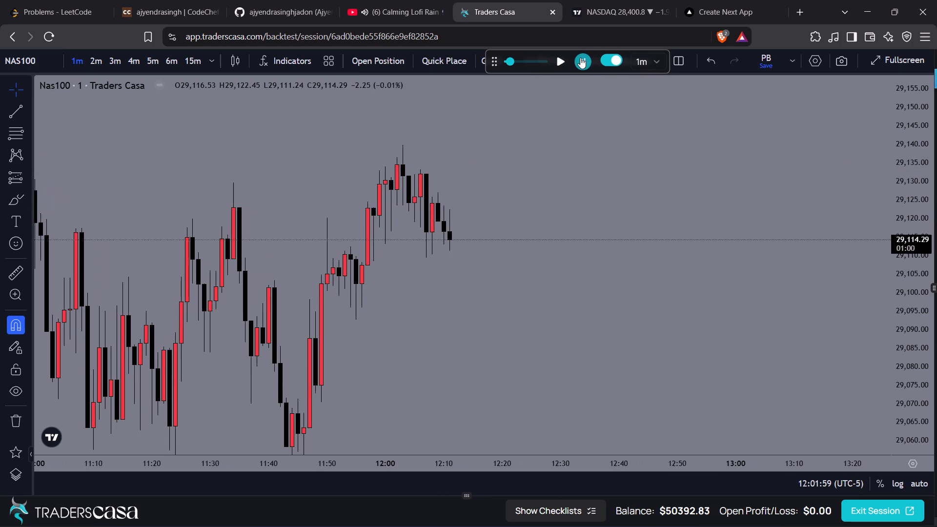
triple_click(580, 58)
left_click(580, 58)
Advance the one-minute replay to the 12:24 candle on 23 October.
left_click_drag(567, 193, 567, 144)
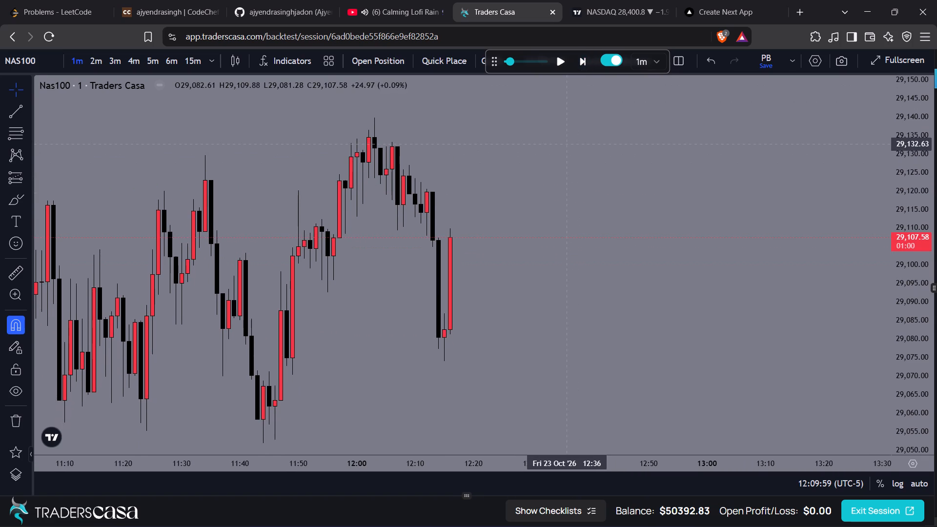
left_click(581, 61)
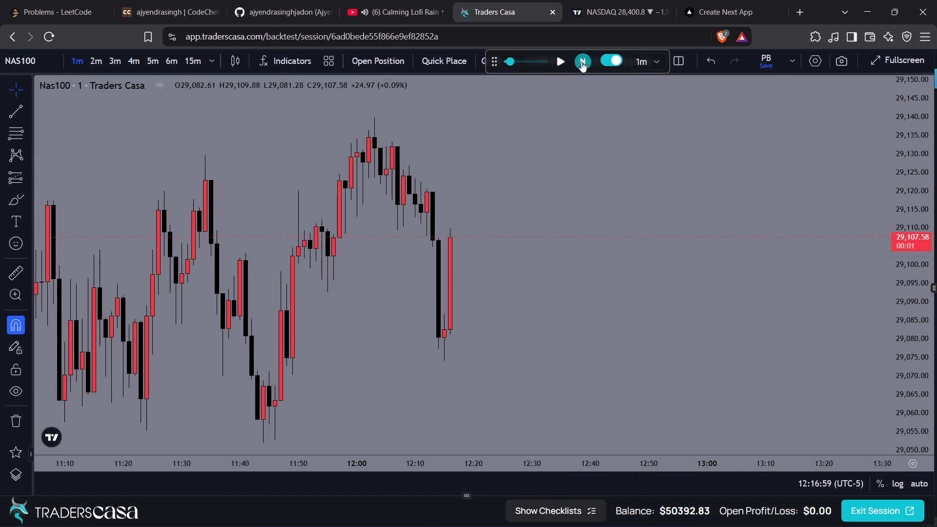
triple_click(581, 61)
left_click_drag(530, 296, 564, 144)
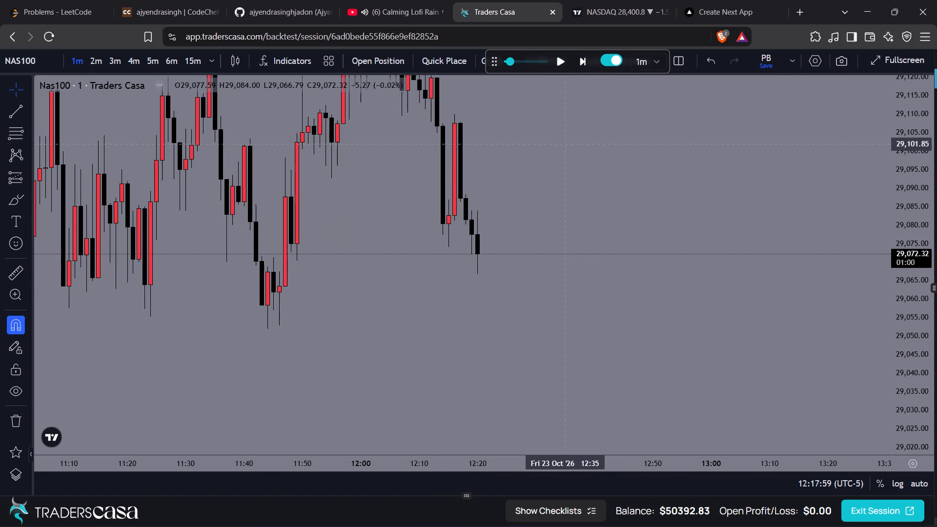
triple_click(580, 57)
left_click(580, 57)
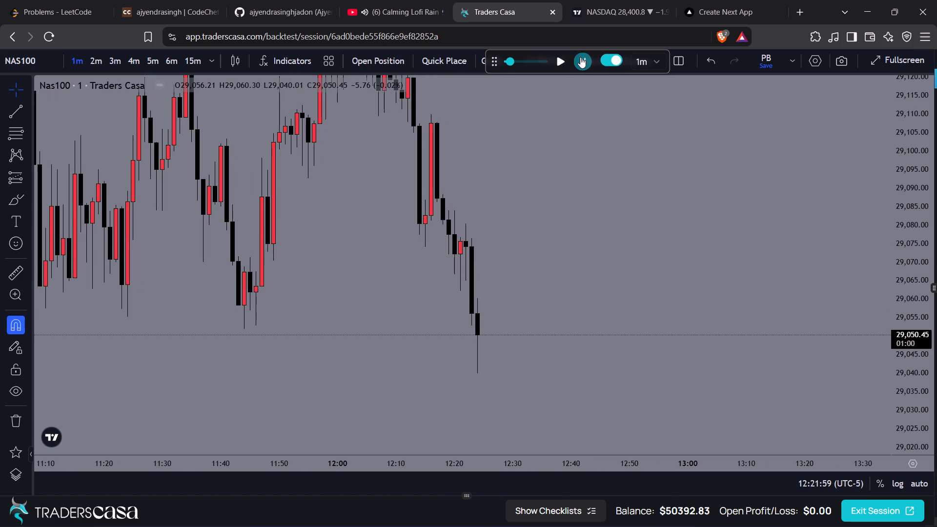
Advance the one-minute replay from the 12:24 candle to the 12:39 candle on 23 October.
left_click(580, 57)
left_click(580, 57)
left_click(580, 57)
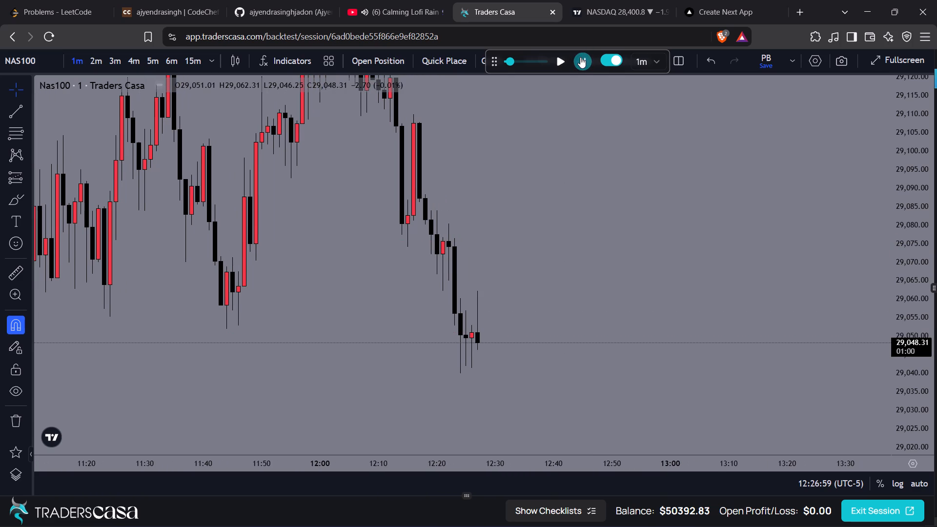
left_click(580, 57)
left_click(580, 57)
triple_click(580, 57)
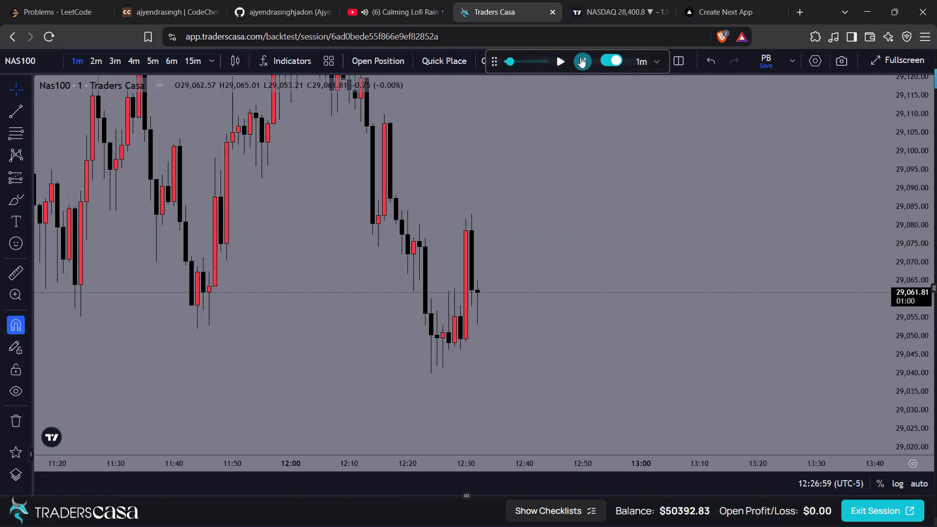
left_click(580, 57)
double_click(580, 57)
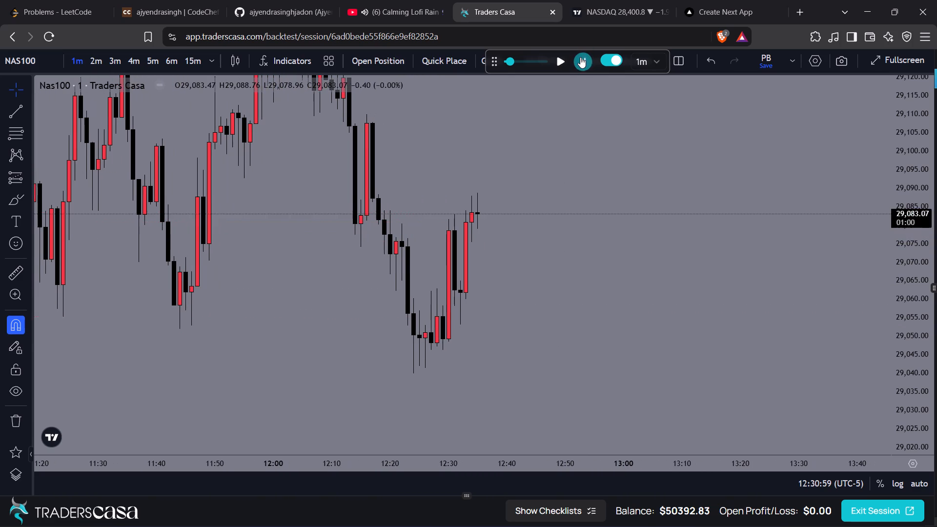
triple_click(580, 57)
left_click(580, 57)
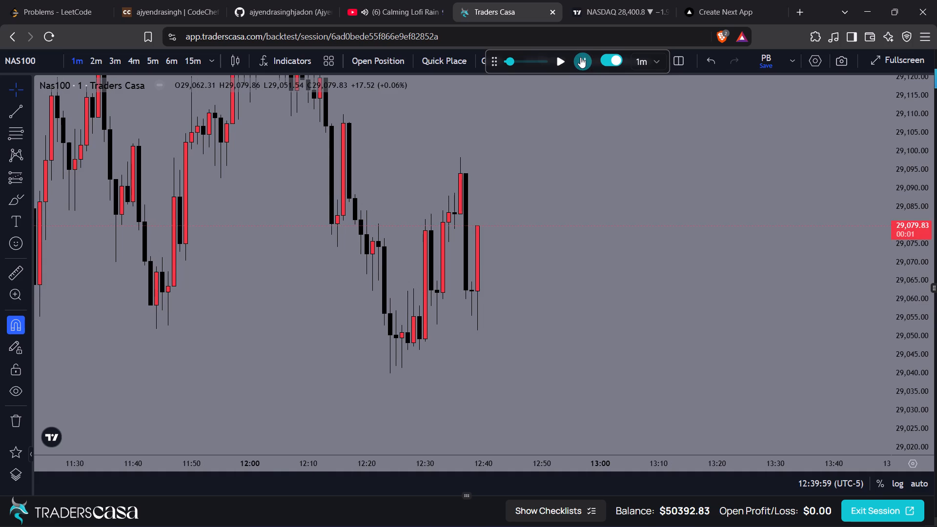
Continue the one-minute replay to the 12:48 candle.
left_click(580, 57)
left_click(580, 57)
double_click(580, 57)
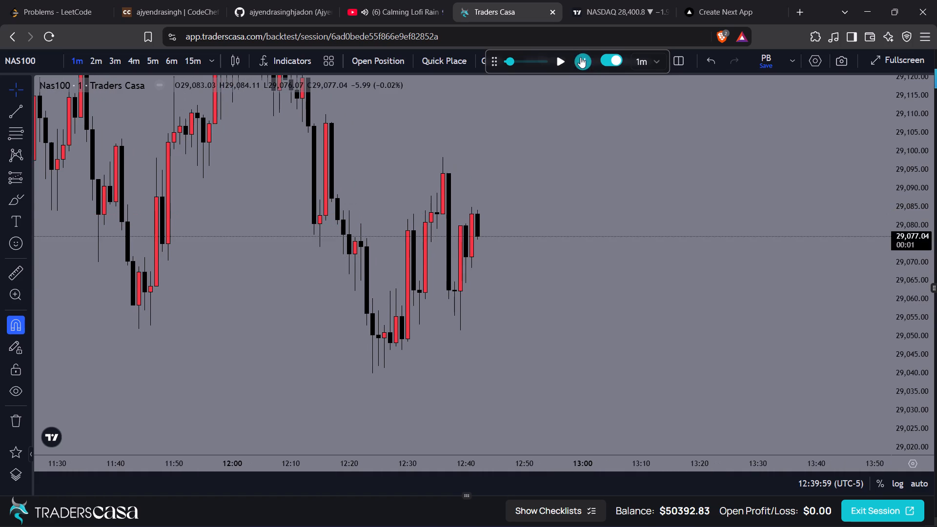
double_click(580, 57)
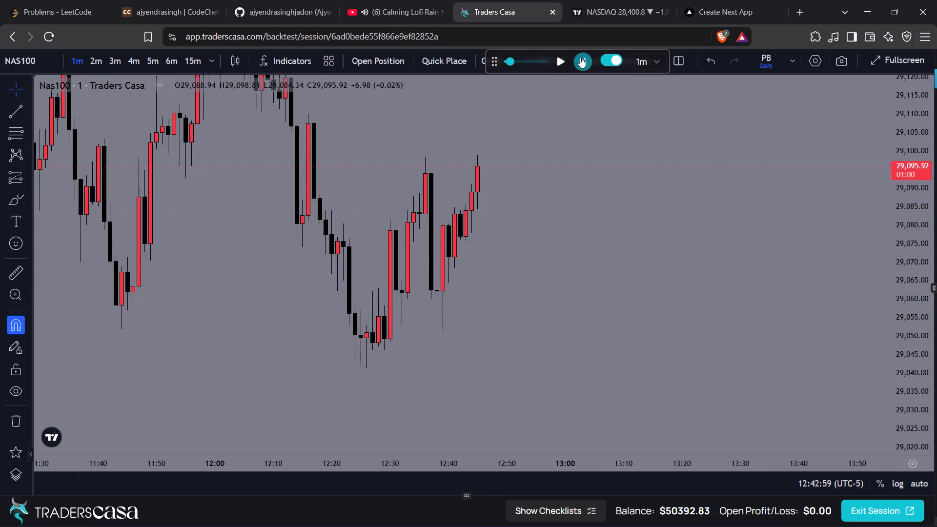
triple_click(580, 57)
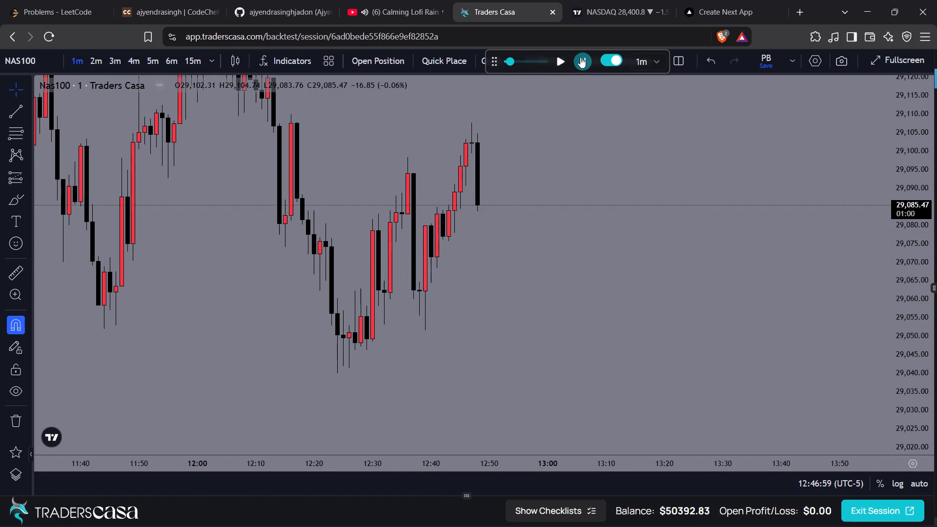
Advance the one-minute replay past 12:50 to the 12:53 candle, keeping the latest price action in view.
left_click_drag(554, 140, 611, 175)
left_click_drag(916, 340, 882, 218)
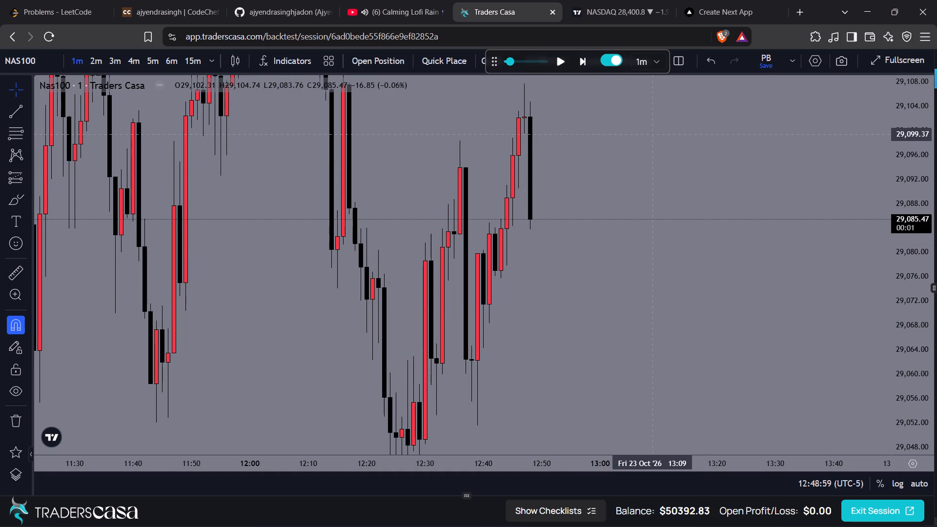
left_click(584, 59)
left_click(584, 59)
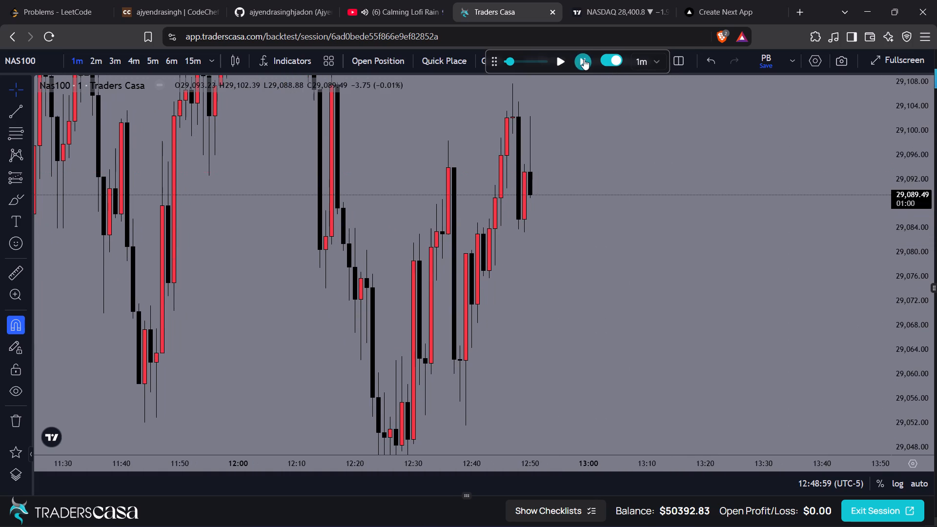
left_click(584, 59)
left_click_drag(627, 257, 588, 195)
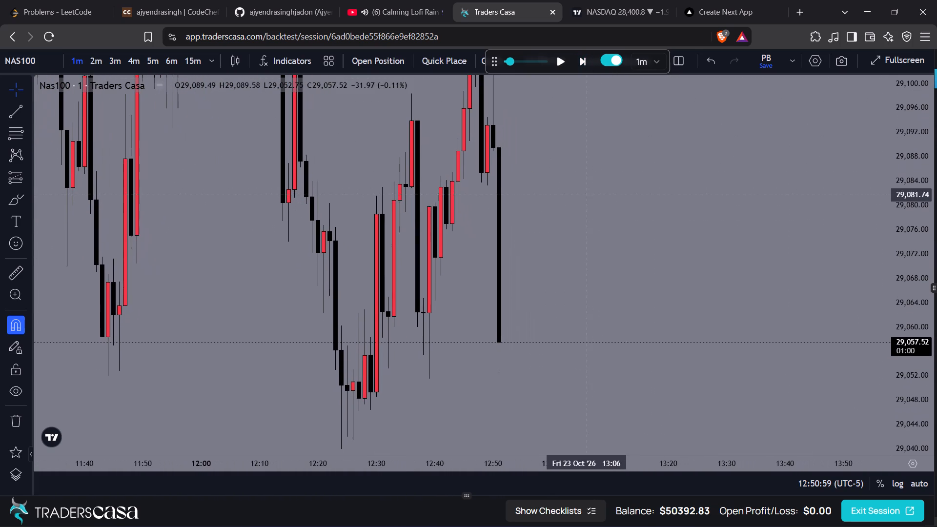
left_click(579, 62)
left_click(579, 62)
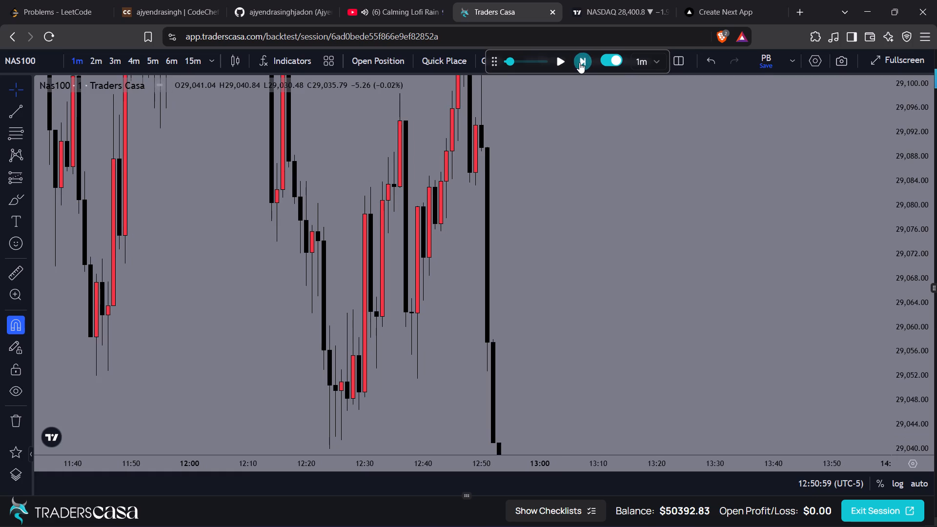
Continue the one-minute replay past 13:00 to the 13:02 candle on 23 October.
left_click_drag(614, 245, 610, 102)
left_click(585, 61)
left_click(585, 61)
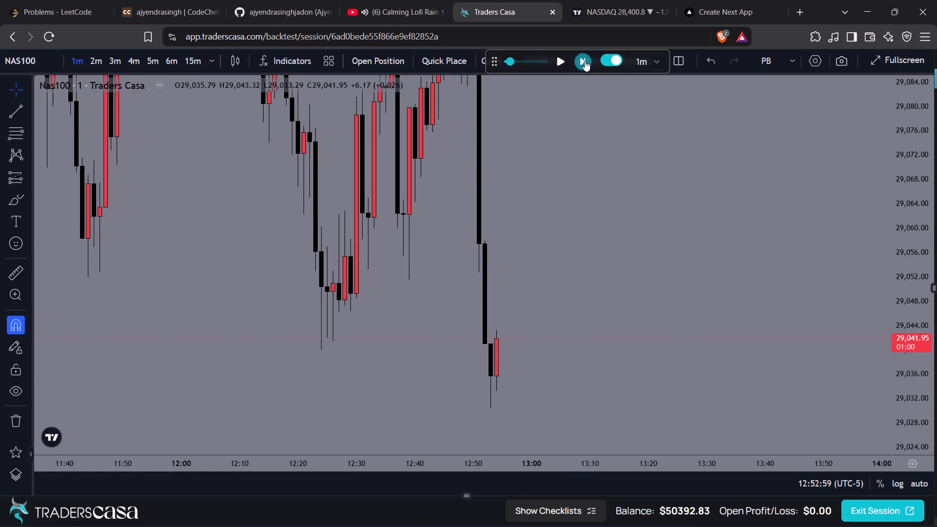
left_click(585, 61)
left_click(585, 61)
left_click(585, 61)
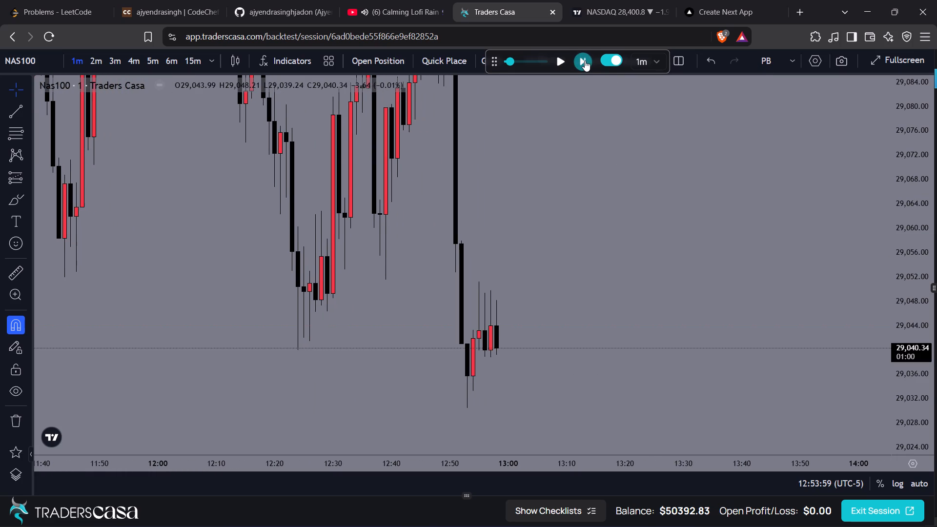
left_click(585, 61)
left_click(585, 61)
double_click(585, 61)
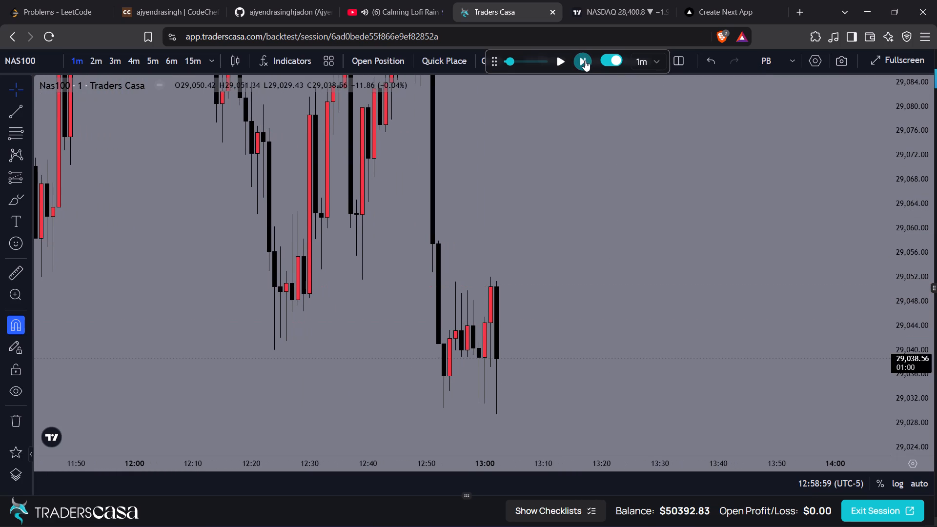
Advance the one-minute replay to the 13:12 candle.
triple_click(585, 61)
triple_click(585, 61)
triple_click(585, 61)
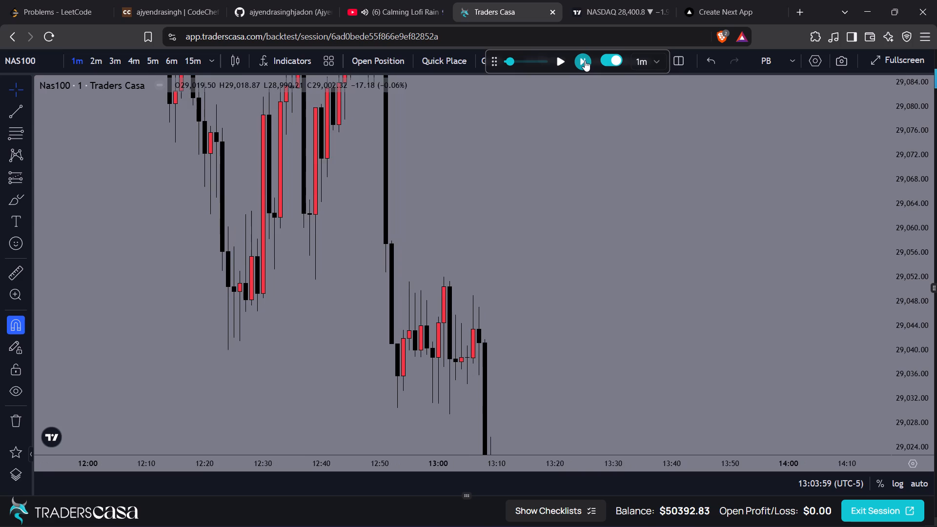
left_click(585, 61)
Bring the latest candles back into view and continue the one-minute replay to the 13:18 candle.
left_click_drag(591, 348, 569, 137)
left_click_drag(574, 318, 566, 212)
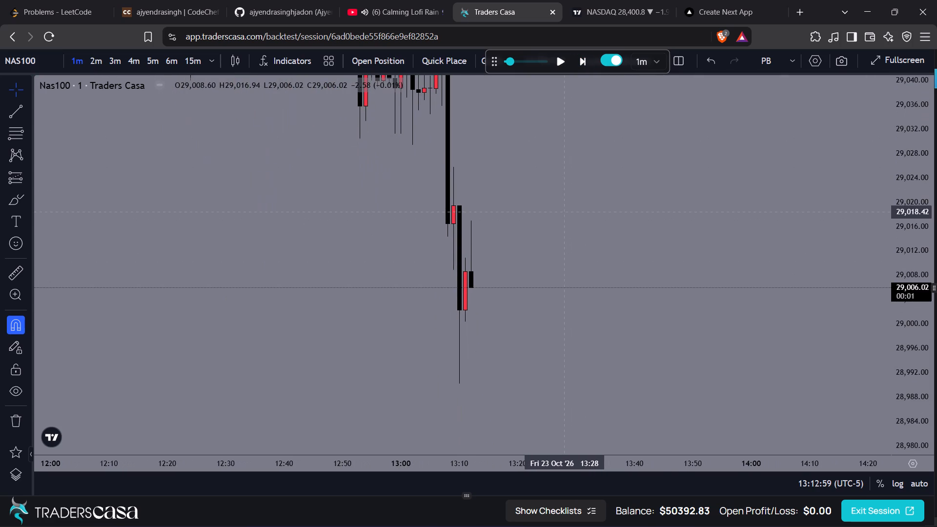
left_click_drag(565, 215, 541, 287)
left_click(581, 63)
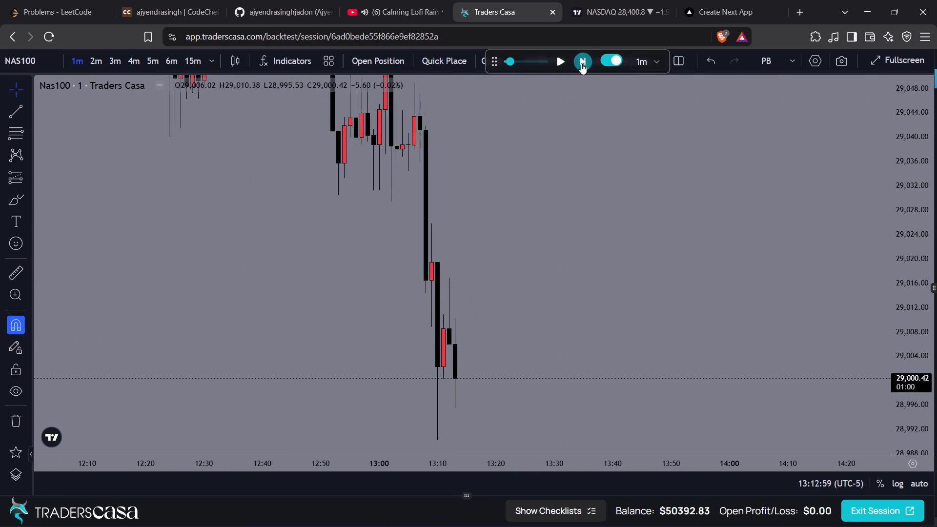
triple_click(581, 63)
double_click(581, 63)
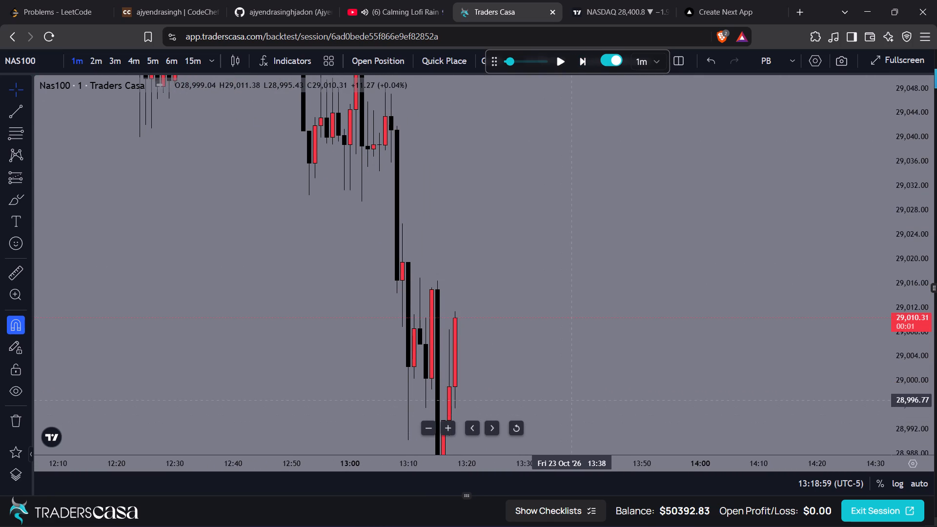
Advance the one-minute replay past 13:20 to the 13:23 candle.
left_click_drag(570, 401, 561, 372)
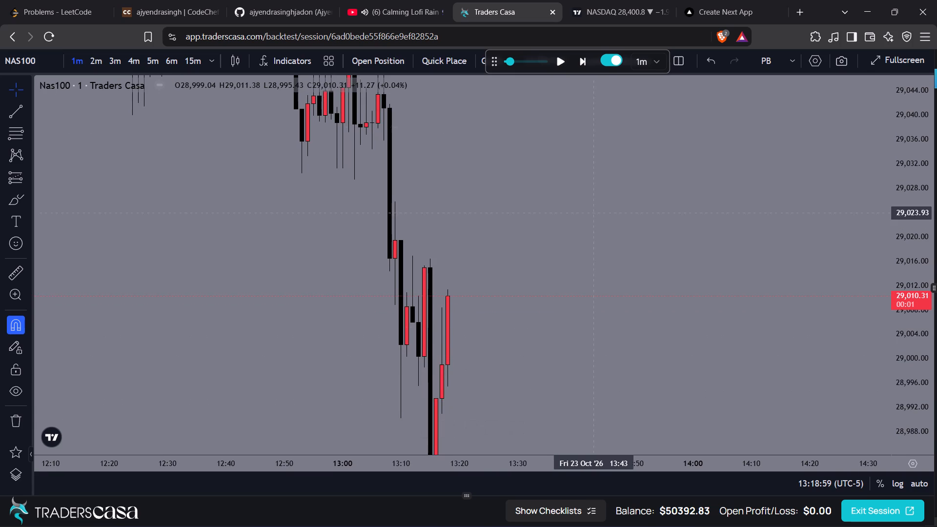
left_click(587, 61)
left_click(587, 61)
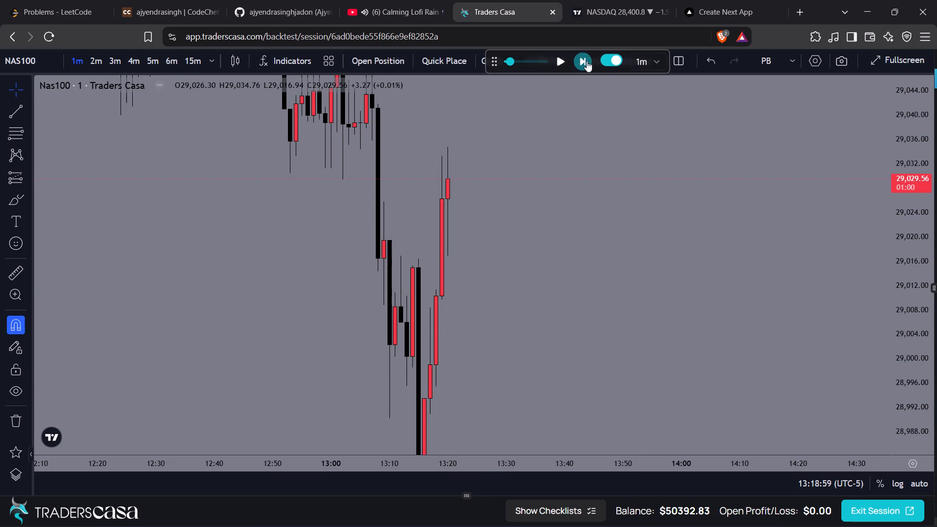
left_click(587, 61)
left_click(587, 61)
left_click(587, 61)
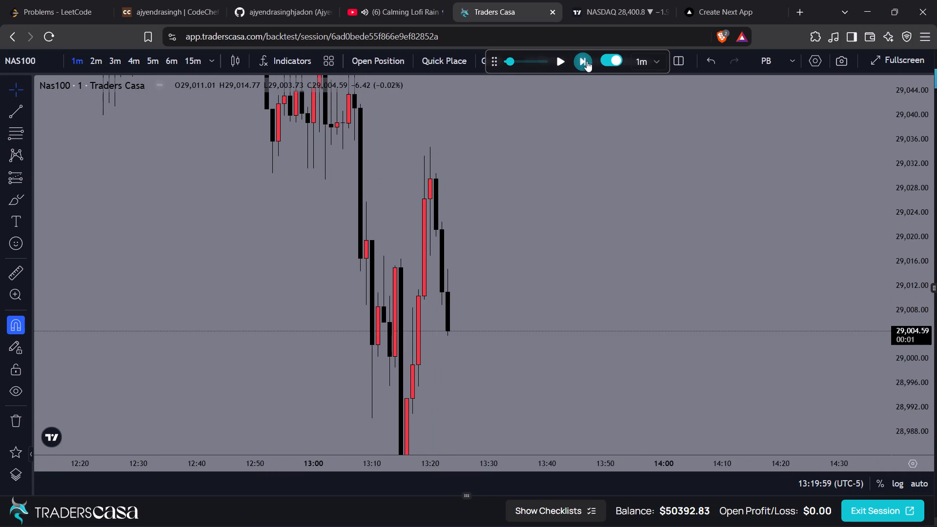
Continue the one-minute replay to the 13:29 candle on 23 October.
left_click_drag(555, 236, 553, 178)
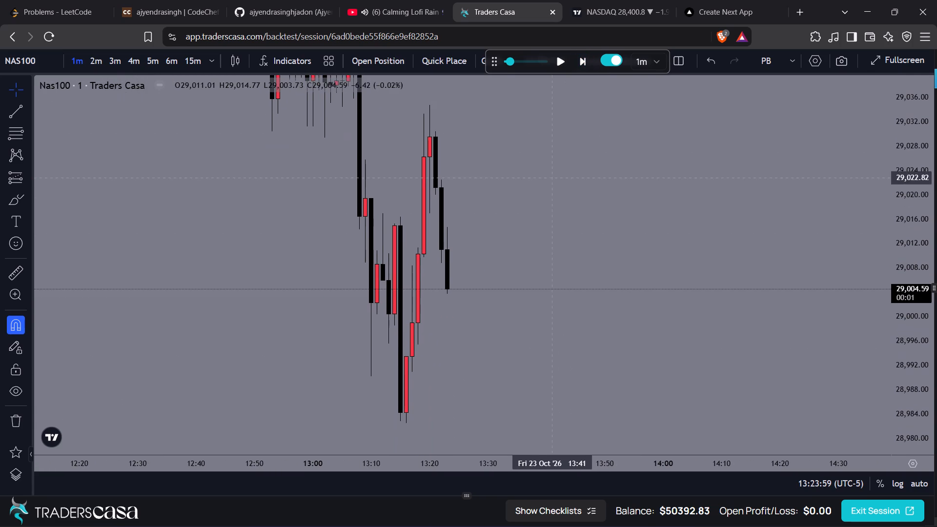
left_click(584, 63)
left_click(584, 63)
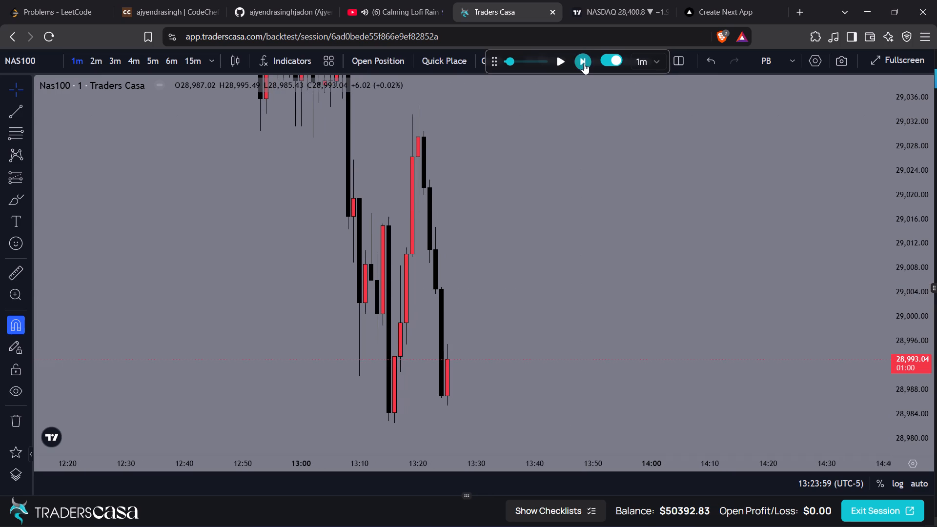
left_click(584, 63)
left_click(584, 63)
left_click(584, 63)
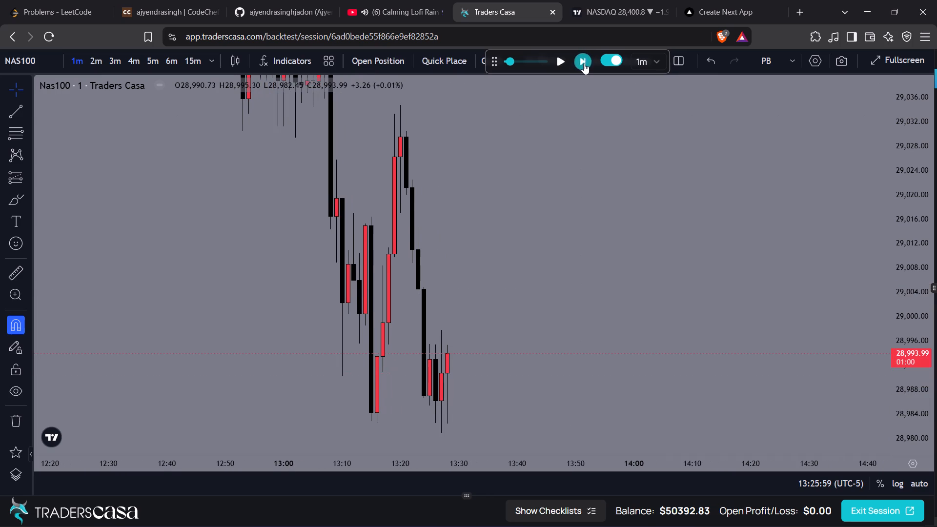
left_click(584, 63)
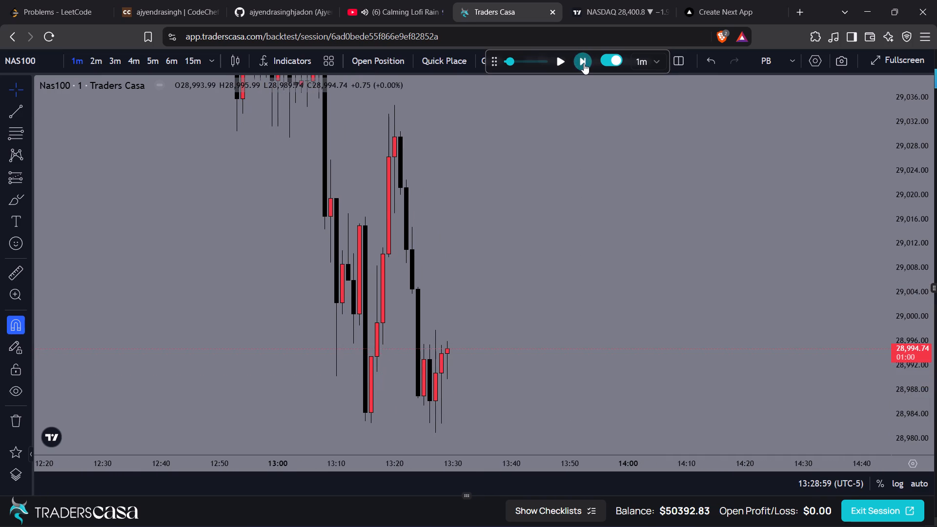
Advance the one-minute replay past 13:30 to the 13:39 candle.
left_click(584, 63)
left_click(584, 63)
left_click(584, 63)
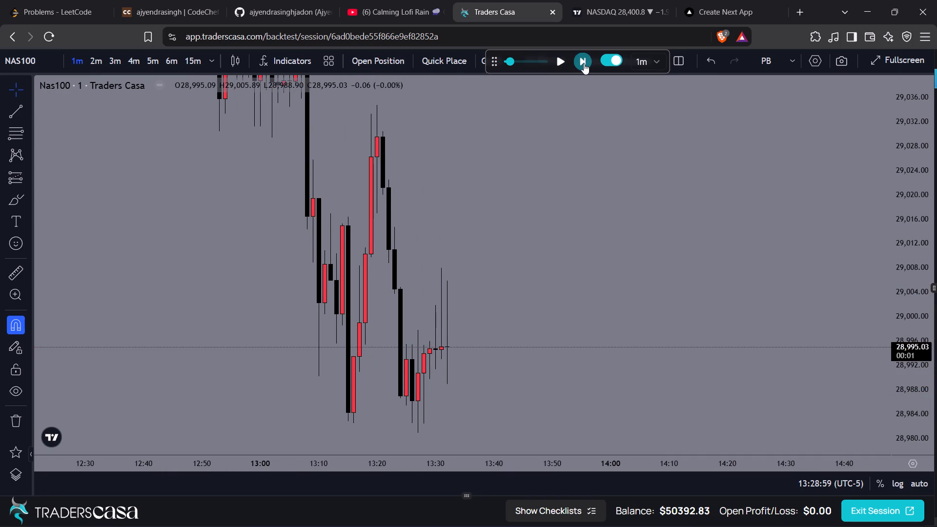
triple_click(584, 63)
triple_click(584, 63)
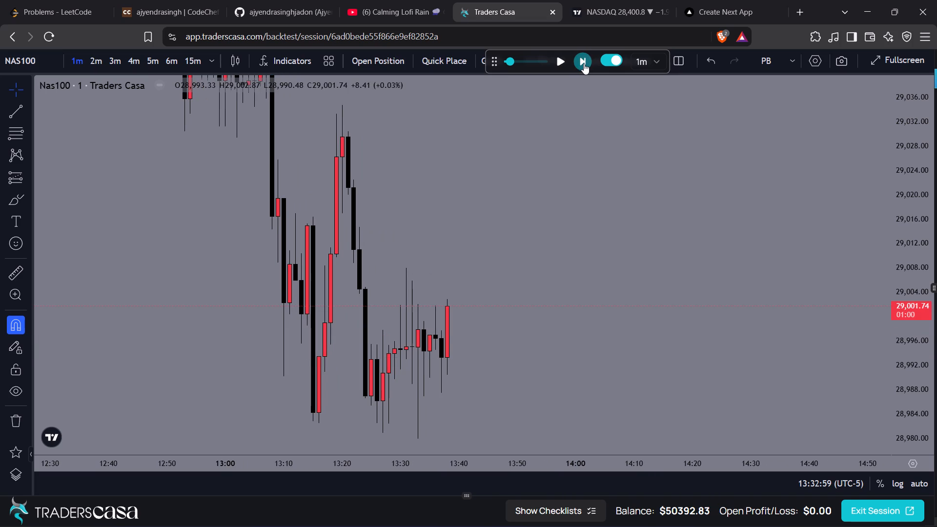
left_click(584, 63)
Switch the NAS100 chart to the five-minute timeframe and look over the price action around 13:00.
left_click(572, 151)
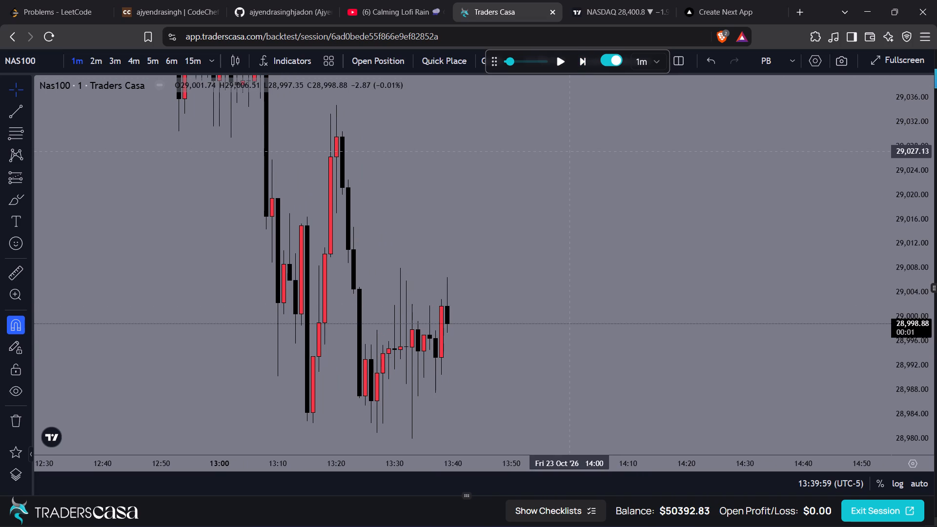
key("5")
key("Return")
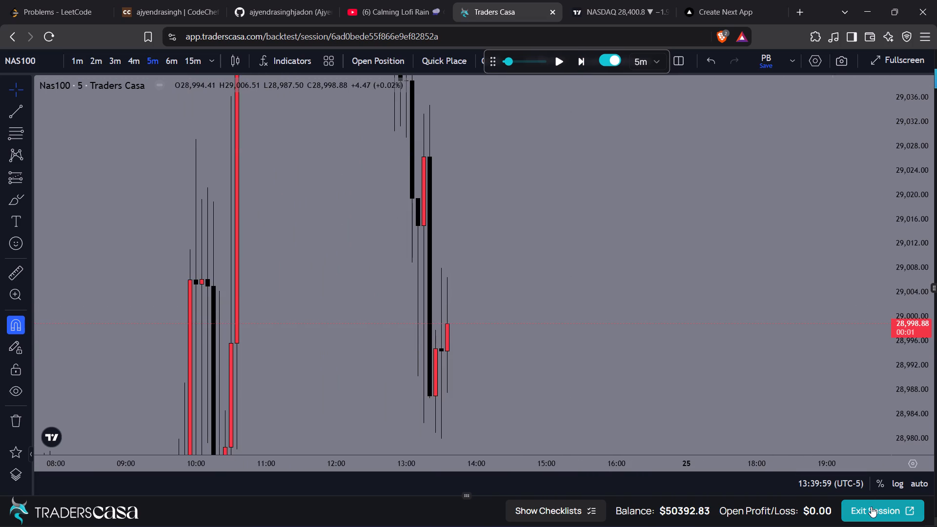
left_click_drag(755, 357, 751, 366)
left_click_drag(706, 290, 696, 259)
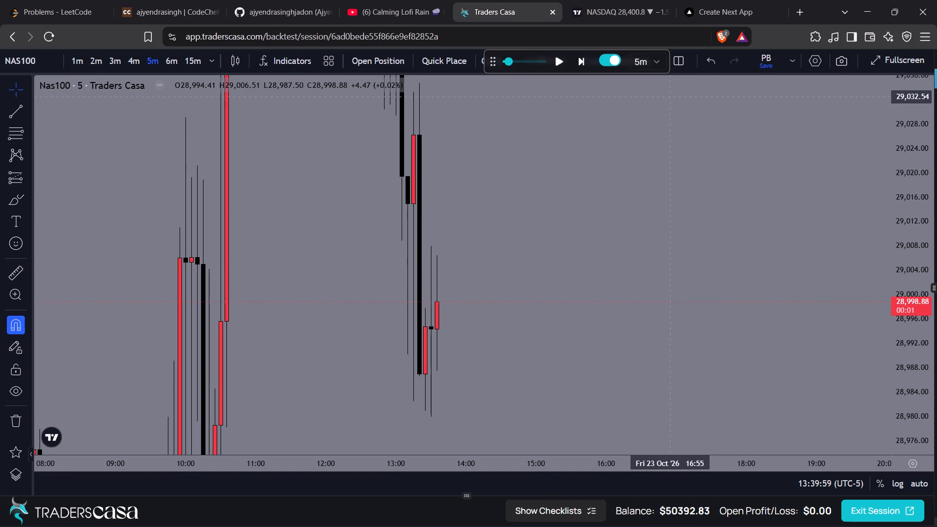